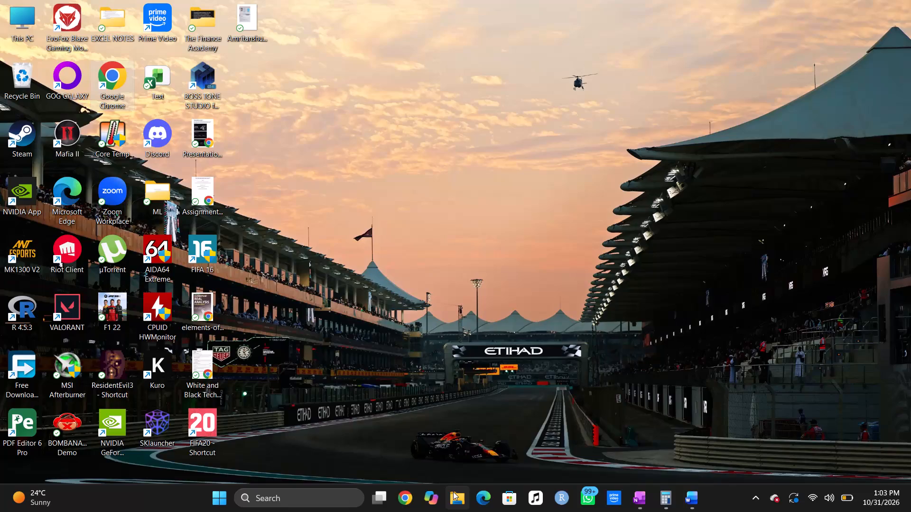
{"action": "left_click", "coordinate": [394, 491]}
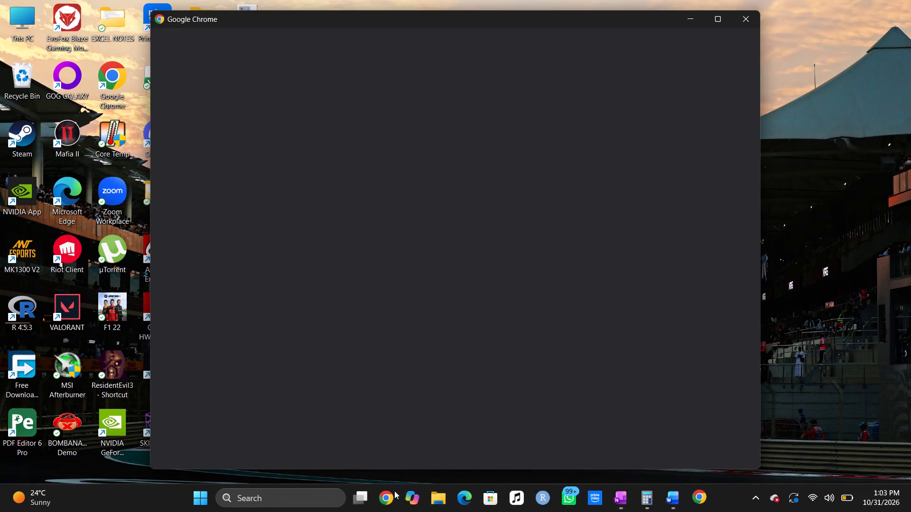
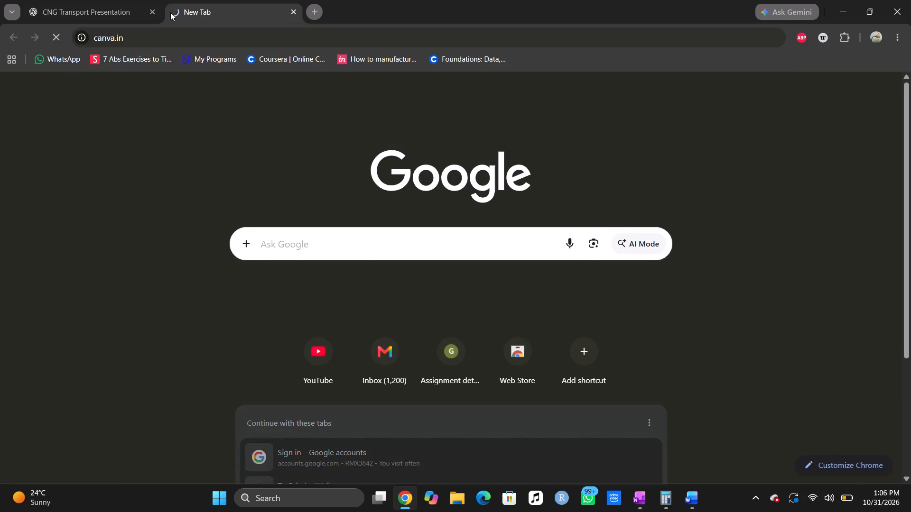
{"action": "left_click", "coordinate": [125, 0]}
{"action": "left_click", "coordinate": [250, 0]}
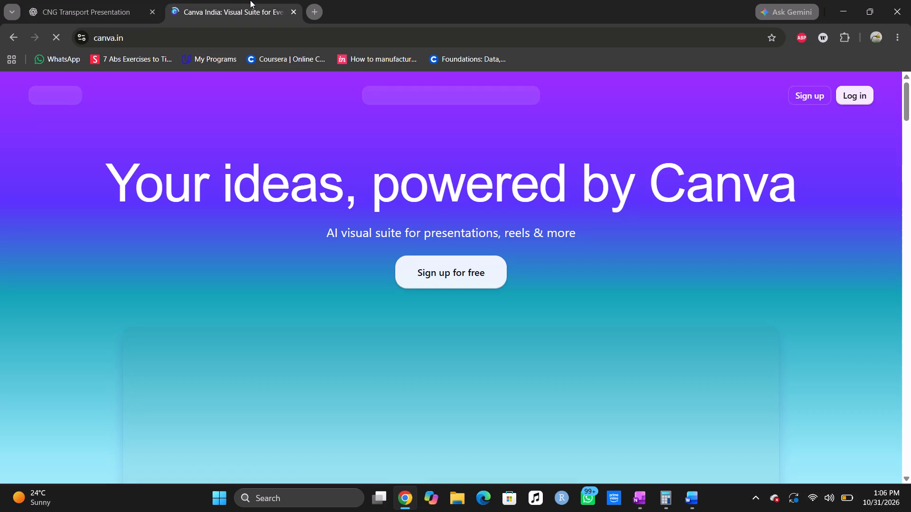
{"action": "left_click", "coordinate": [474, 279]}
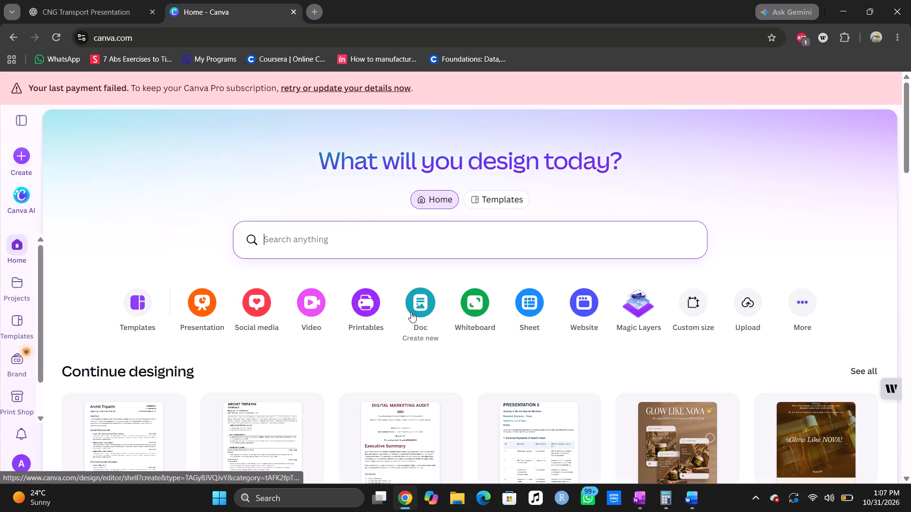
{"action": "left_click", "coordinate": [204, 305]}
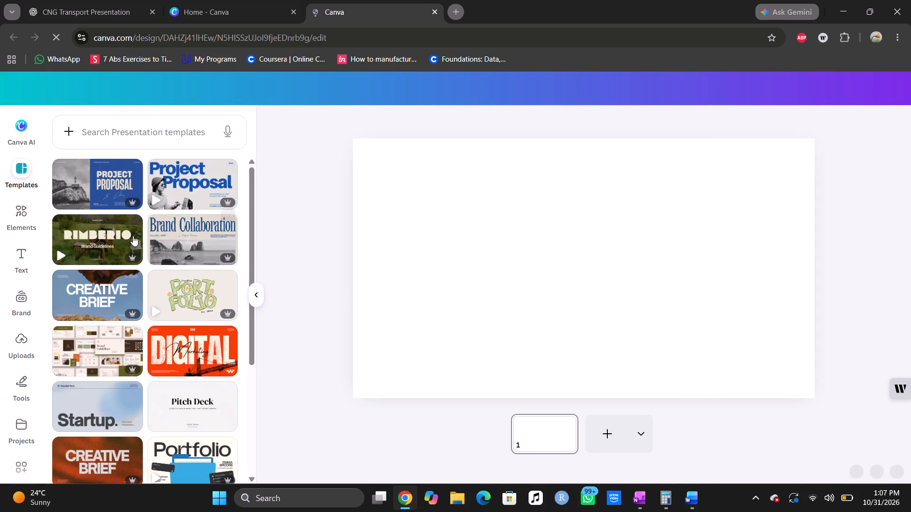
Search the presentation templates for "environment related" and look through the template designs.
{"action": "left_click", "coordinate": [106, 118]}
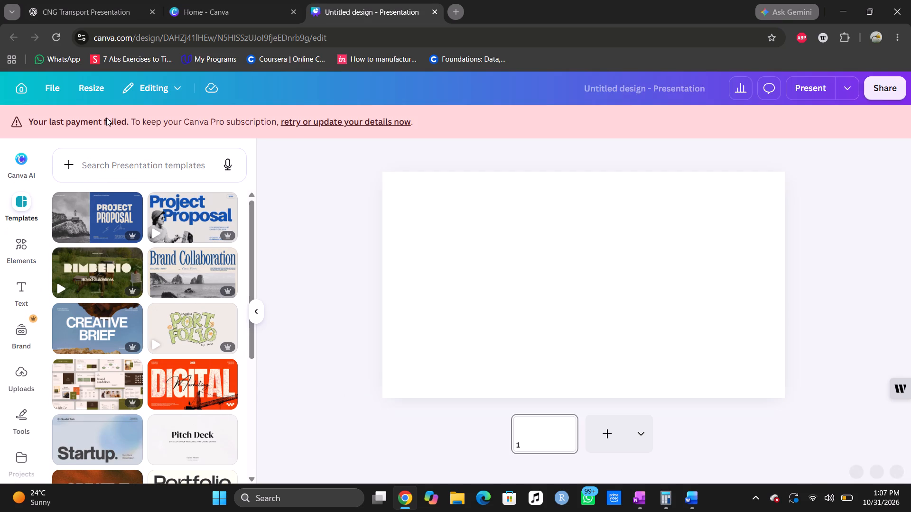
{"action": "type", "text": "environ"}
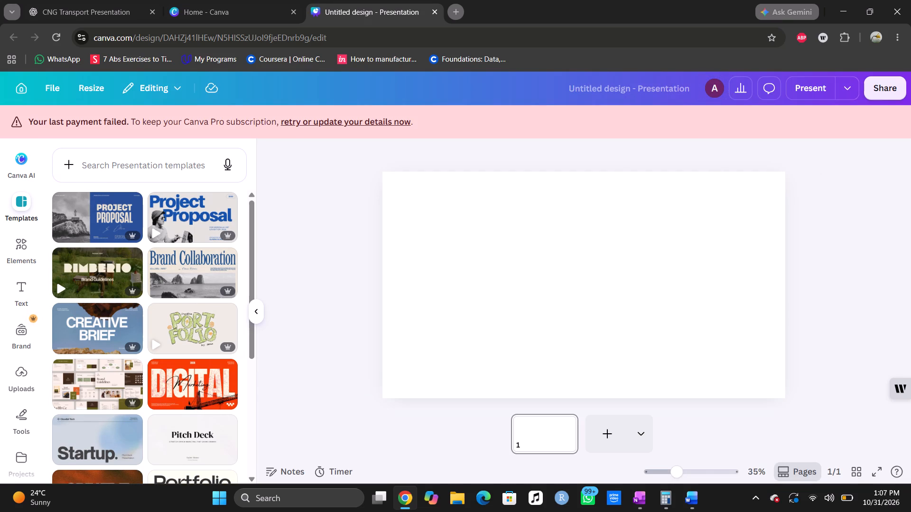
{"action": "left_click", "coordinate": [107, 166]}
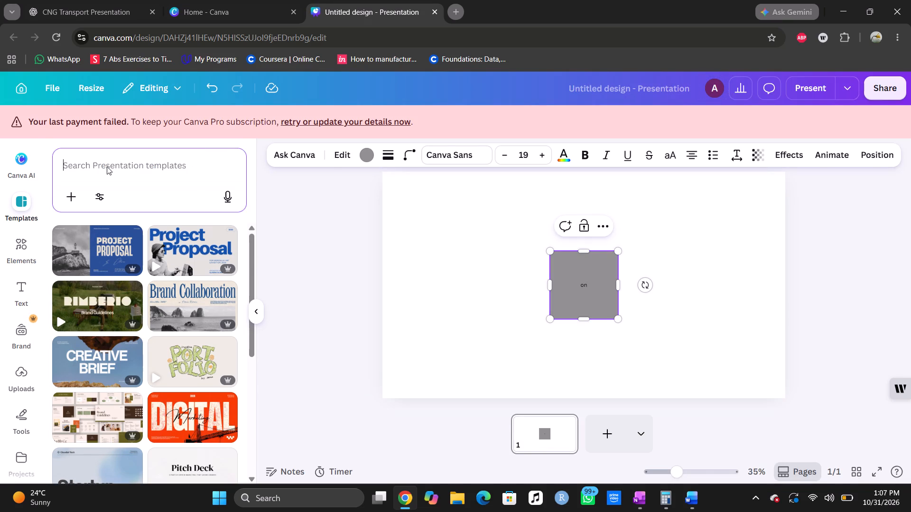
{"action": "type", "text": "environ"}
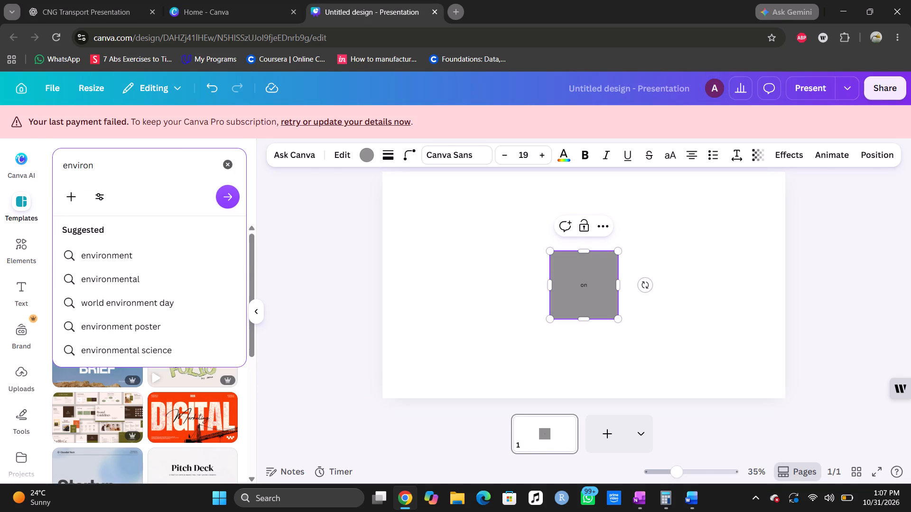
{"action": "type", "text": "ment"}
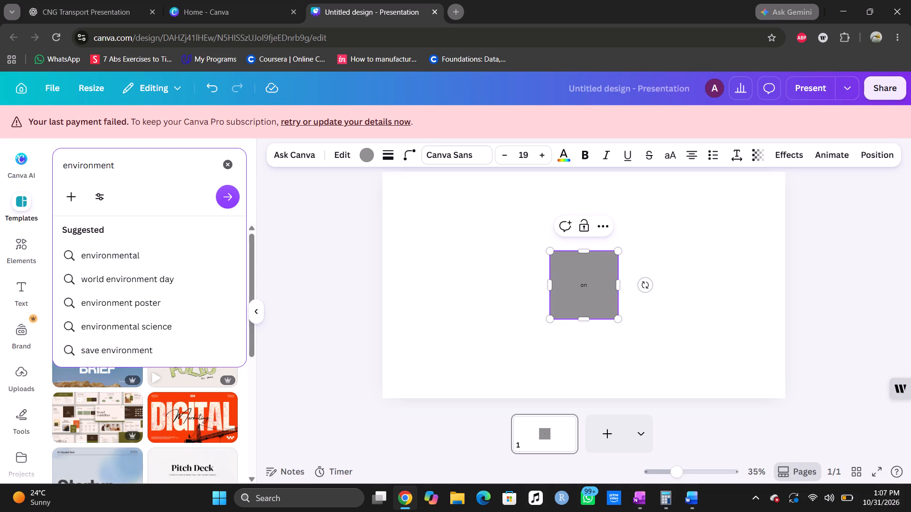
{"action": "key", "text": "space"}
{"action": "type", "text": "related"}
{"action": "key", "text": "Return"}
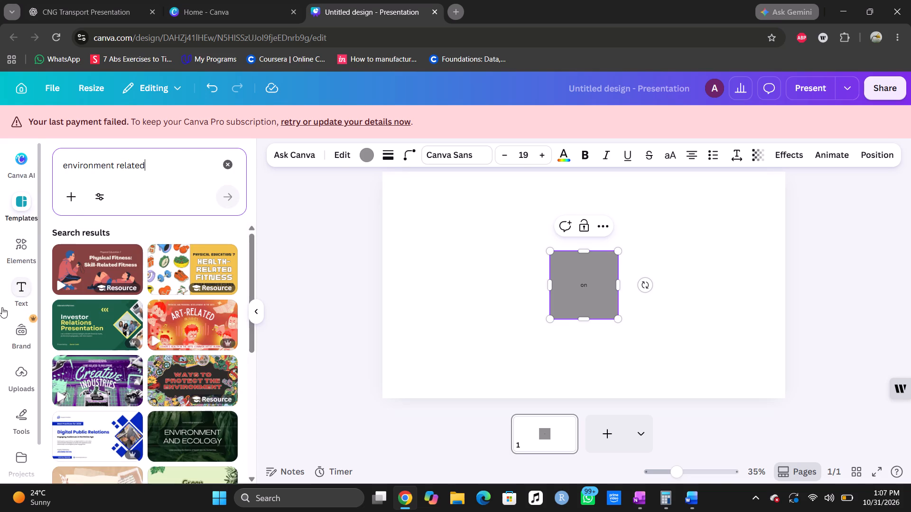
{"action": "scroll", "coordinate": [122, 311], "scroll_direction": "down", "scroll_amount": 2}
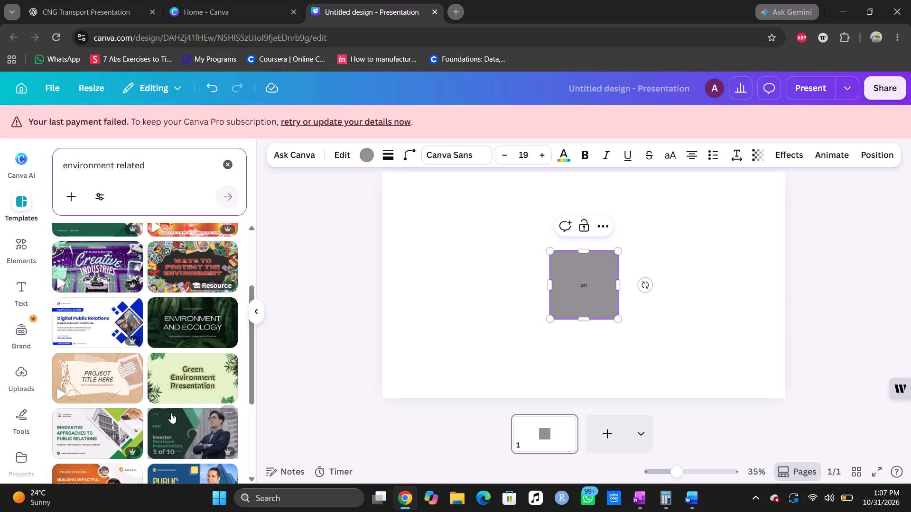
{"action": "scroll", "coordinate": [174, 372], "scroll_direction": "down", "scroll_amount": 1}
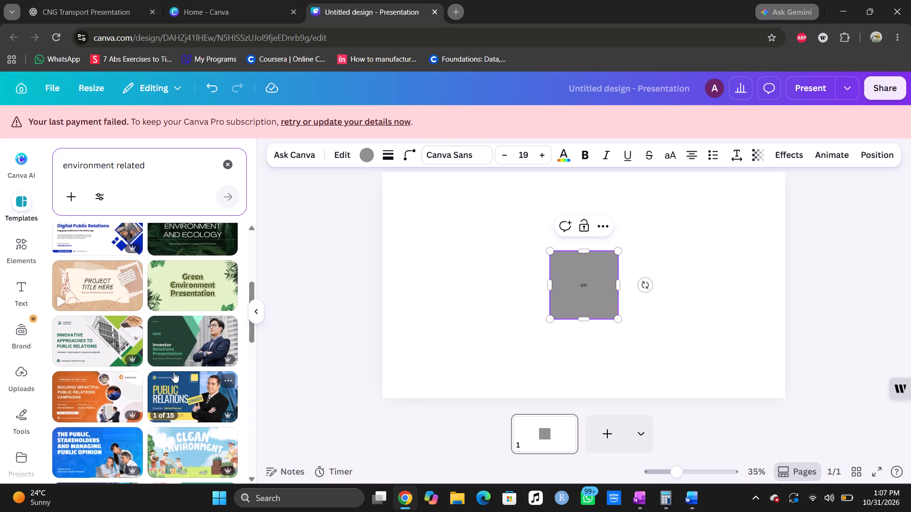
{"action": "scroll", "coordinate": [174, 372], "scroll_direction": "down", "scroll_amount": 2}
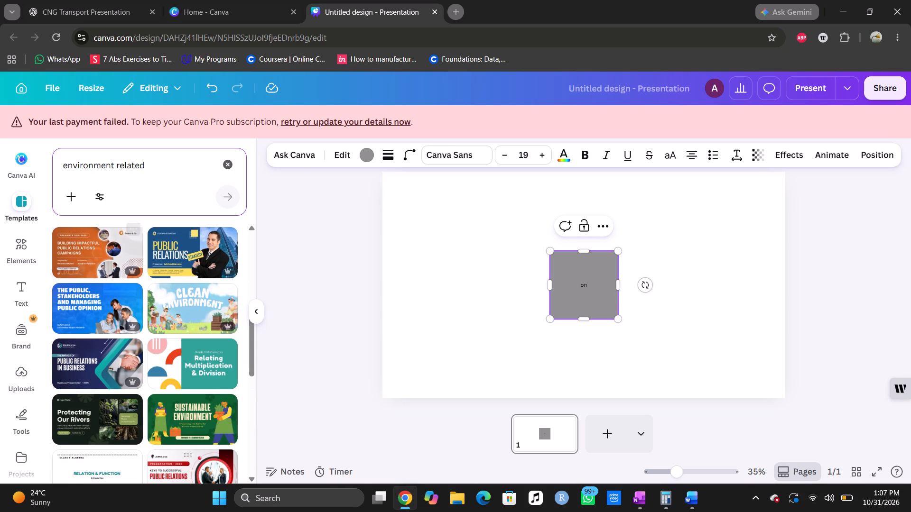
Search the templates for "environment awareness", apply all 10 pages of the White and Green Modern Ecology Presentation, and show page 1.
{"action": "double_click", "coordinate": [137, 163]}
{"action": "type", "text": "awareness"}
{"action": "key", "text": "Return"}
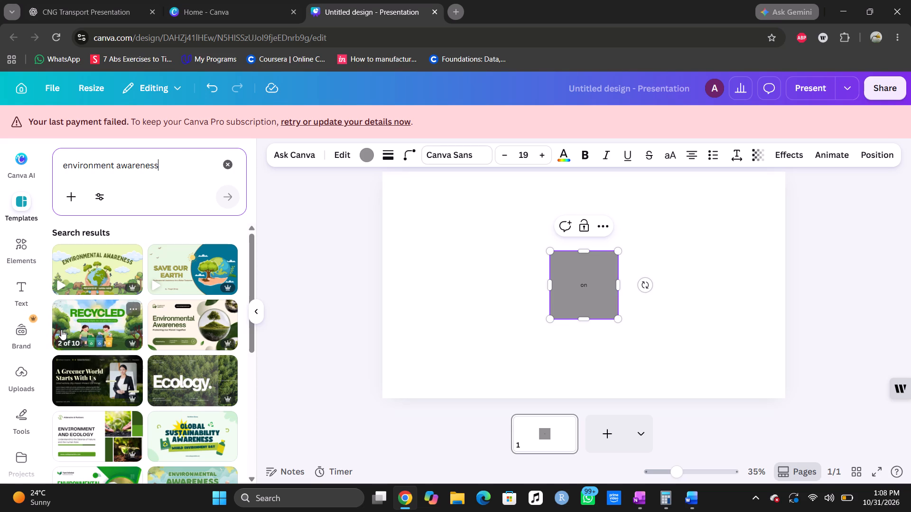
{"action": "scroll", "coordinate": [132, 366], "scroll_direction": "down", "scroll_amount": 1}
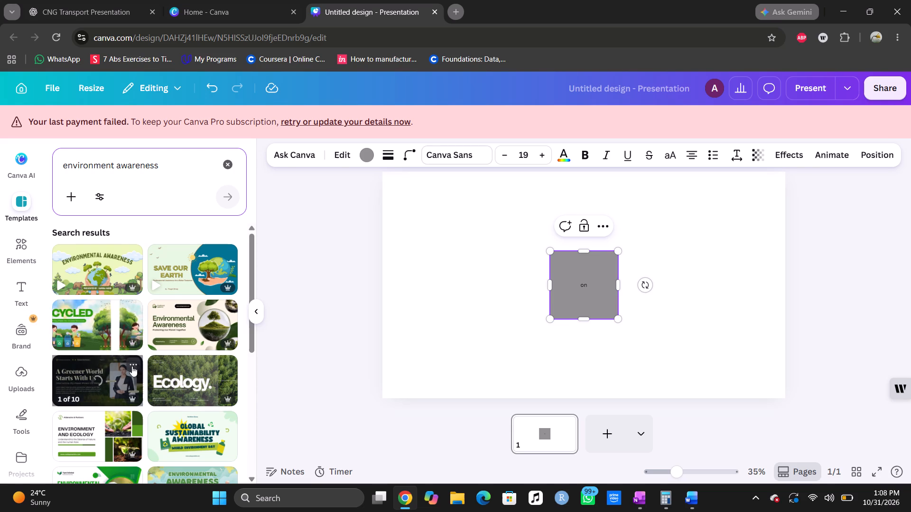
{"action": "scroll", "coordinate": [132, 366], "scroll_direction": "down", "scroll_amount": 1}
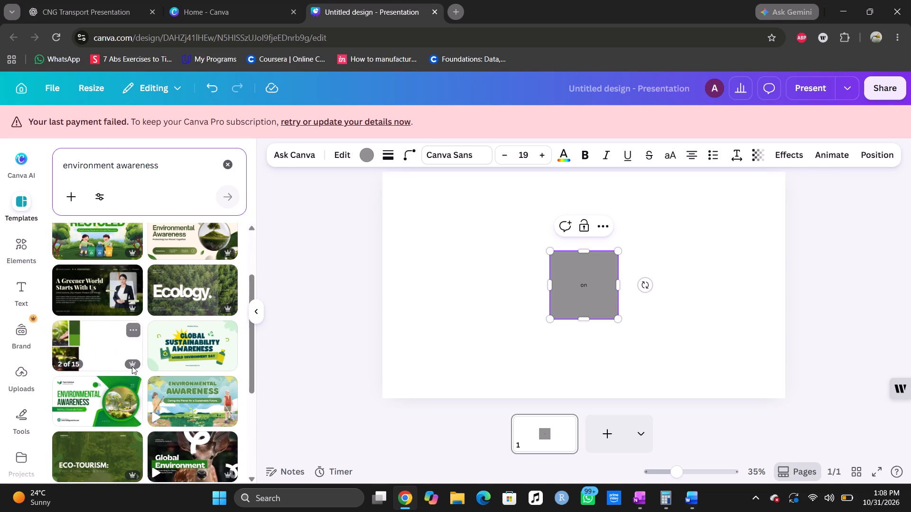
{"action": "left_click", "coordinate": [200, 304]}
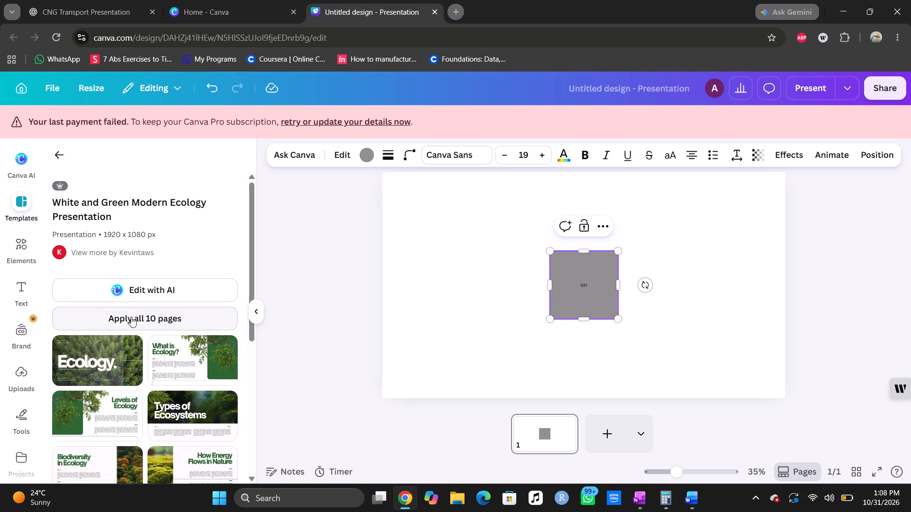
{"action": "left_click", "coordinate": [143, 316]}
{"action": "left_click", "coordinate": [549, 253]}
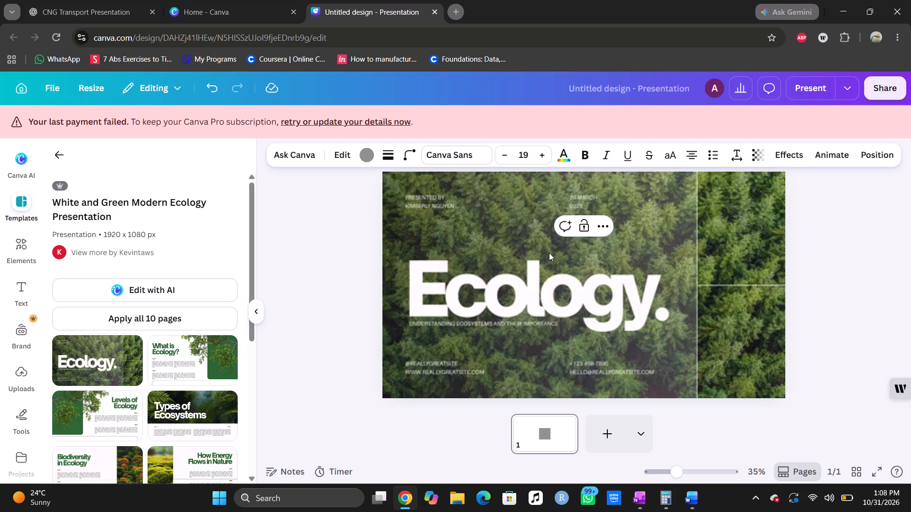
{"action": "scroll", "coordinate": [361, 309], "scroll_direction": "down", "scroll_amount": 1}
{"action": "scroll", "coordinate": [361, 309], "scroll_direction": "up", "scroll_amount": 1}
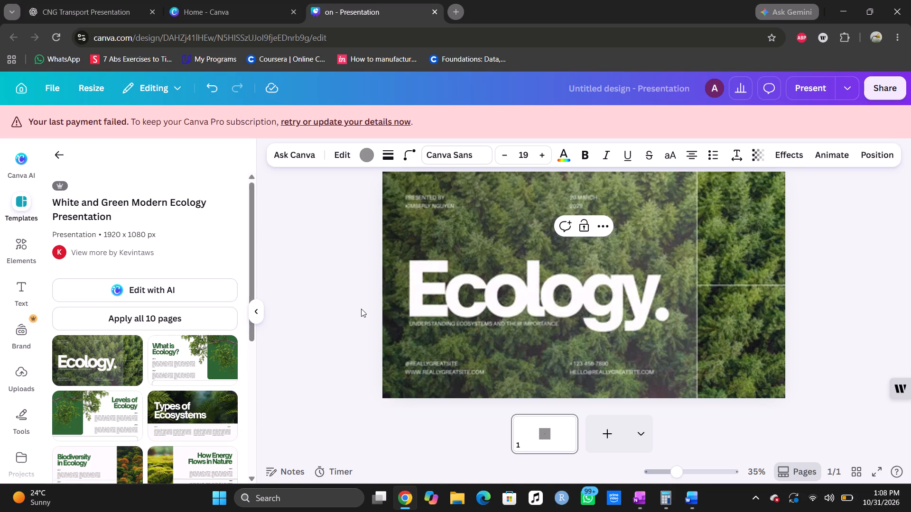
{"action": "left_click", "coordinate": [280, 304]}
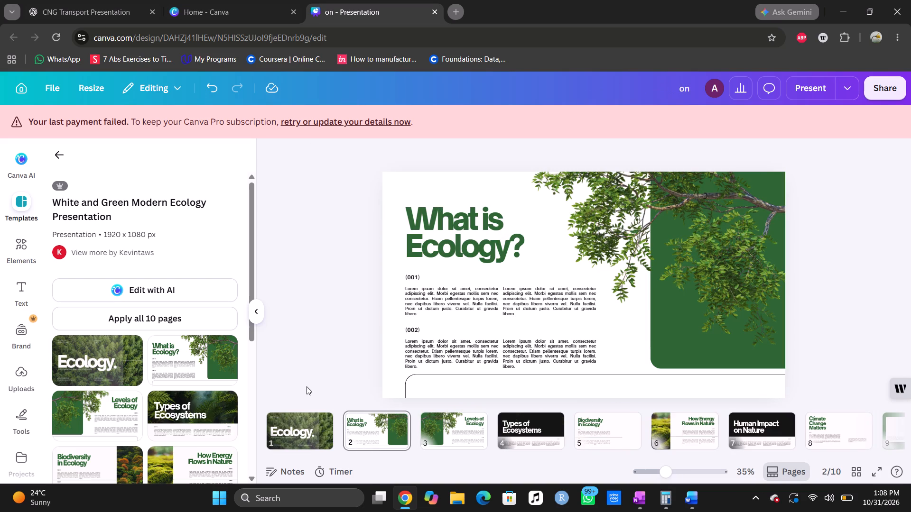
{"action": "left_click", "coordinate": [294, 443]}
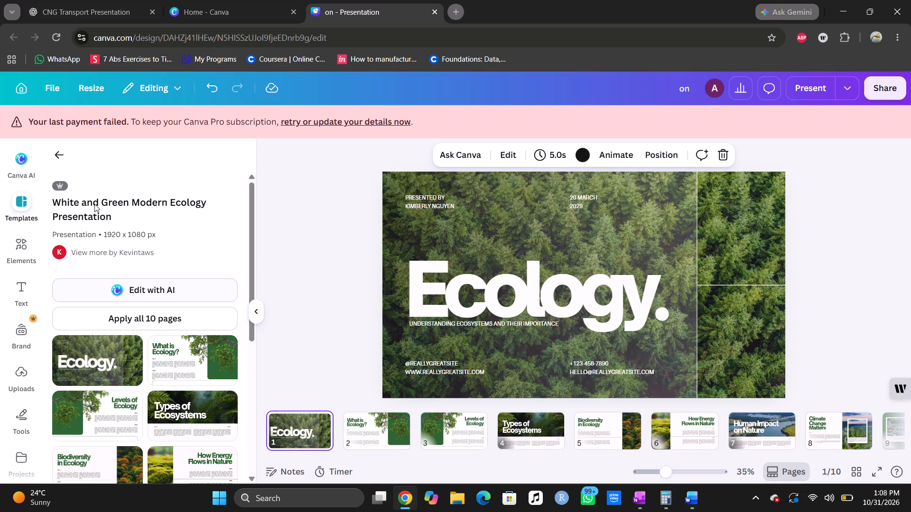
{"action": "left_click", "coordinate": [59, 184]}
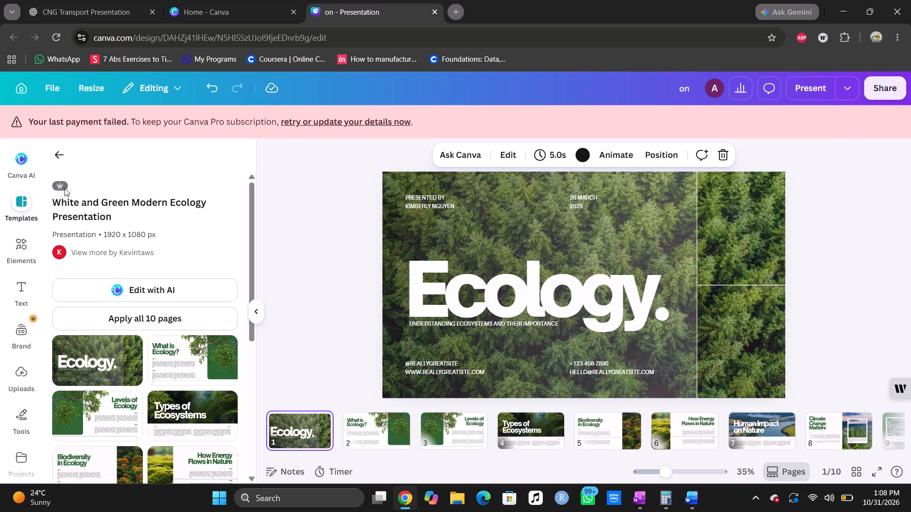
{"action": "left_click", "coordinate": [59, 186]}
{"action": "left_click", "coordinate": [98, 0]}
{"action": "scroll", "coordinate": [454, 322], "scroll_direction": "up", "scroll_amount": 2}
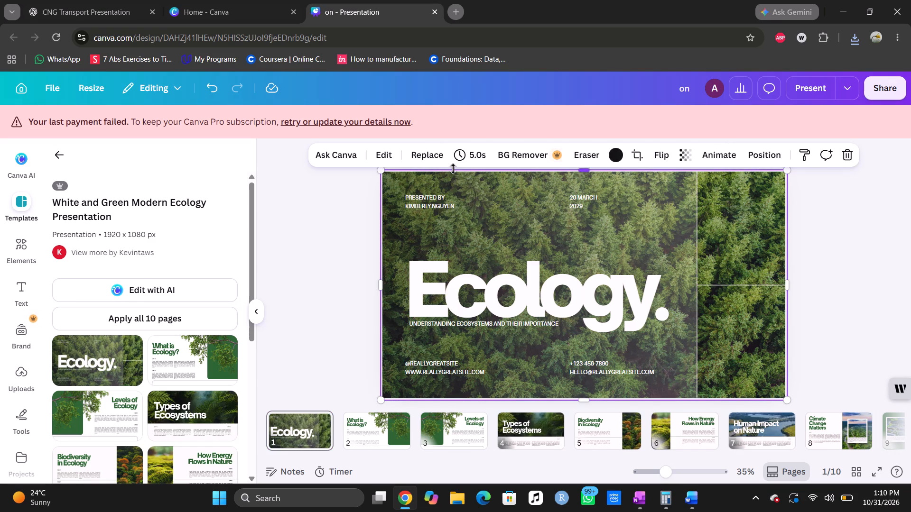
{"action": "left_click", "coordinate": [413, 156]}
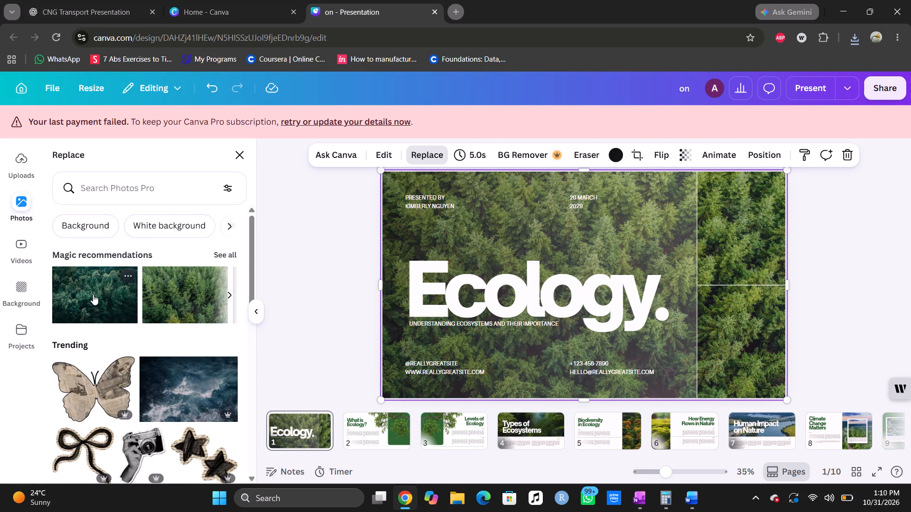
{"action": "left_click", "coordinate": [19, 163]}
{"action": "left_click", "coordinate": [849, 38]}
{"action": "left_click_drag", "start_coordinate": [764, 117], "coordinate": [121, 275]}
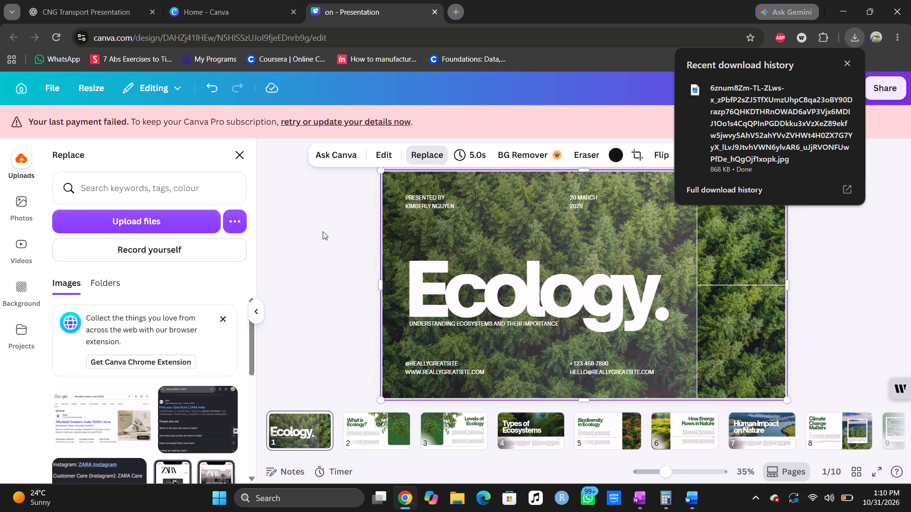
{"action": "left_click", "coordinate": [318, 233]}
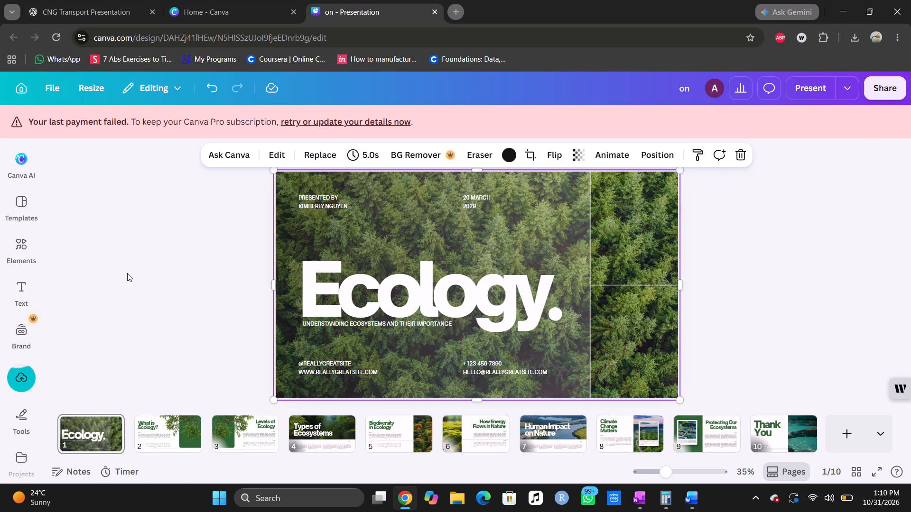
{"action": "left_click", "coordinate": [29, 375]}
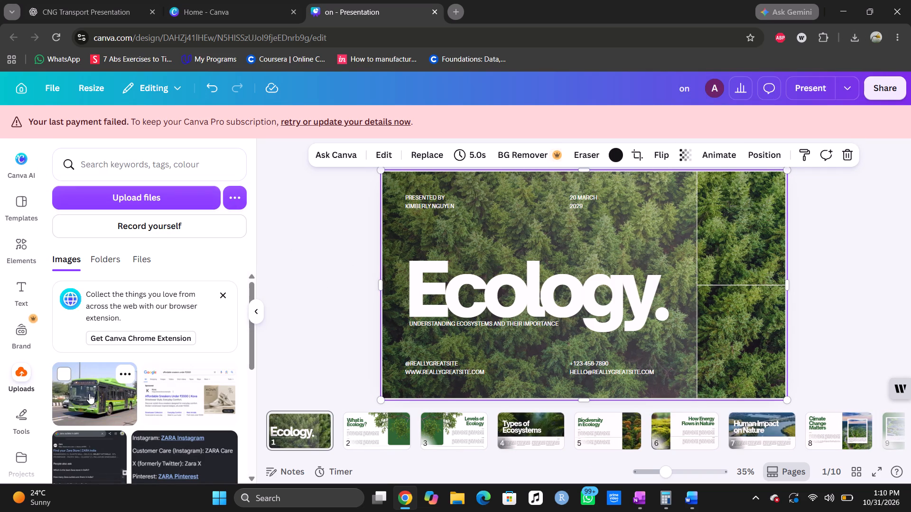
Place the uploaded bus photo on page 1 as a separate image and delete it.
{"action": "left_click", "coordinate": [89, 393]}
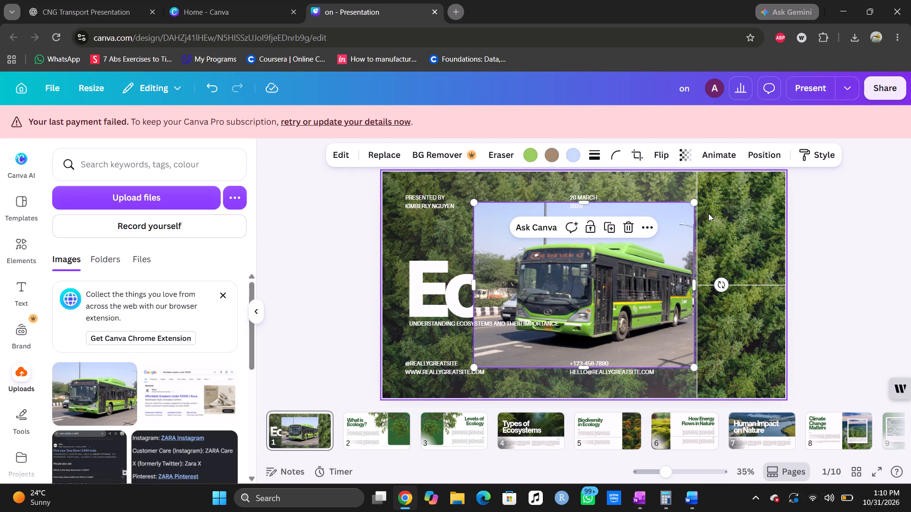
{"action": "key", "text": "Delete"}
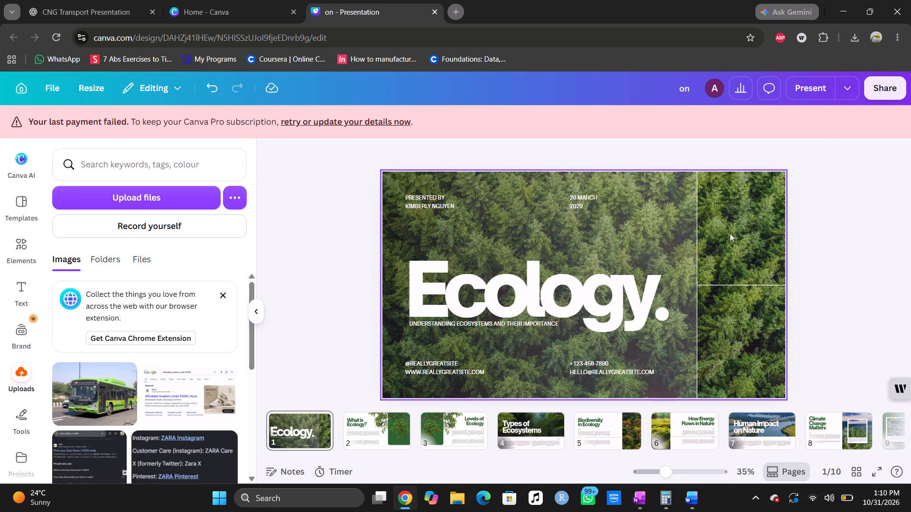
Replace the forest background photo on page 1 with the uploaded green bus photo.
{"action": "left_click", "coordinate": [730, 233]}
{"action": "left_click", "coordinate": [425, 151]}
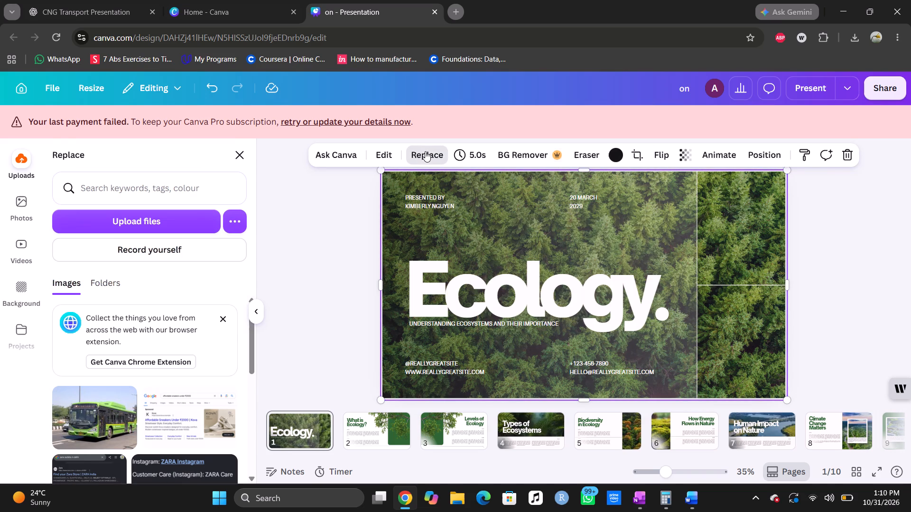
{"action": "left_click", "coordinate": [91, 417]}
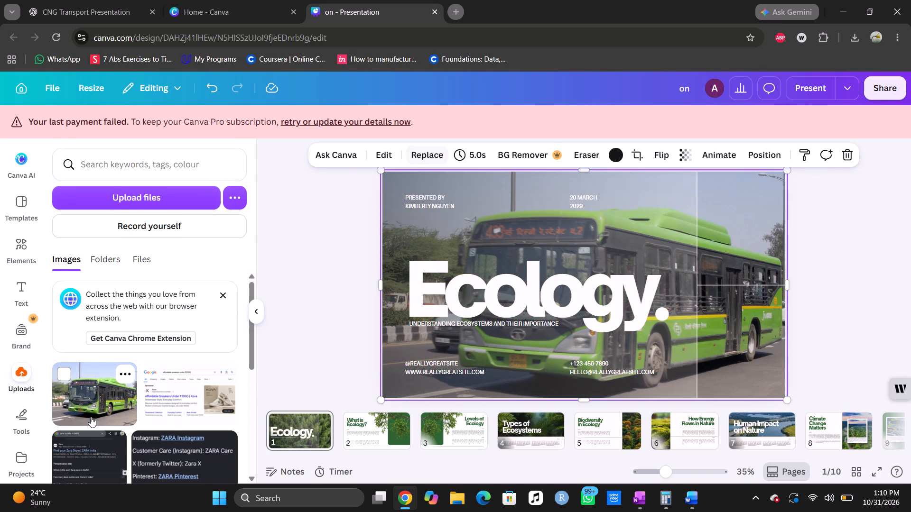
{"action": "left_click", "coordinate": [324, 279]}
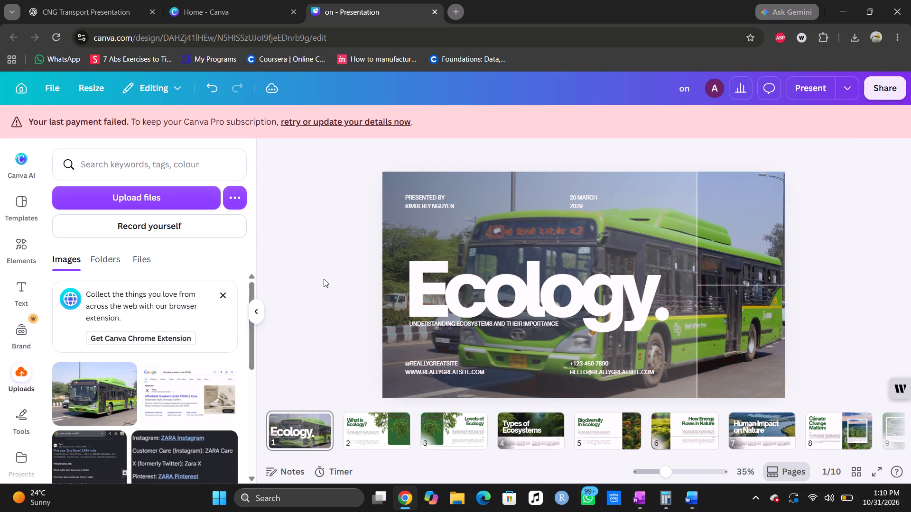
{"action": "left_click", "coordinate": [251, 308]}
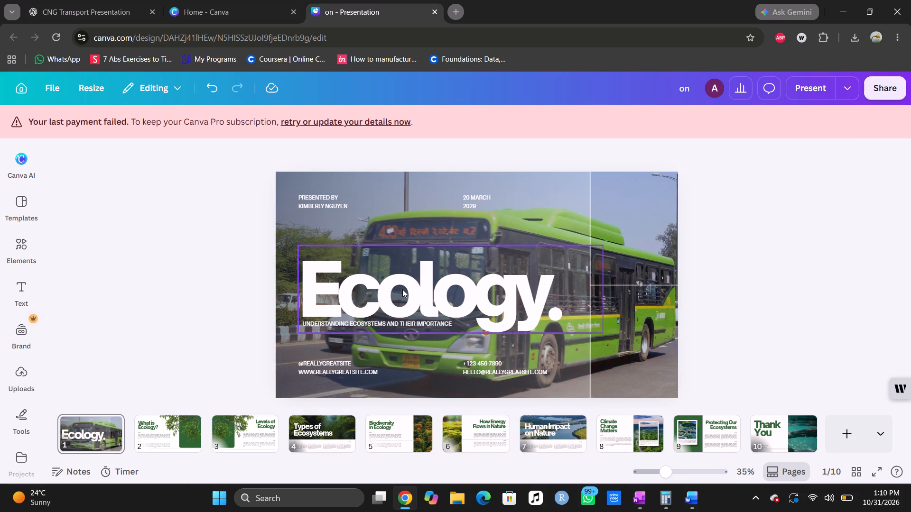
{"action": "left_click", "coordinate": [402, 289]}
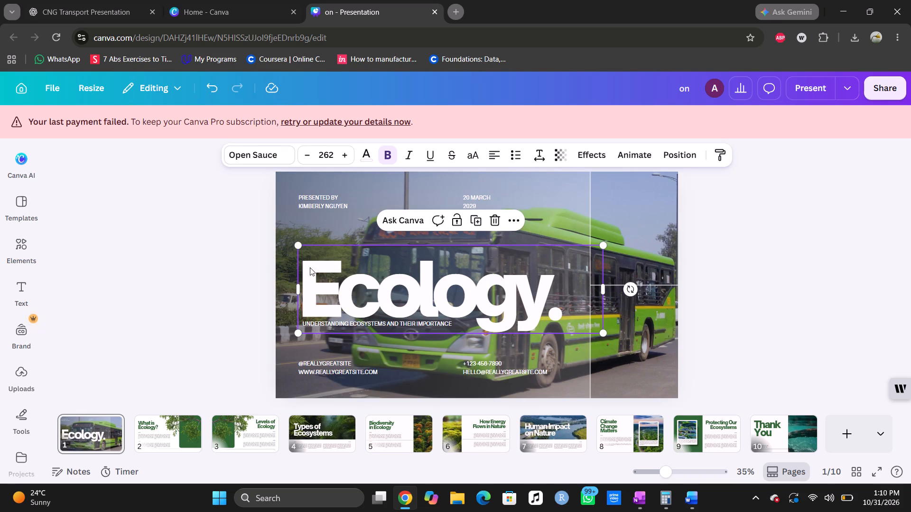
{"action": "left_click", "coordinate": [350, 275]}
Replace the placeholder name under "Presented by" on page 1 with the presenter's own full name.
{"action": "left_click", "coordinate": [325, 202]}
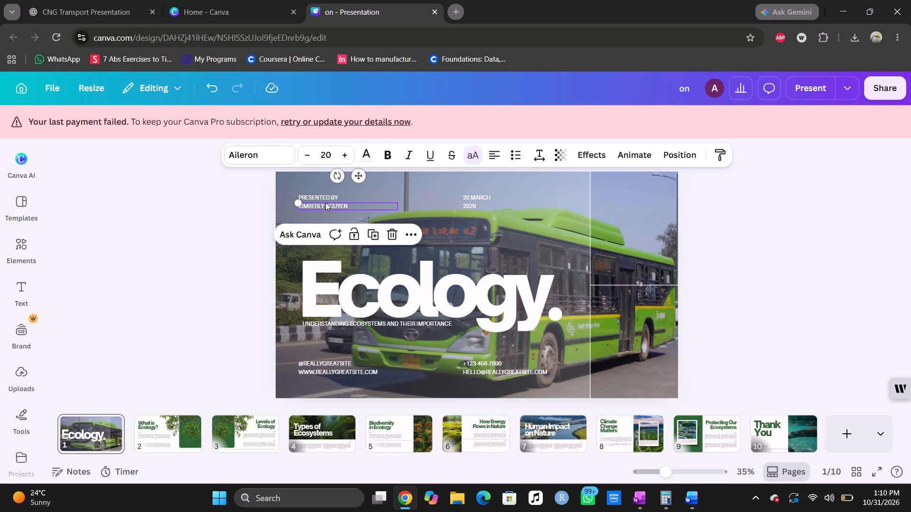
{"action": "left_click", "coordinate": [325, 202]}
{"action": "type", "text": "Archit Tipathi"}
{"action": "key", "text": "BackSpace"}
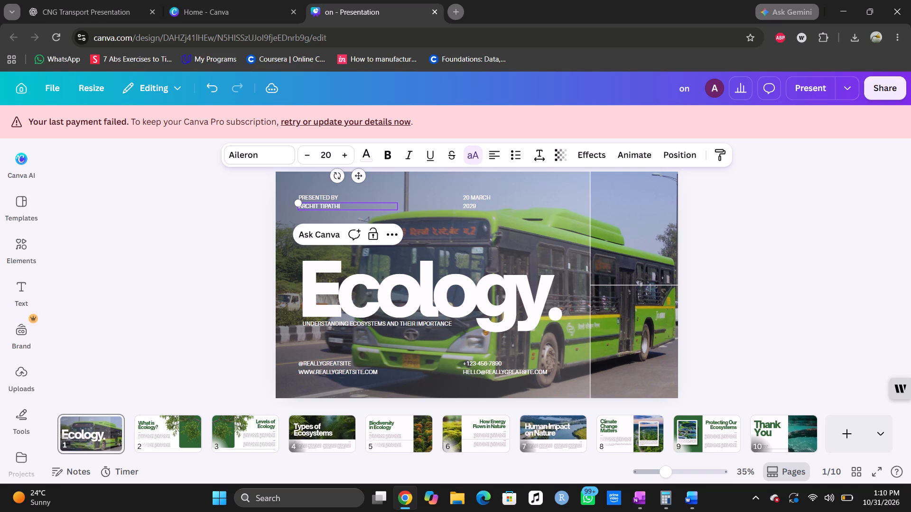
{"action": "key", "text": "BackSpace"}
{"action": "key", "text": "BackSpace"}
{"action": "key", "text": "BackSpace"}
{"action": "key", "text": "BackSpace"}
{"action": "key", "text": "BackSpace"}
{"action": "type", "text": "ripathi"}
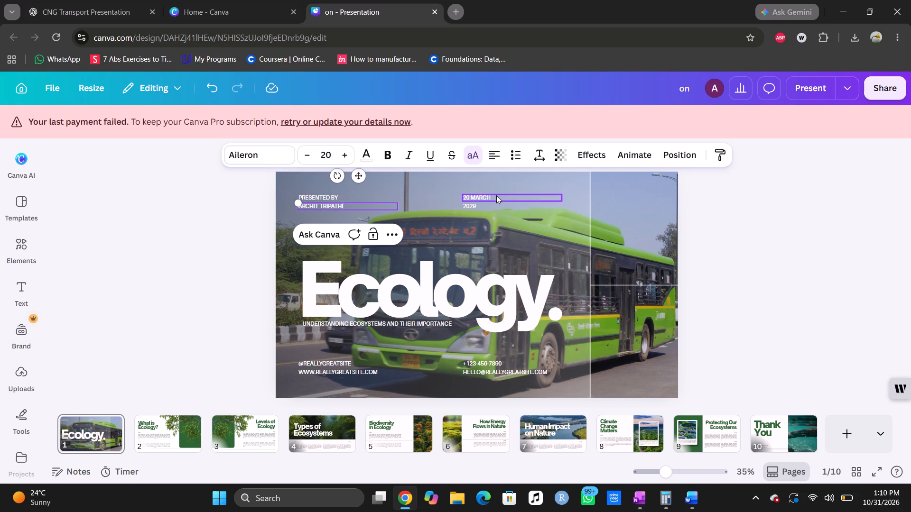
Delete the "20 March" and "2029" date placeholder texts from page 1.
{"action": "left_click", "coordinate": [496, 195]}
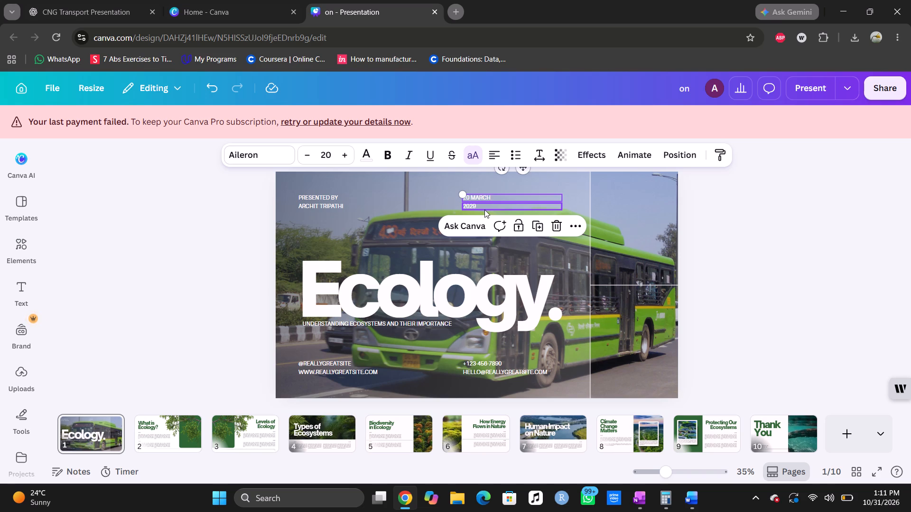
{"action": "left_click", "coordinate": [484, 210]}
{"action": "key", "text": "Delete"}
{"action": "left_click", "coordinate": [479, 195]}
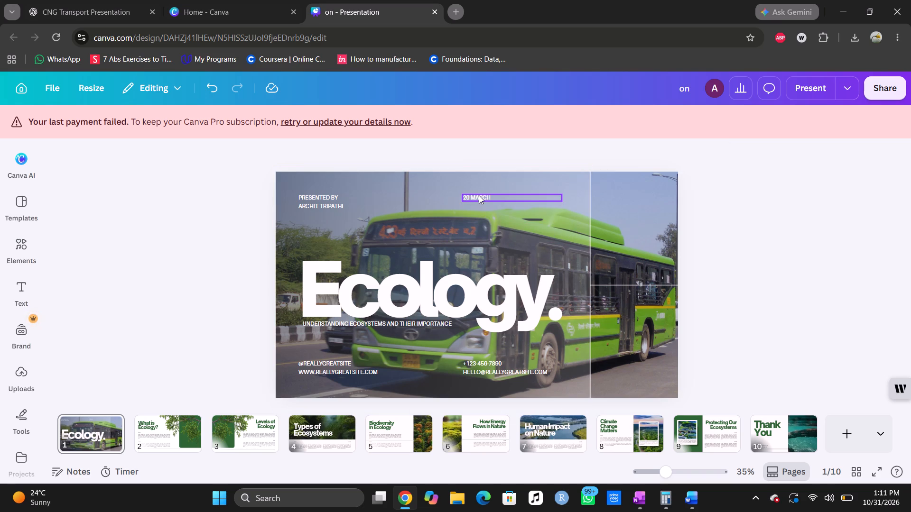
{"action": "key", "text": "Delete"}
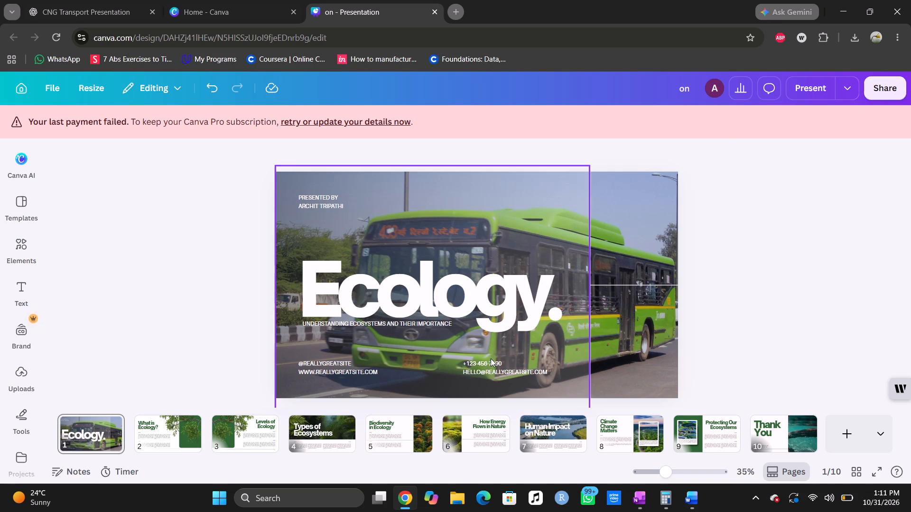
Delete the placeholder phone, e-mail, social handle and website texts along the bottom of page 1.
{"action": "left_click", "coordinate": [491, 358]}
{"action": "left_click", "coordinate": [491, 361]}
{"action": "key", "text": "Delete"}
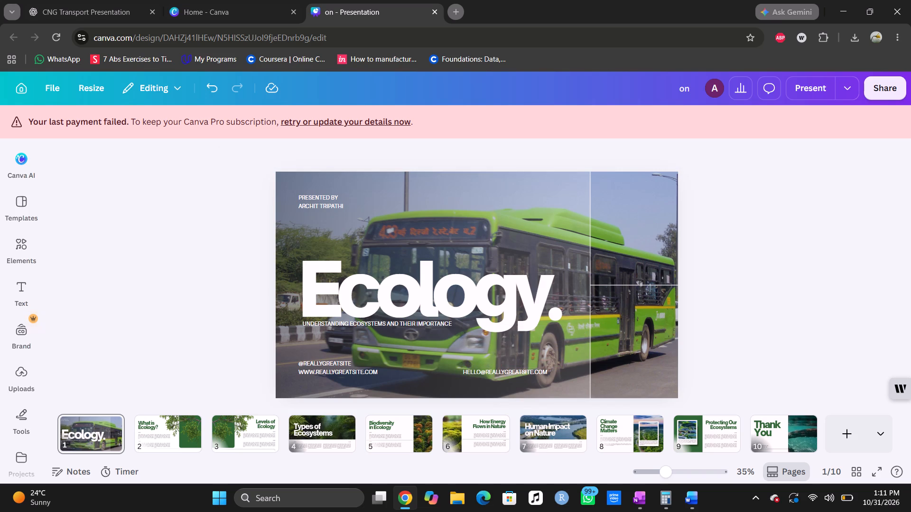
{"action": "left_click", "coordinate": [488, 372]}
{"action": "key", "text": "Delete"}
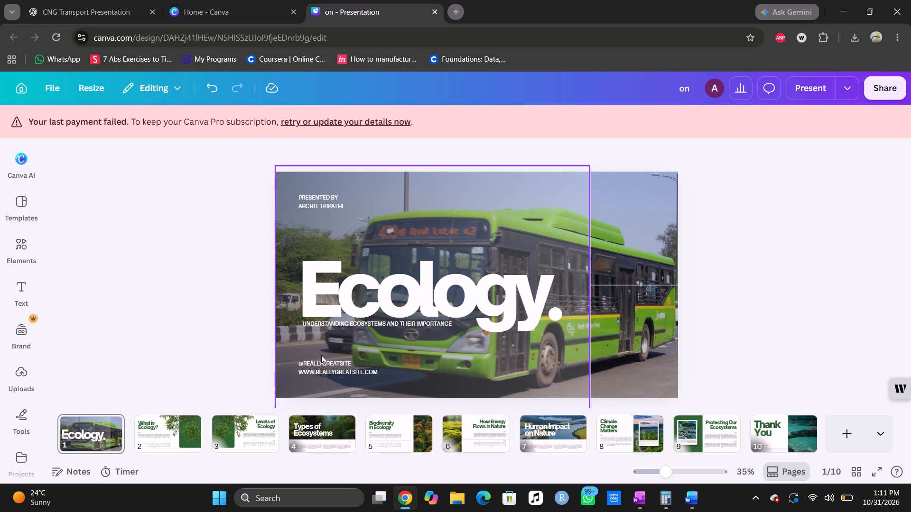
{"action": "left_click", "coordinate": [319, 363]}
{"action": "key", "text": "Delete"}
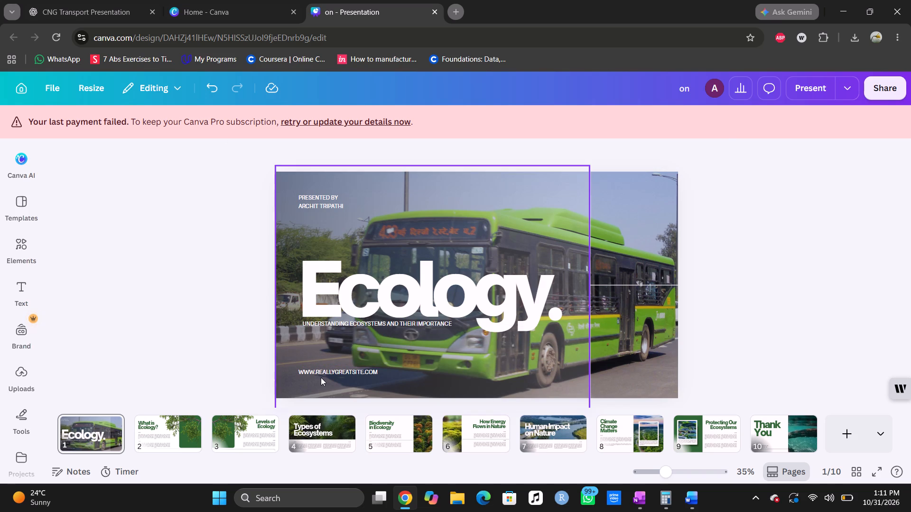
{"action": "left_click", "coordinate": [320, 374]}
{"action": "key", "text": "Delete"}
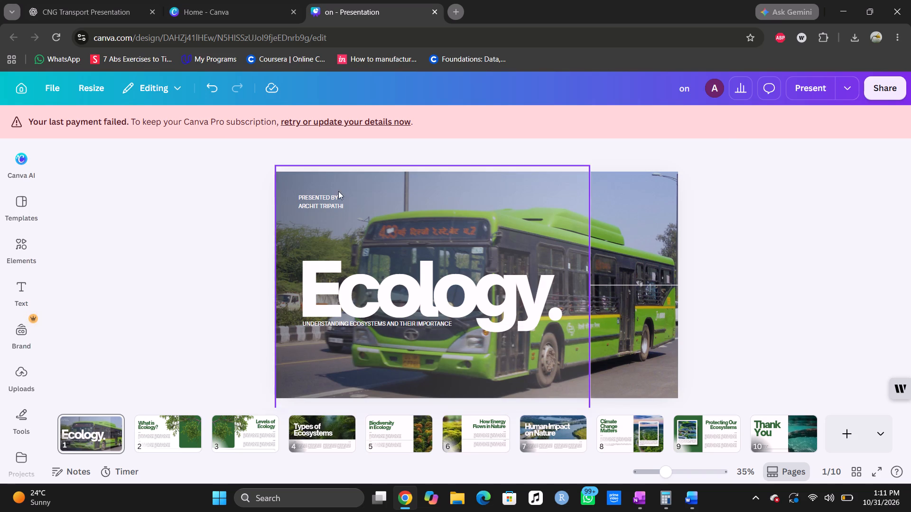
Add a "Roll -" line with the presenter's roll number beneath the presenter's name on page 1.
{"action": "left_click", "coordinate": [344, 207]}
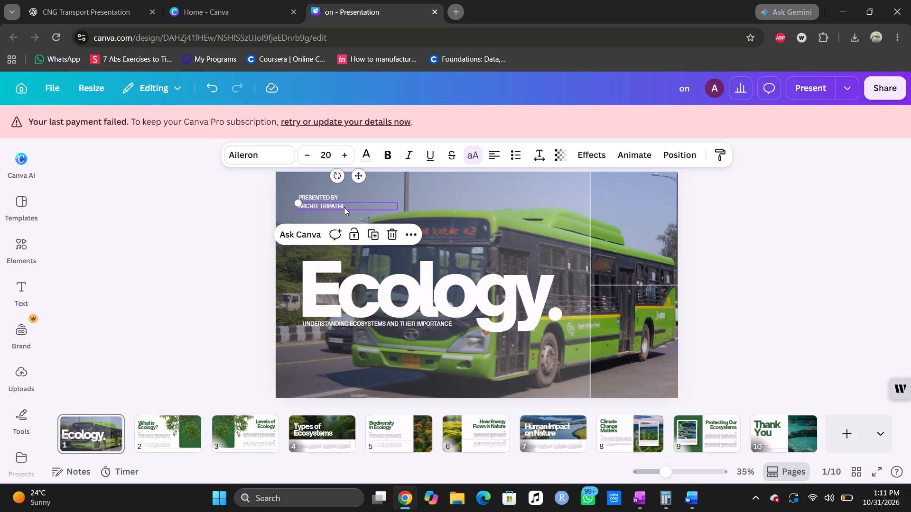
{"action": "left_click", "coordinate": [349, 208]}
{"action": "key", "text": "Return"}
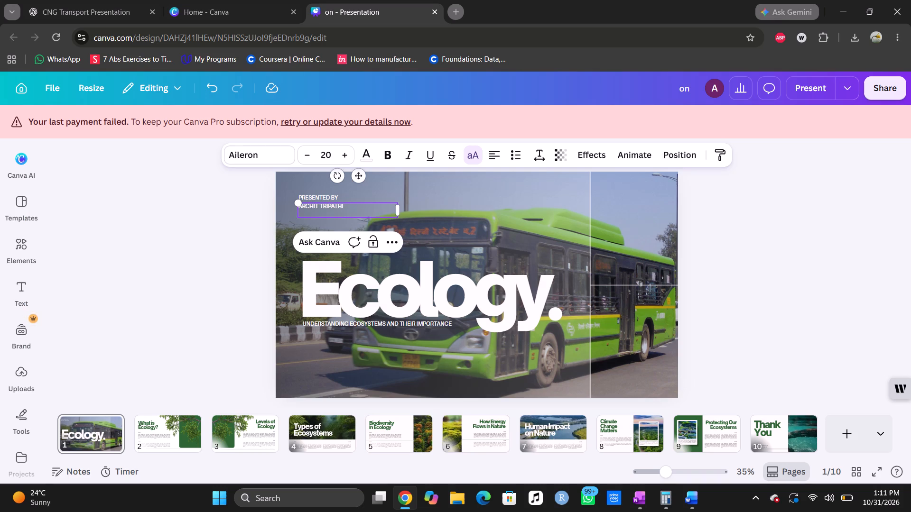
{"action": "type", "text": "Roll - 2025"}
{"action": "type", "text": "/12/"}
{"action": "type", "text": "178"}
{"action": "left_click", "coordinate": [250, 225]}
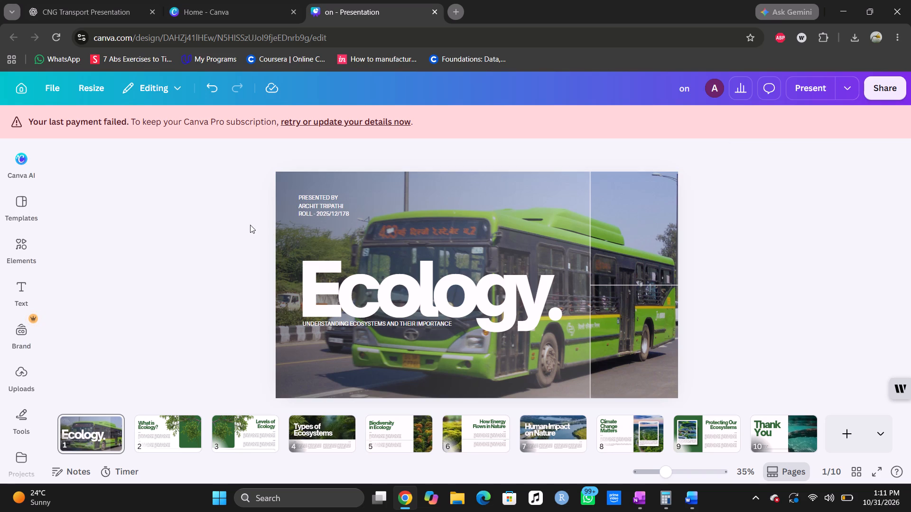
Move the large "Ecology" title on page 1 up to just beneath the presenter details.
{"action": "left_click", "coordinate": [342, 278]}
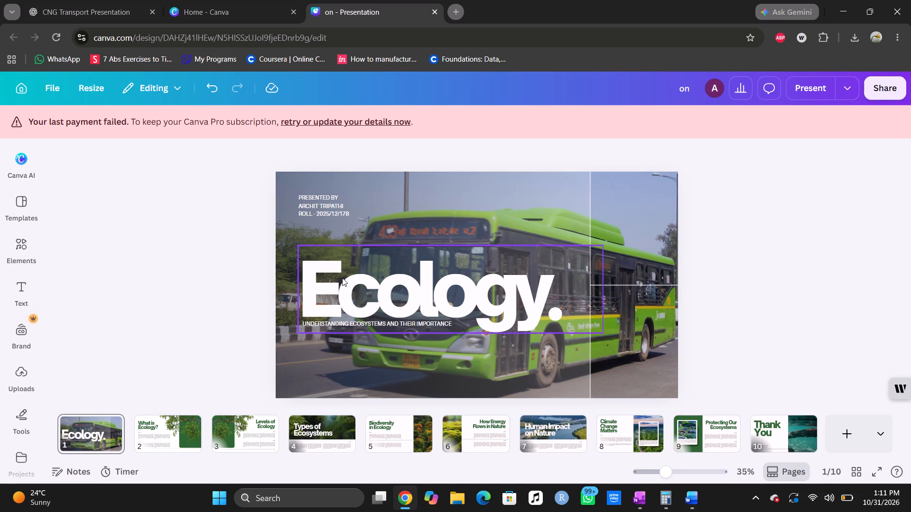
{"action": "key", "text": "Up"}
{"action": "key", "text": "shift+Up"}
{"action": "key", "text": "shift+Up"}
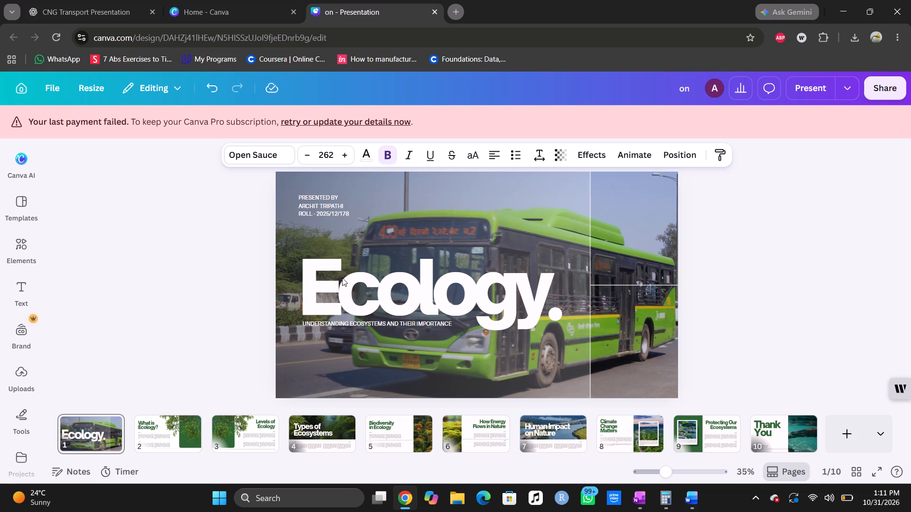
{"action": "key", "text": "shift+Up"}
{"action": "key", "text": "shift+Up"}
{"action": "key", "text": "shift+Up"}
{"action": "key", "text": "shift+Up"}
{"action": "key", "text": "shift+Up"}
{"action": "key", "text": "shift+Up"}
{"action": "key", "text": "shift+Up"}
{"action": "key", "text": "shift+Up"}
{"action": "key", "text": "shift+Up"}
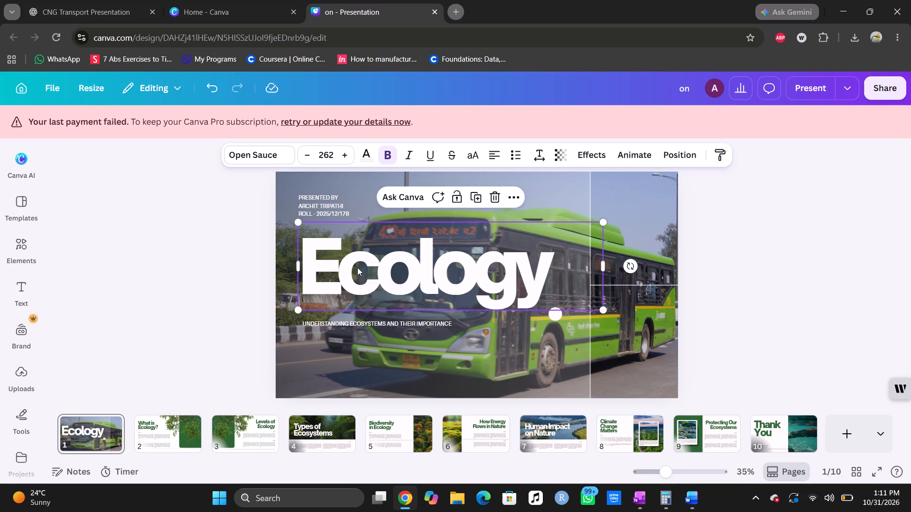
Scale the "Ecology" title down to about font size 150.
{"action": "double_click", "coordinate": [356, 265]}
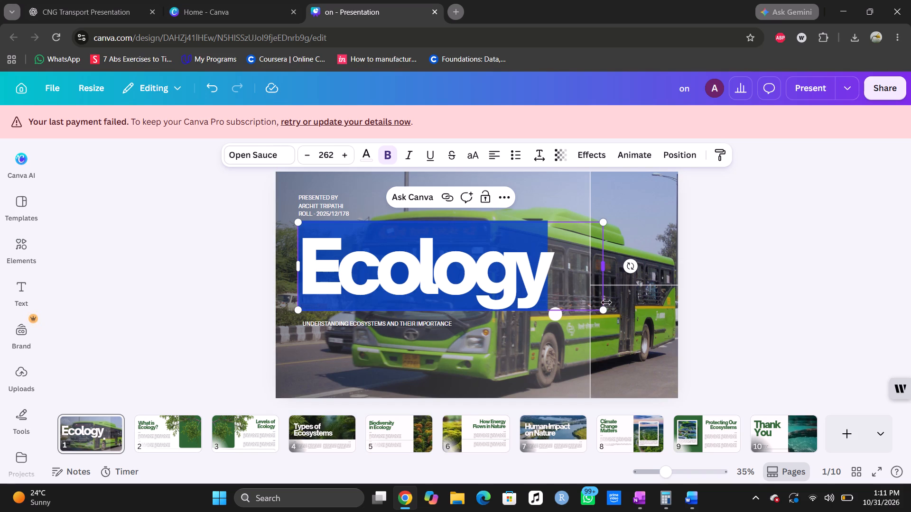
{"action": "left_click_drag", "start_coordinate": [602, 309], "coordinate": [539, 280]}
{"action": "left_click_drag", "start_coordinate": [539, 280], "coordinate": [520, 268]}
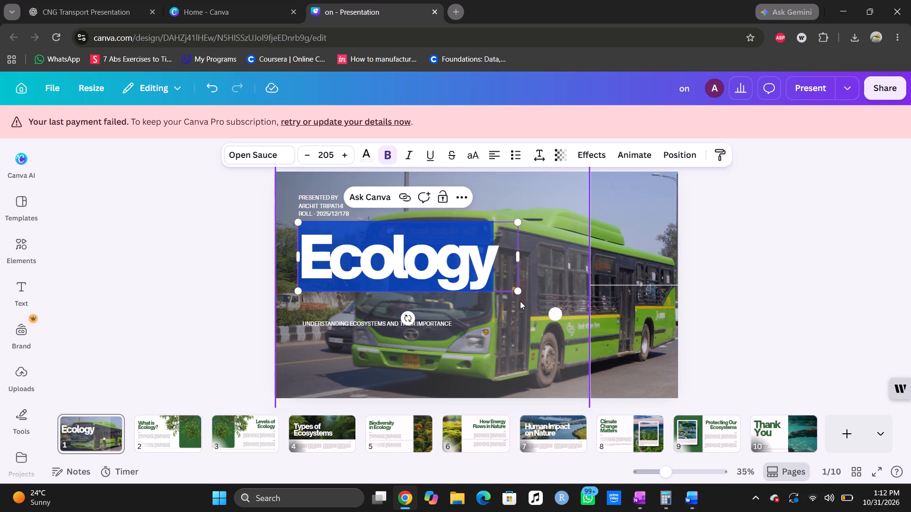
{"action": "left_click_drag", "start_coordinate": [519, 293], "coordinate": [486, 279]}
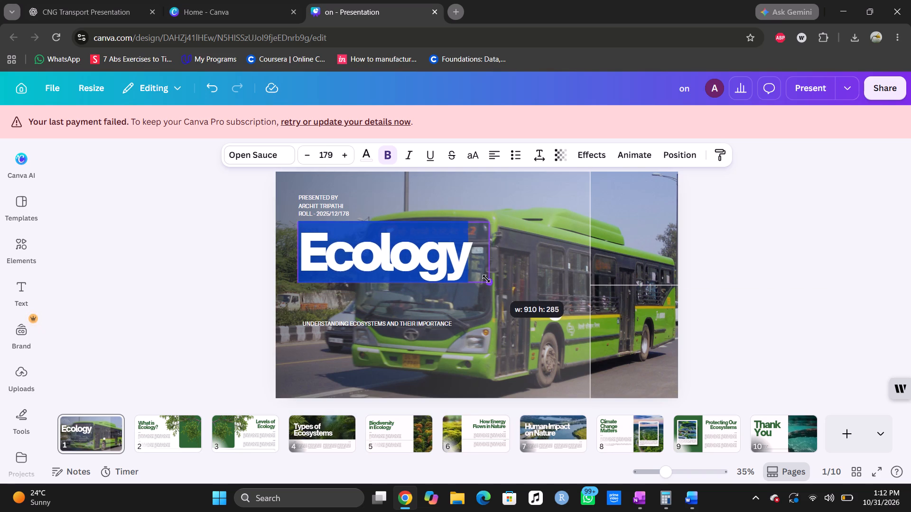
{"action": "left_click_drag", "start_coordinate": [486, 279], "coordinate": [463, 265]}
Replace the "Ecology" title with "Implementation", fitting it on one line at about font size 123.
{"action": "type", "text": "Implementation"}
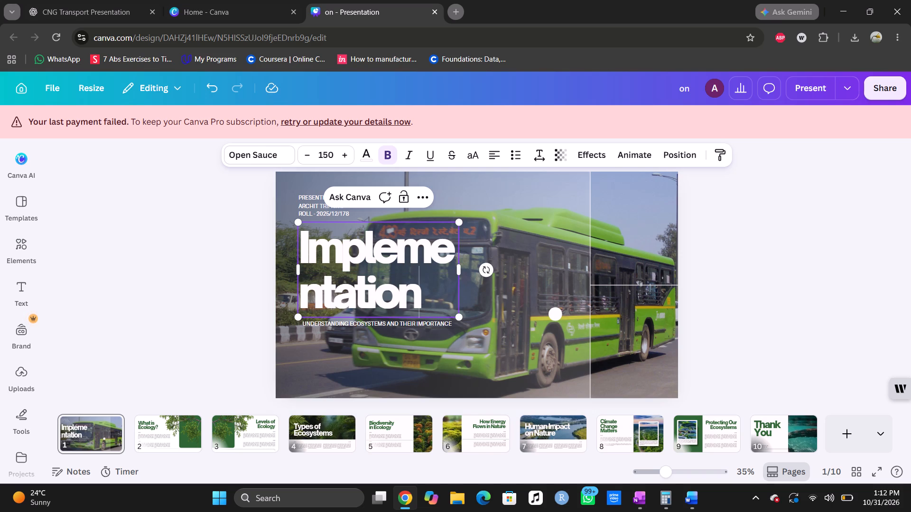
{"action": "left_click_drag", "start_coordinate": [459, 269], "coordinate": [595, 255]}
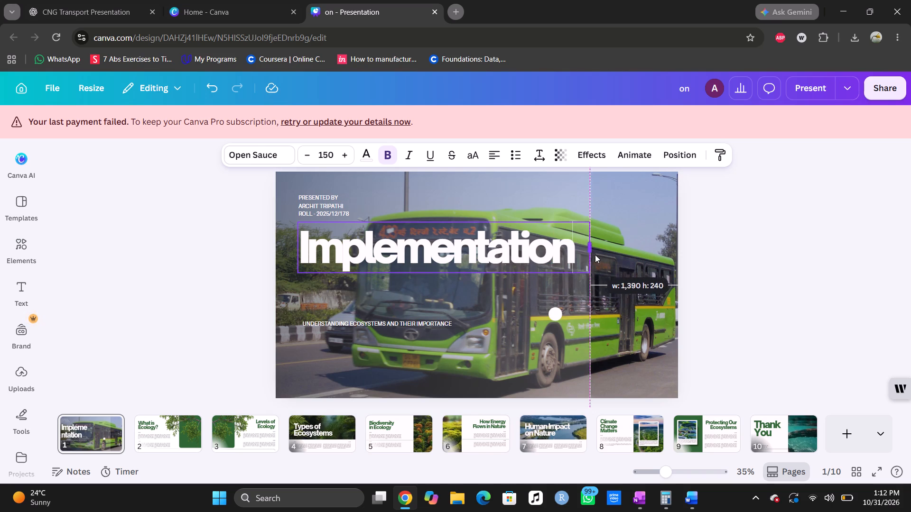
{"action": "left_click_drag", "start_coordinate": [595, 255], "coordinate": [603, 253]}
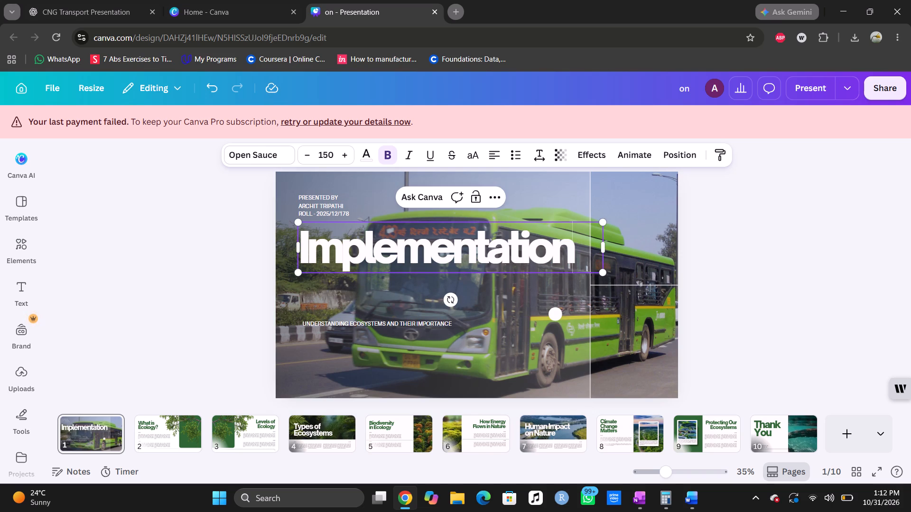
{"action": "left_click_drag", "start_coordinate": [603, 269], "coordinate": [559, 251]}
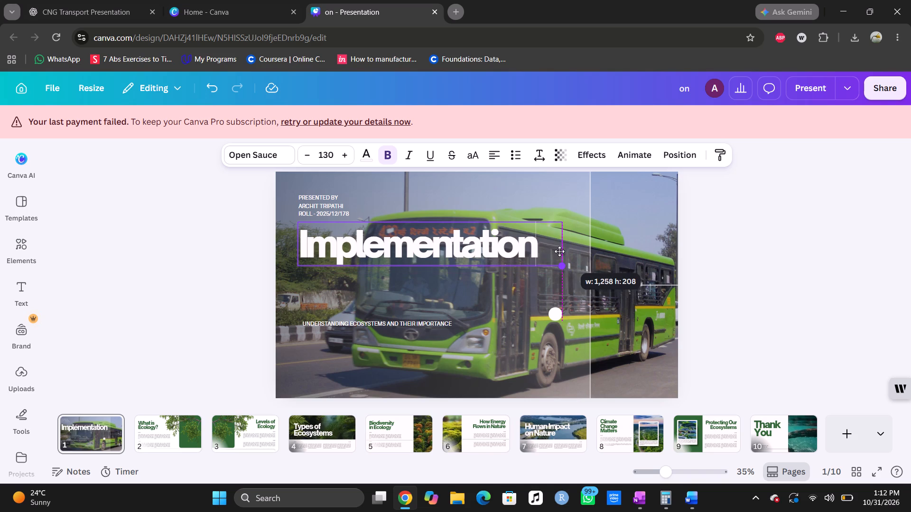
{"action": "left_click_drag", "start_coordinate": [559, 251], "coordinate": [552, 247]}
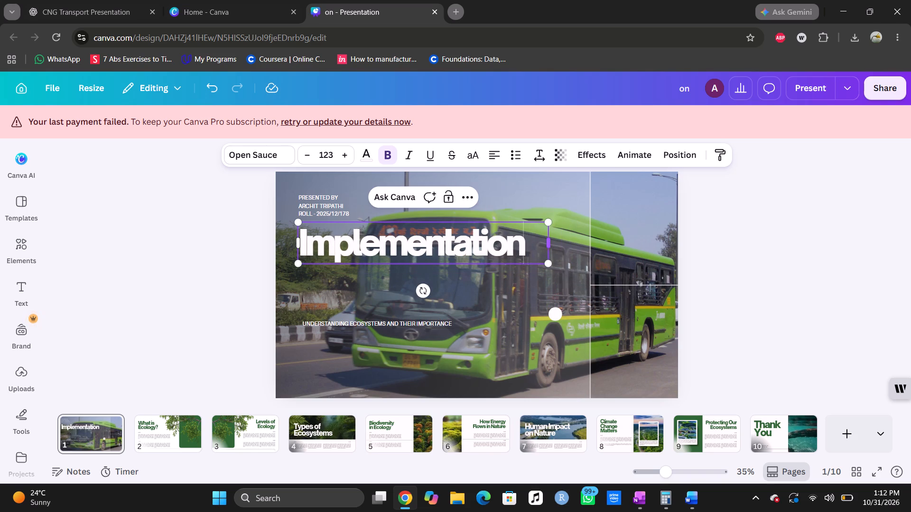
Extend the page 1 title to read "Implementation of CNG Public Transport in Delhi".
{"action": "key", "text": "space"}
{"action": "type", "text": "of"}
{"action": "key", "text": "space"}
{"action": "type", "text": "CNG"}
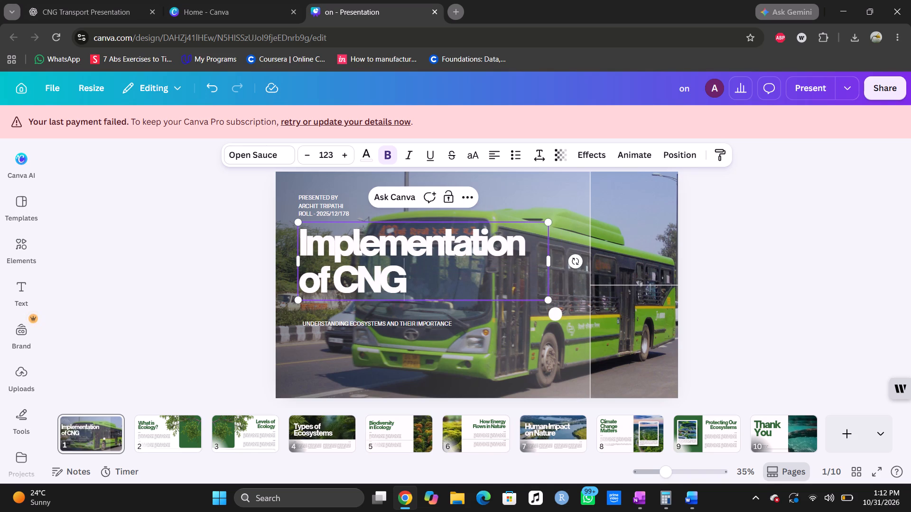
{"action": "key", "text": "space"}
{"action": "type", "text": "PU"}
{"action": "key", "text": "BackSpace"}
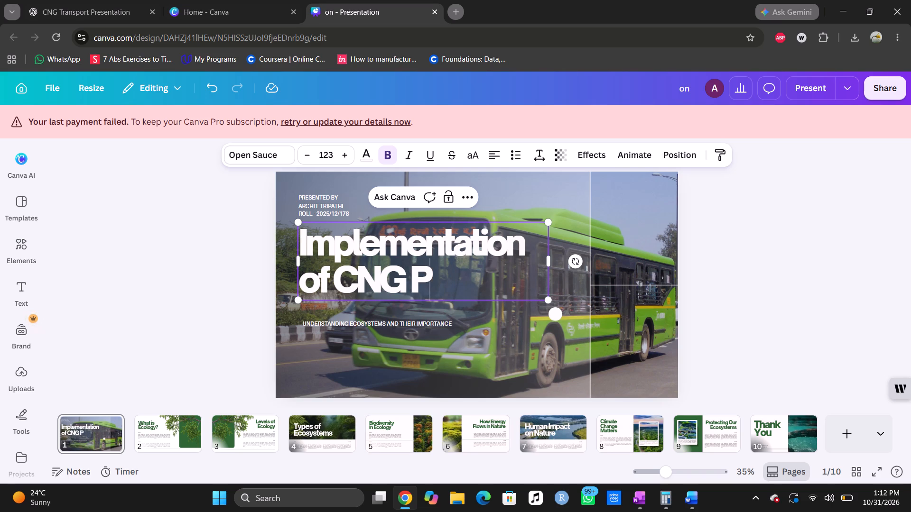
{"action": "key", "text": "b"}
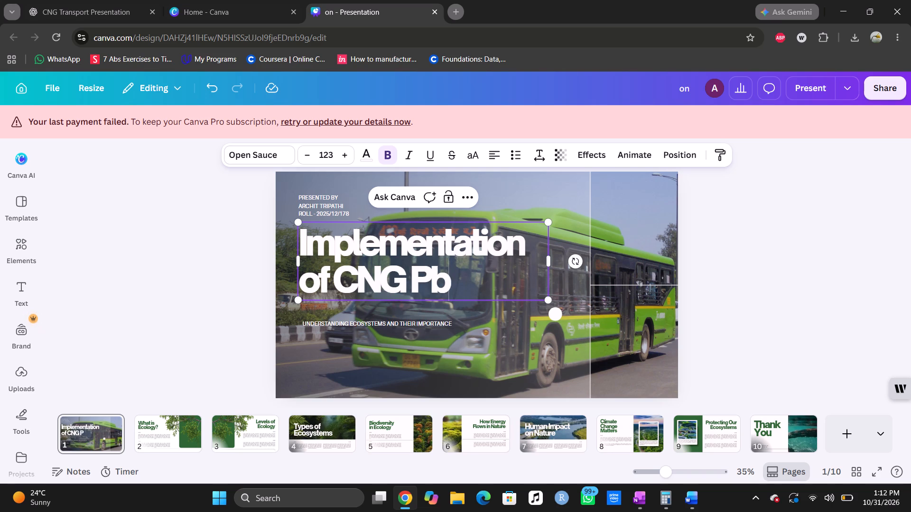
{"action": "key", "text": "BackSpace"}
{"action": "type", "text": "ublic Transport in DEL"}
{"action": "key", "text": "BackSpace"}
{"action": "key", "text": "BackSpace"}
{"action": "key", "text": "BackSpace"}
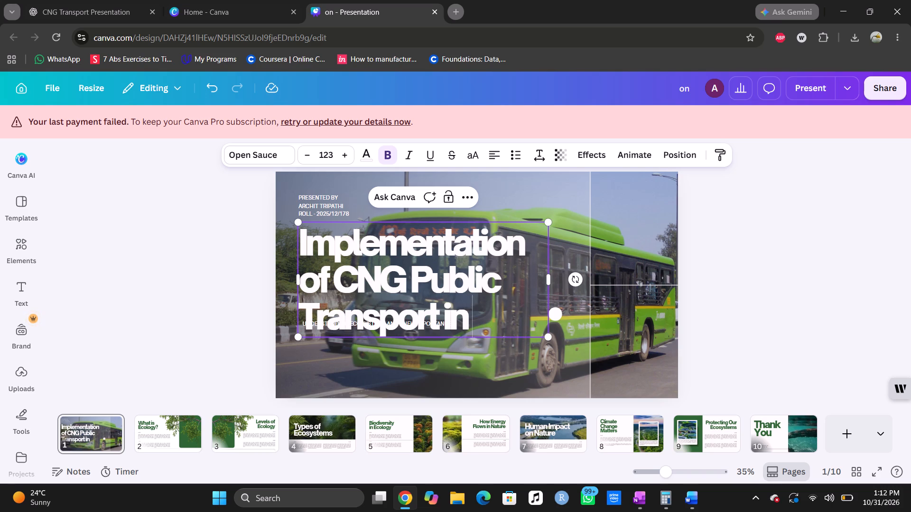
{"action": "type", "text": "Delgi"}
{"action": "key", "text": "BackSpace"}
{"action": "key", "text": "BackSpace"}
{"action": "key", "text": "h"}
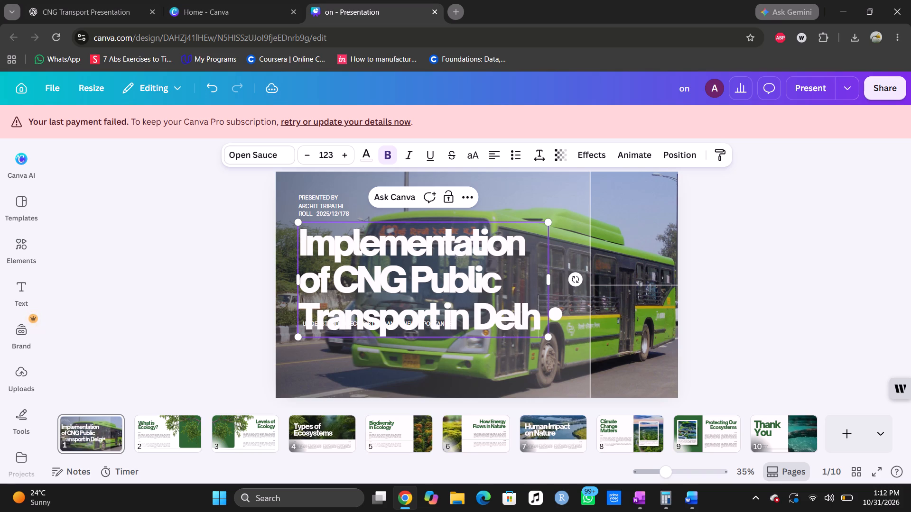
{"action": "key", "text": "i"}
Widen the title's text box to fit "Implementation of" on the first line and scale it to about font size 98.8.
{"action": "left_click_drag", "start_coordinate": [549, 279], "coordinate": [591, 275]}
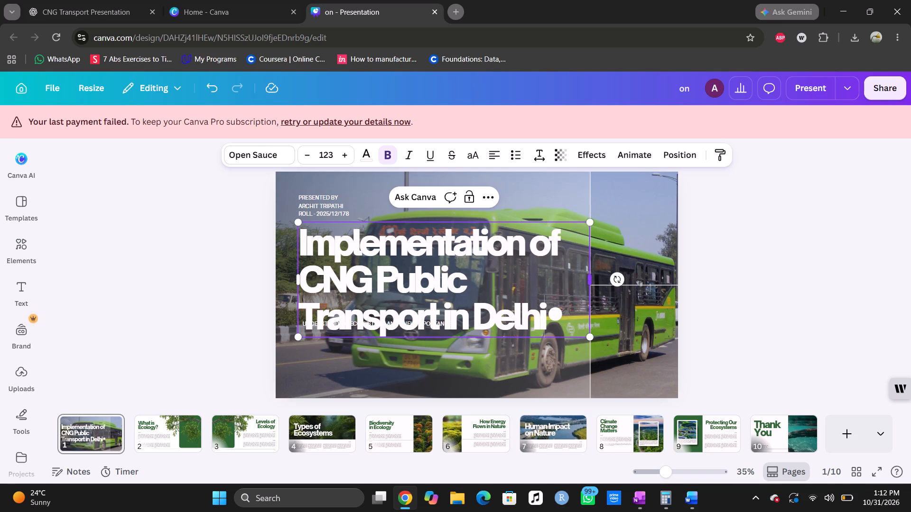
{"action": "left_click_drag", "start_coordinate": [590, 336], "coordinate": [561, 310]}
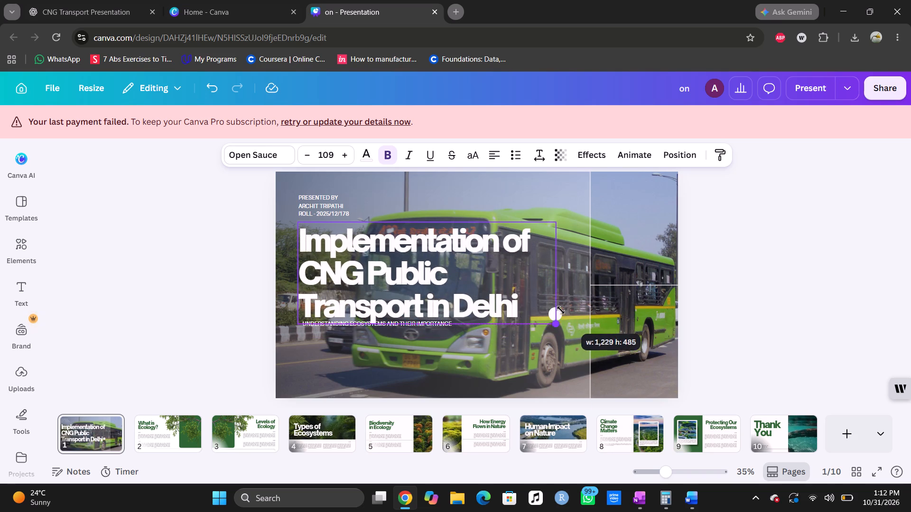
{"action": "left_click_drag", "start_coordinate": [561, 310], "coordinate": [541, 292]}
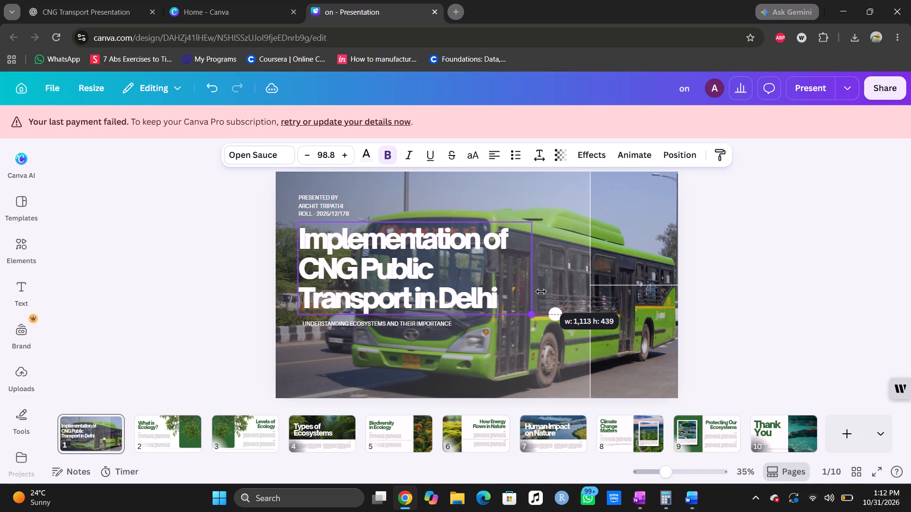
Replace the subtitle beneath the page 1 title with "Urban Air Quality Transformation".
{"action": "double_click", "coordinate": [435, 324]}
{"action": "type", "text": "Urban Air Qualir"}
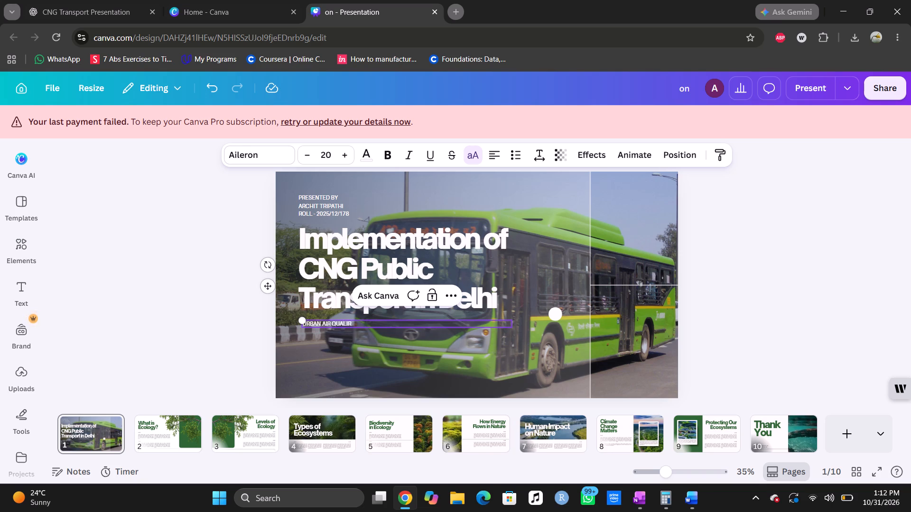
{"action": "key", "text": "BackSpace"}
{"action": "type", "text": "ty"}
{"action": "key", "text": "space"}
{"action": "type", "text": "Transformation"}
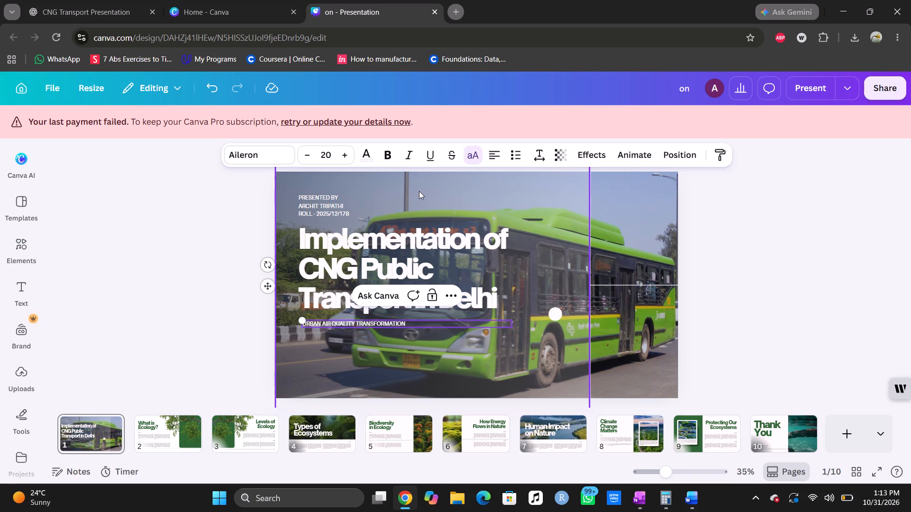
Duplicate the presenter name and roll number text box on page 1 and place the copy beside the original, level with "Presented by".
{"action": "left_click", "coordinate": [321, 211]}
{"action": "key", "text": "ctrl+c"}
{"action": "key", "text": "ctrl+v"}
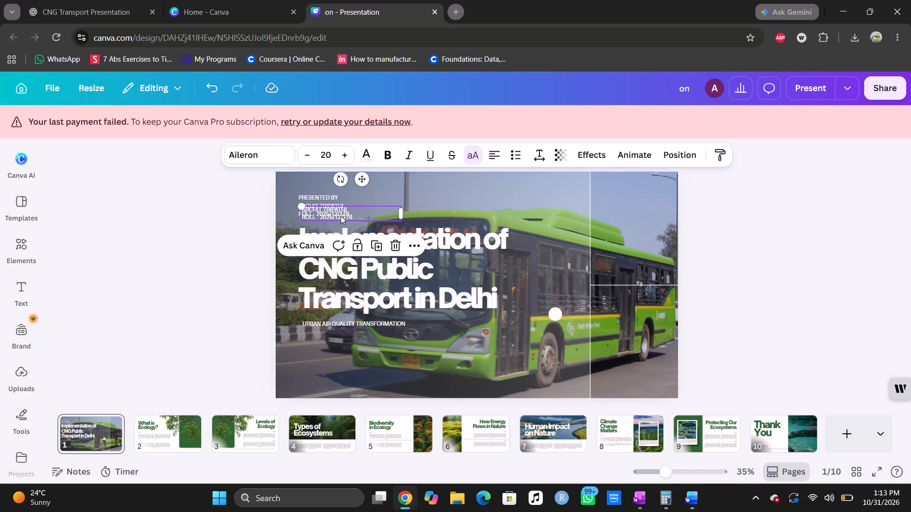
{"action": "left_click_drag", "start_coordinate": [341, 216], "coordinate": [417, 201]}
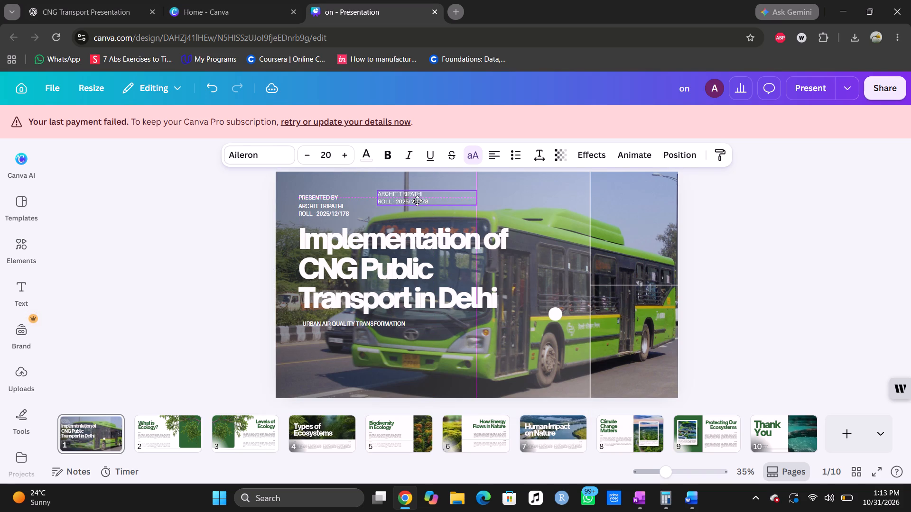
{"action": "left_click_drag", "start_coordinate": [417, 201], "coordinate": [417, 205]}
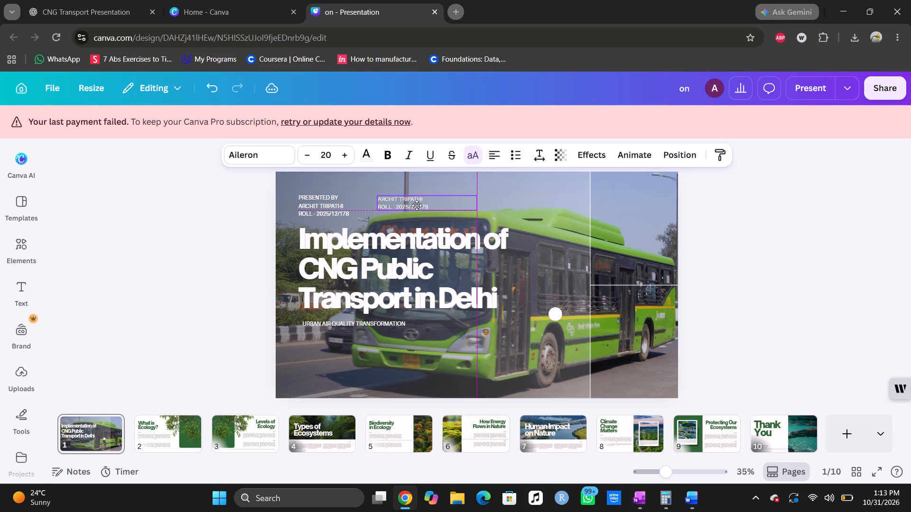
{"action": "left_click_drag", "start_coordinate": [417, 205], "coordinate": [418, 204]}
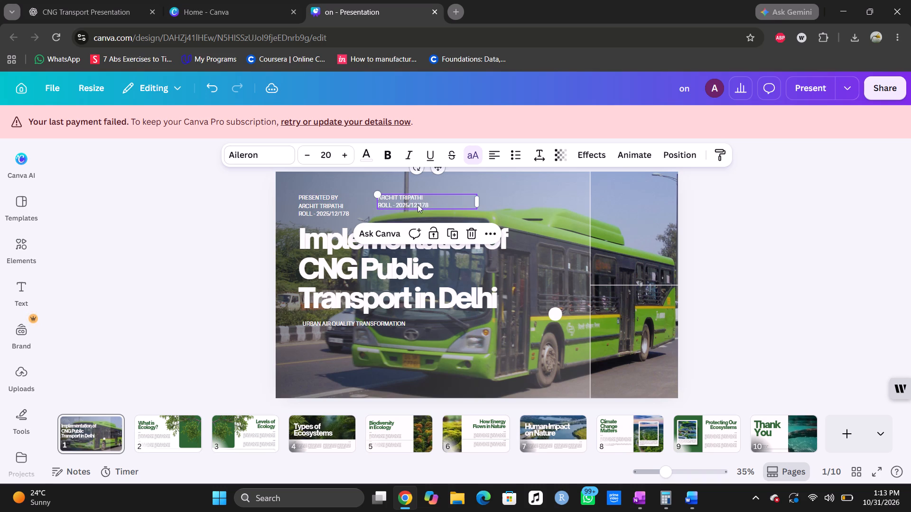
Clear the name and roll number text from the duplicated text box on page 1.
{"action": "double_click", "coordinate": [418, 204]}
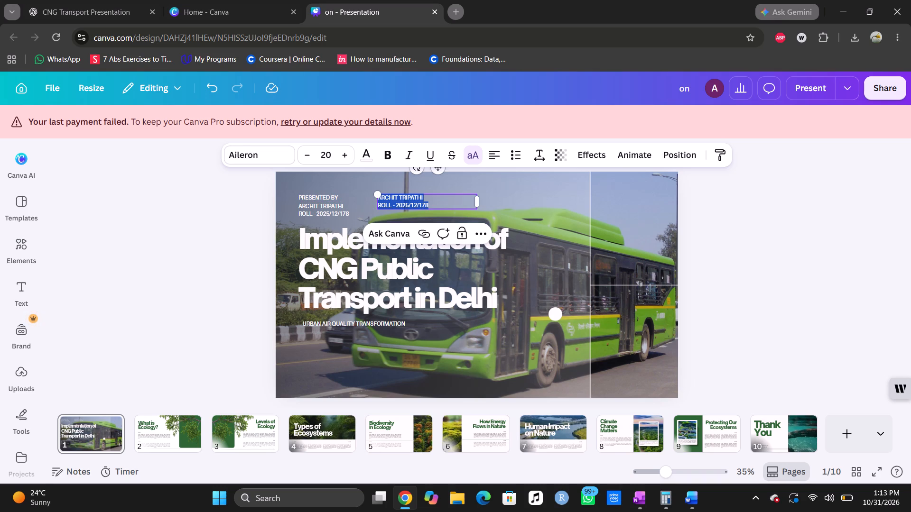
{"action": "key", "text": "BackSpace"}
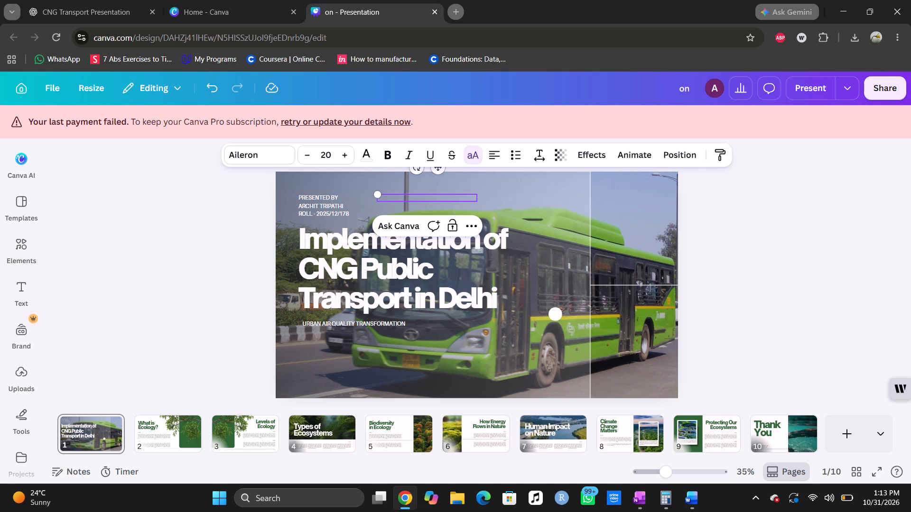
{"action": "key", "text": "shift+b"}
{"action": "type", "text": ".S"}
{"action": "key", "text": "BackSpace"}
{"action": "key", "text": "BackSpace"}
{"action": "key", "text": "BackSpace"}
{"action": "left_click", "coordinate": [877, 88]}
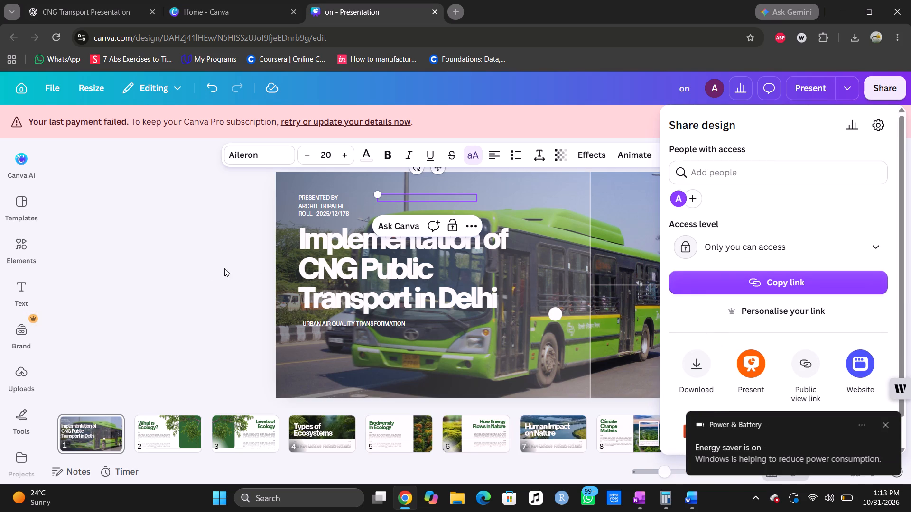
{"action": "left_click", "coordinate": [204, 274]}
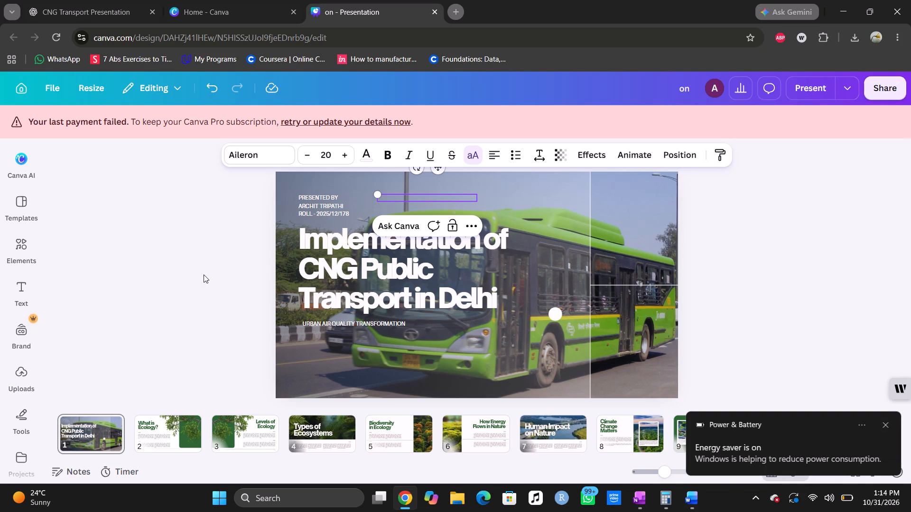
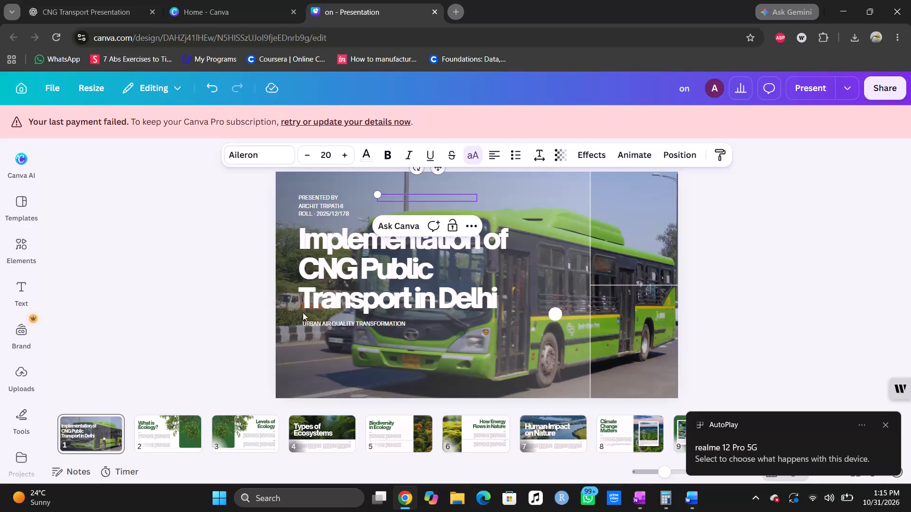
Enter "Course - B.Sc (hons) Mathematics" as the first line of the empty duplicated text box on page 1.
{"action": "double_click", "coordinate": [393, 199]}
{"action": "type", "text": "COurse"}
{"action": "key", "text": "space"}
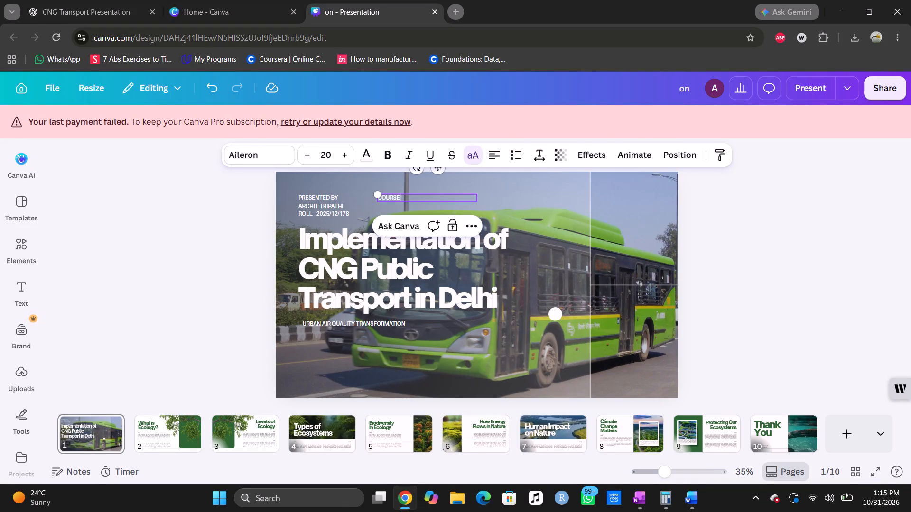
{"action": "key", "text": "equal"}
{"action": "key", "text": "BackSpace"}
{"action": "type", "text": "- B.Sc"}
{"action": "key", "text": "BackSpace"}
{"action": "key", "text": "c"}
{"action": "key", "text": "c"}
{"action": "key", "text": "BackSpace"}
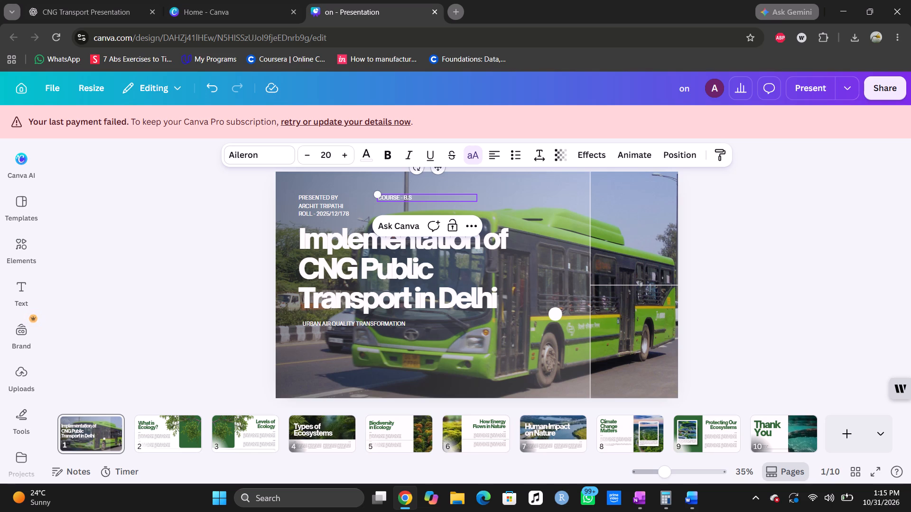
{"action": "key", "text": "c"}
{"action": "key", "text": "space"}
{"action": "type", "text": "(hons"}
{"action": "type", "text": ") Mathematics"}
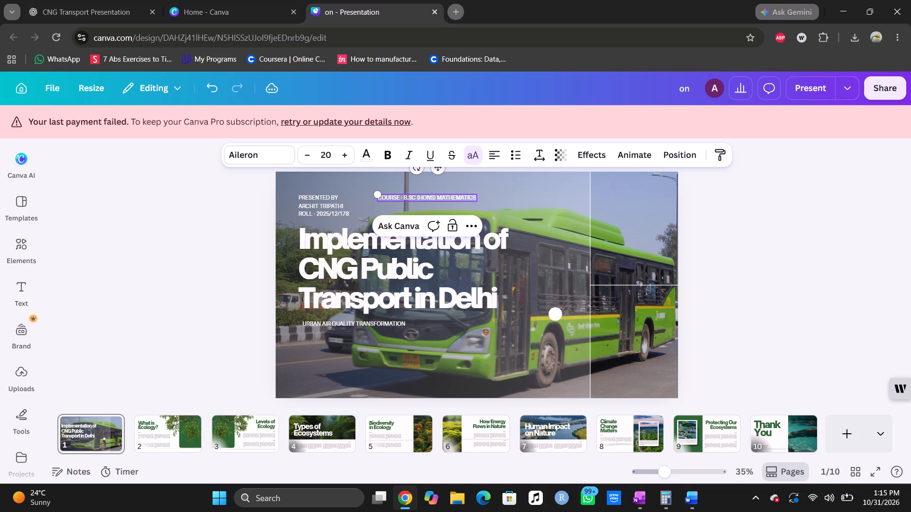
Add a second line reading "Environmental Science: Theory into practice II" beneath the course line on page 1.
{"action": "key", "text": "Return"}
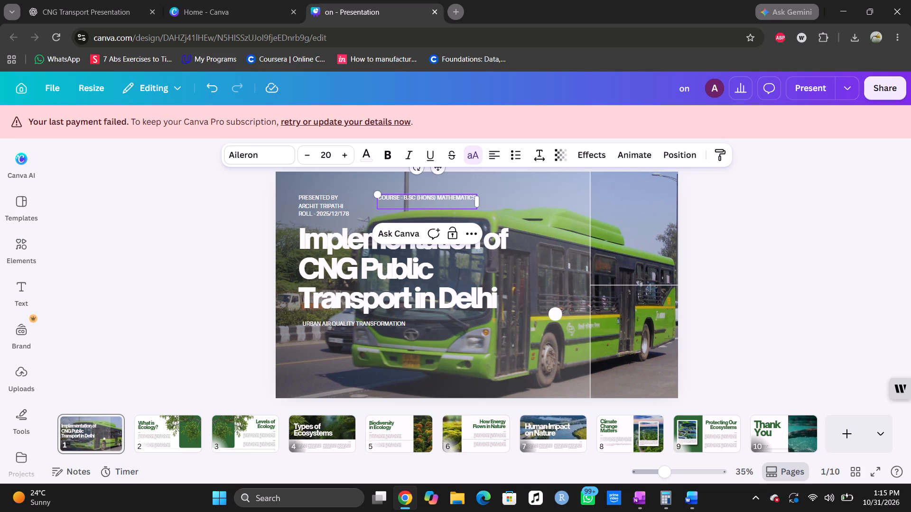
{"action": "type", "text": "Envi"}
{"action": "type", "text": "ronmental Science"}
{"action": "key", "text": "space"}
{"action": "key", "text": "BackSpace"}
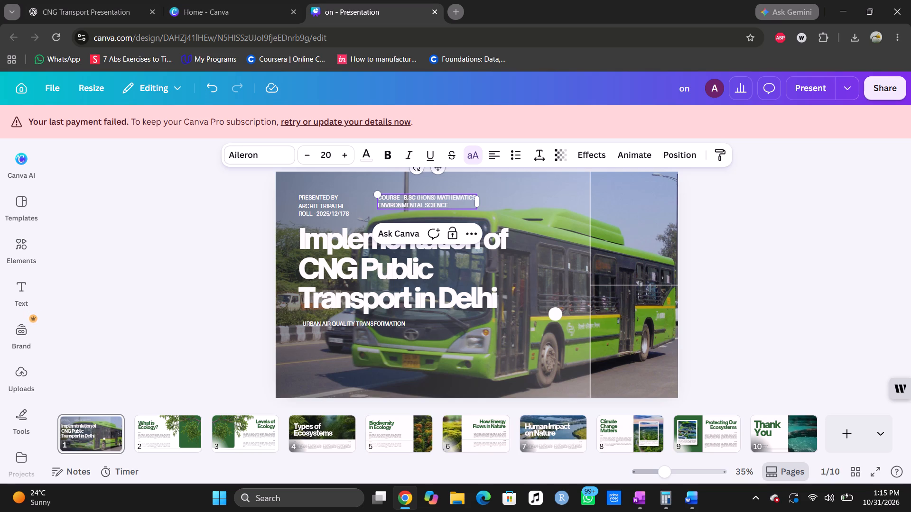
{"action": "type", "text": ": Theory"}
{"action": "type", "text": "into p"}
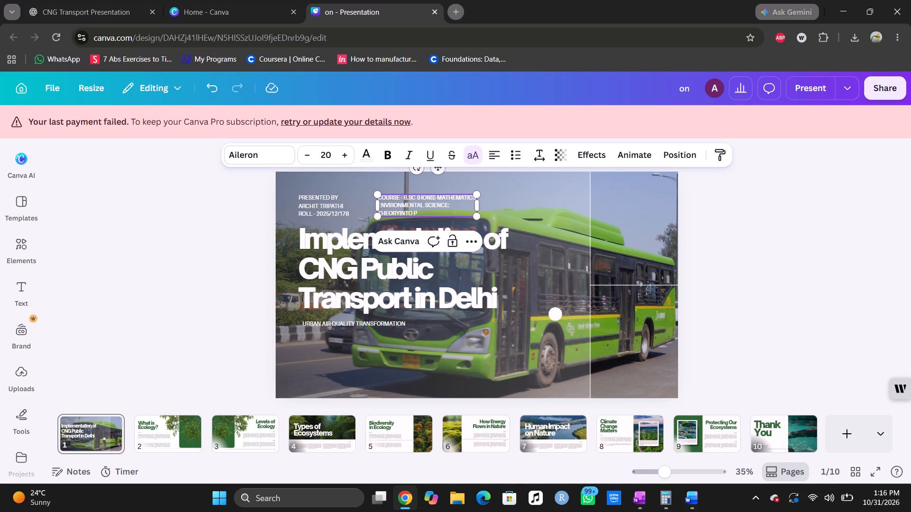
{"action": "key", "text": "Left"}
{"action": "key", "text": "Left"}
{"action": "key", "text": "Left"}
{"action": "key", "text": "Left"}
{"action": "key", "text": "Left"}
{"action": "key", "text": "Left"}
{"action": "key", "text": "space"}
{"action": "key", "text": "Right"}
{"action": "key", "text": "Right"}
{"action": "key", "text": "Right"}
{"action": "key", "text": "Right"}
{"action": "key", "text": "Right"}
{"action": "key", "text": "Right"}
{"action": "type", "text": "ractice"}
{"action": "key", "text": "space"}
{"action": "type", "text": "II"}
Widen the course text box so the Environmental Science title fits on one line, and append "(A)" to that title.
{"action": "left_click_drag", "start_coordinate": [477, 205], "coordinate": [509, 204]}
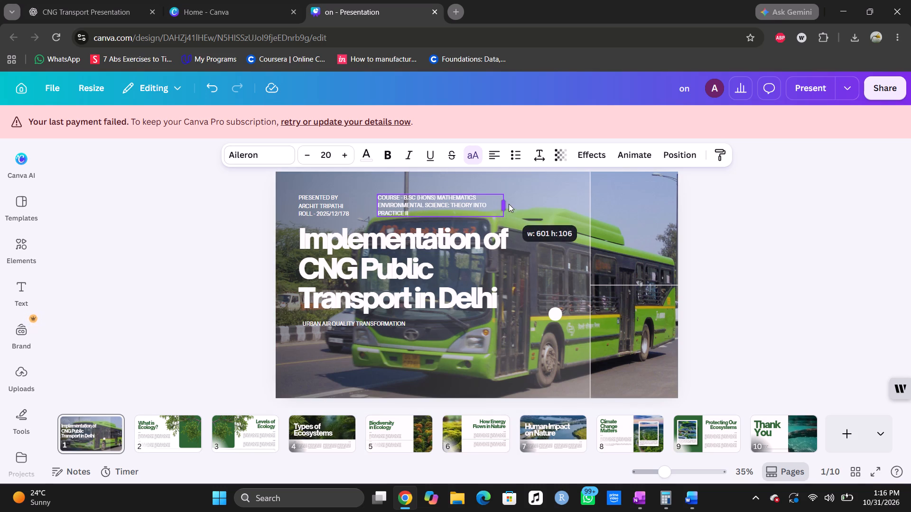
{"action": "left_click_drag", "start_coordinate": [509, 204], "coordinate": [539, 201]}
{"action": "key", "text": "space"}
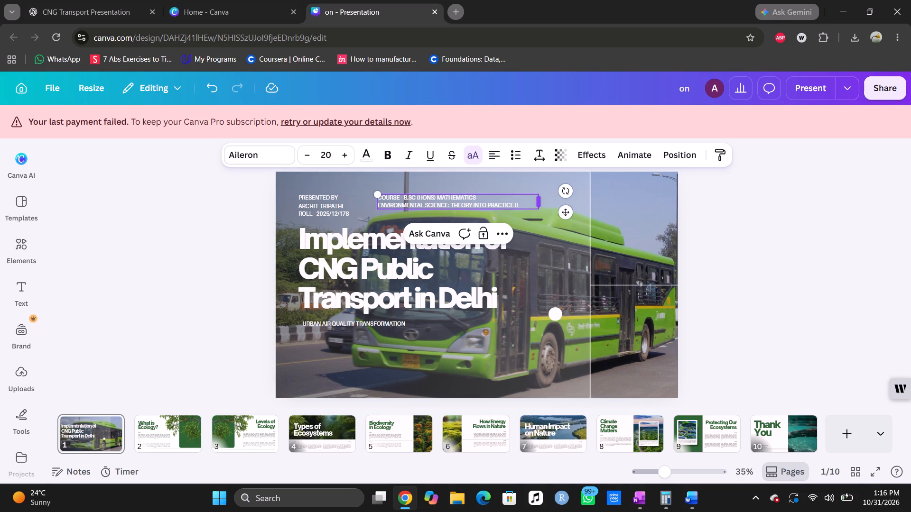
{"action": "type", "text": "(A)"}
Add a third line reading "Ramjas college, University of delhi" to the course text box.
{"action": "key", "text": "Return"}
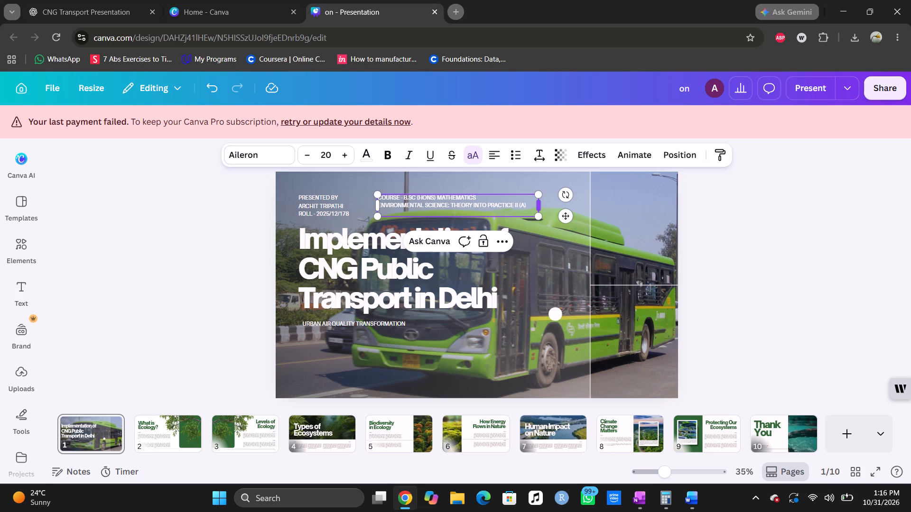
{"action": "type", "text": "Ramjas college, University of delhi"}
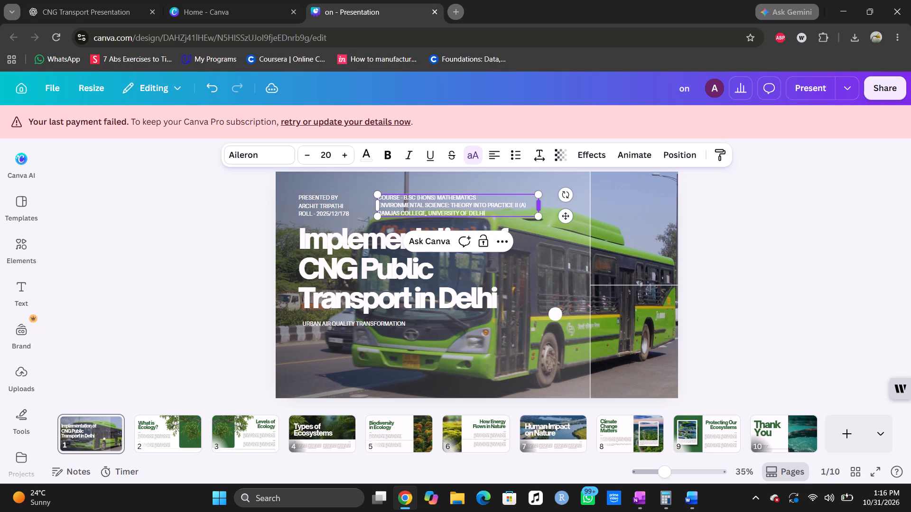
{"action": "left_click", "coordinate": [196, 243]}
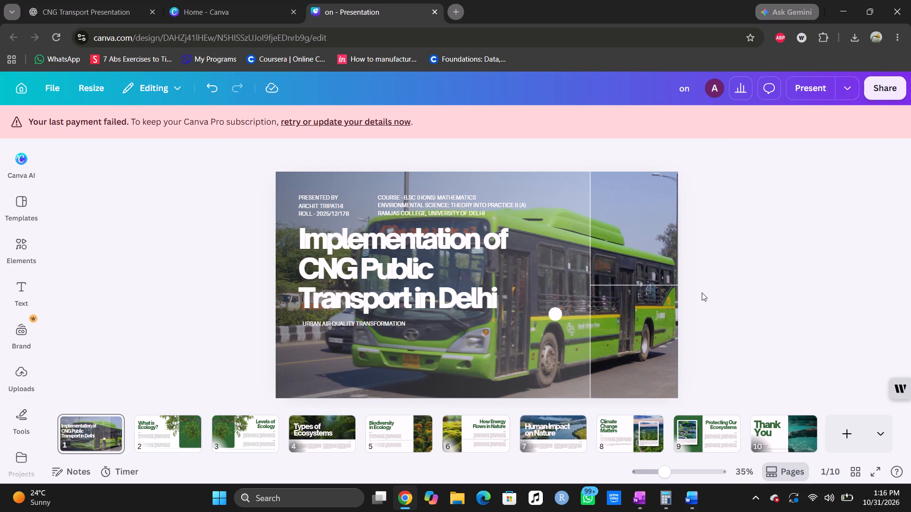
Delete the horizontal white line crossing the bus photo on page 1.
{"action": "left_click", "coordinate": [630, 285]}
{"action": "key", "text": "Delete"}
Set the transparency of page 1's bus background photo to 77.
{"action": "left_click", "coordinate": [623, 305]}
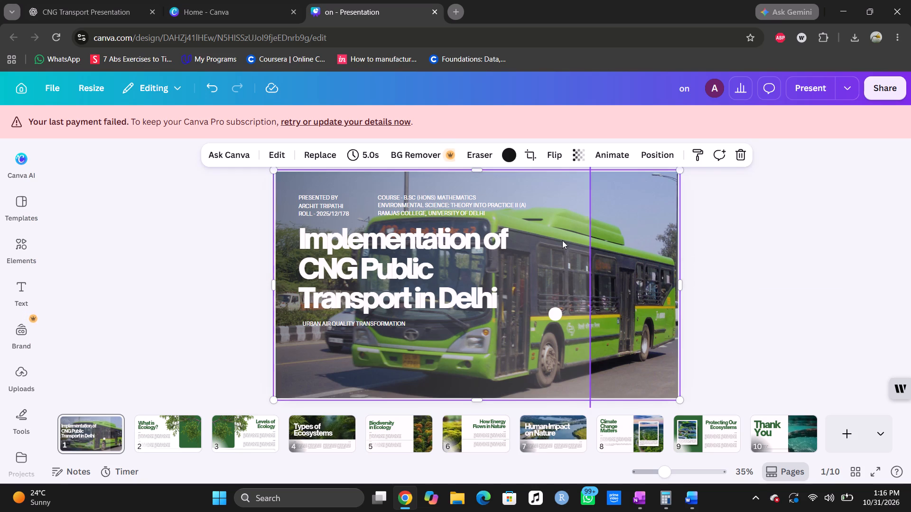
{"action": "left_click", "coordinate": [571, 161]}
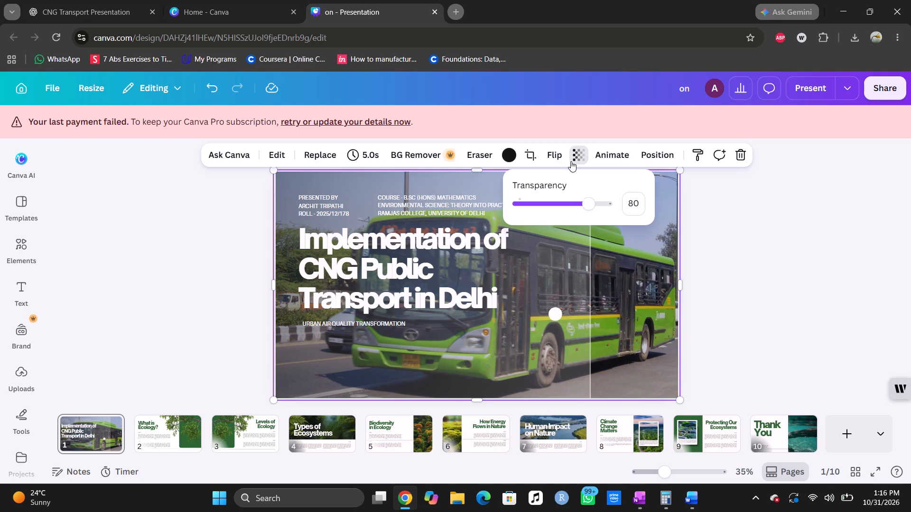
{"action": "left_click_drag", "start_coordinate": [585, 200], "coordinate": [597, 202]}
{"action": "left_click_drag", "start_coordinate": [597, 202], "coordinate": [580, 210]}
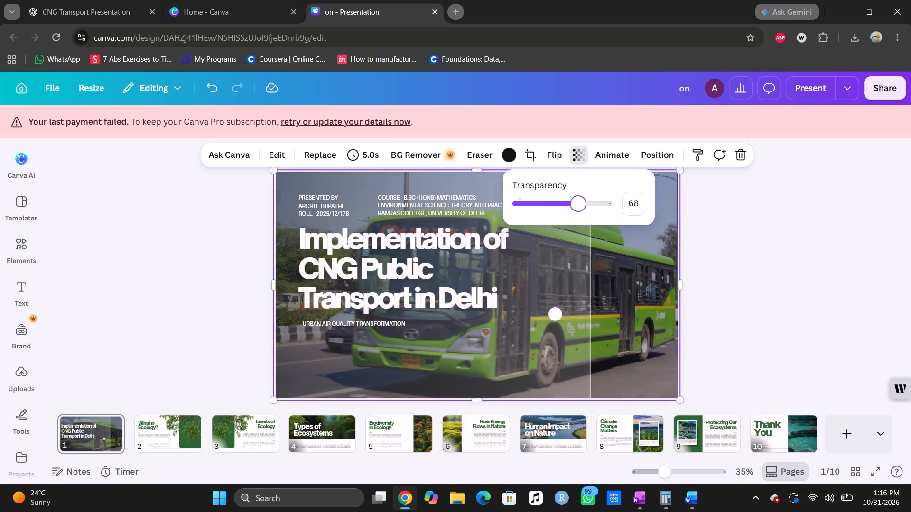
{"action": "left_click_drag", "start_coordinate": [580, 210], "coordinate": [587, 209]}
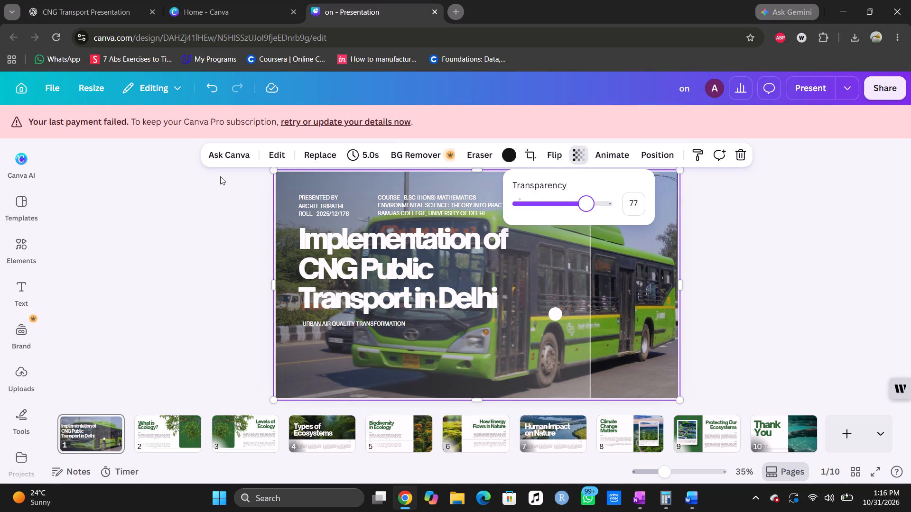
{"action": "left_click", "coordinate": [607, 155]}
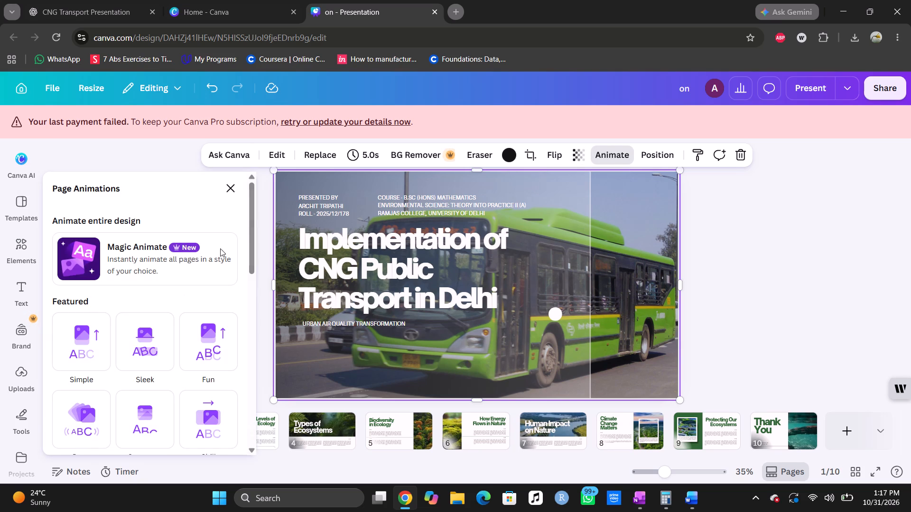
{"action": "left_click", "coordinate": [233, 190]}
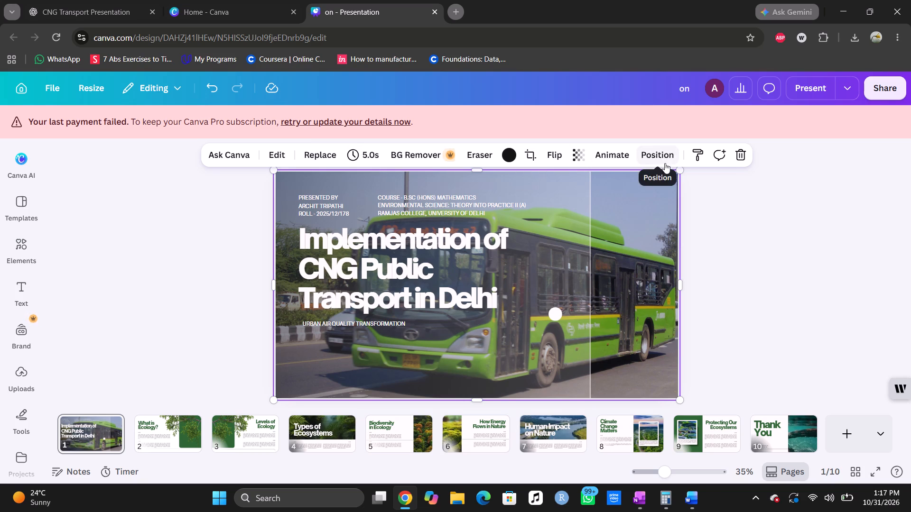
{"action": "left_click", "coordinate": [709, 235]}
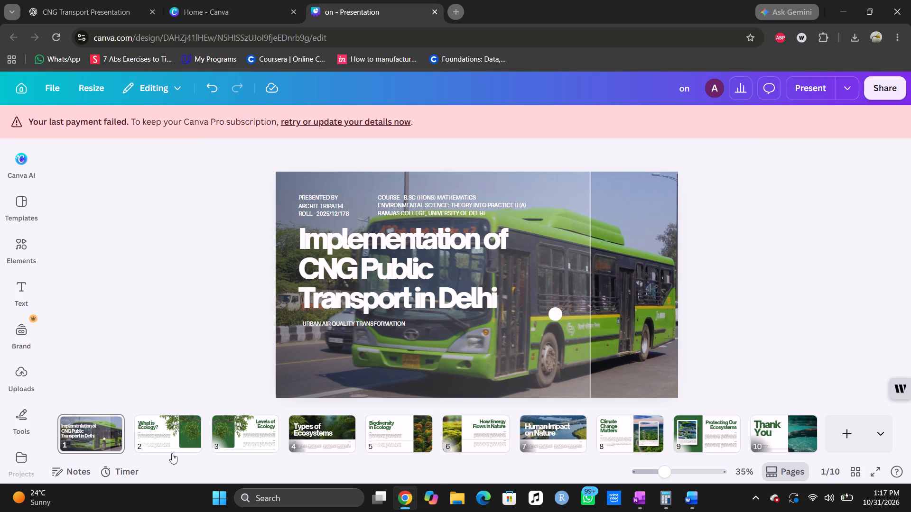
{"action": "left_click", "coordinate": [165, 448]}
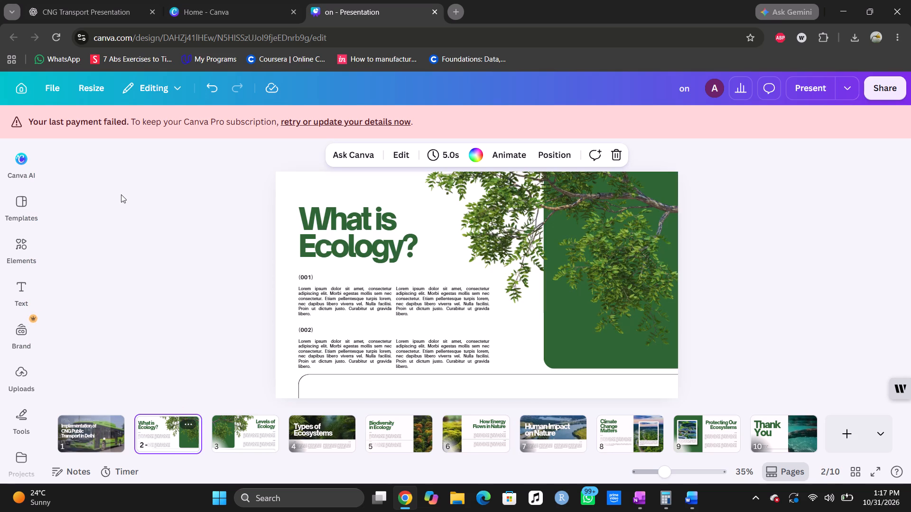
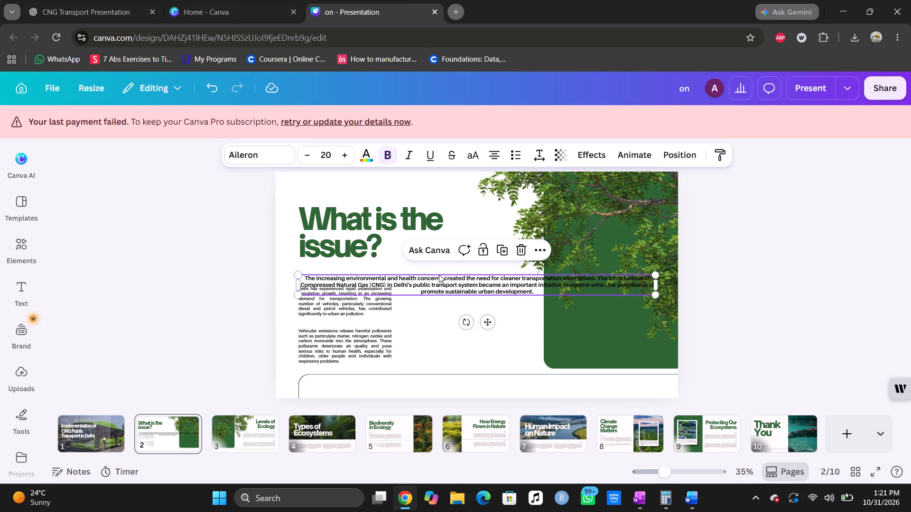
{"action": "left_click", "coordinate": [382, 152]}
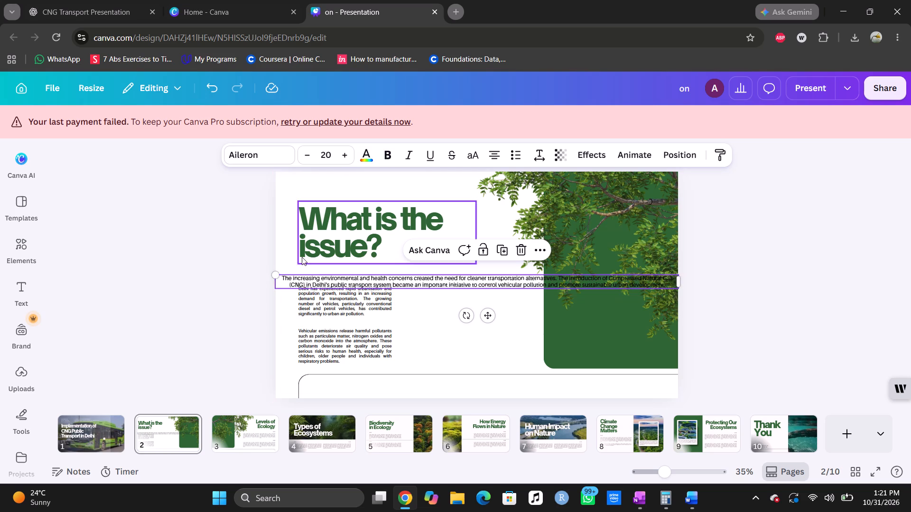
Scale and narrow the "The increasing environmental" text box to column width and place it beside the two stacked paragraphs.
{"action": "left_click_drag", "start_coordinate": [275, 274], "coordinate": [355, 291]}
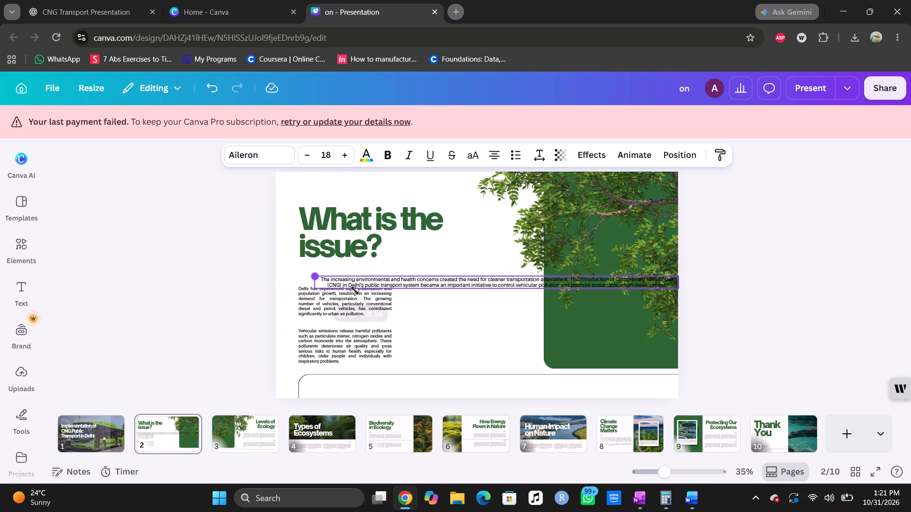
{"action": "left_click_drag", "start_coordinate": [355, 291], "coordinate": [287, 266]}
{"action": "left_click_drag", "start_coordinate": [679, 283], "coordinate": [556, 303]}
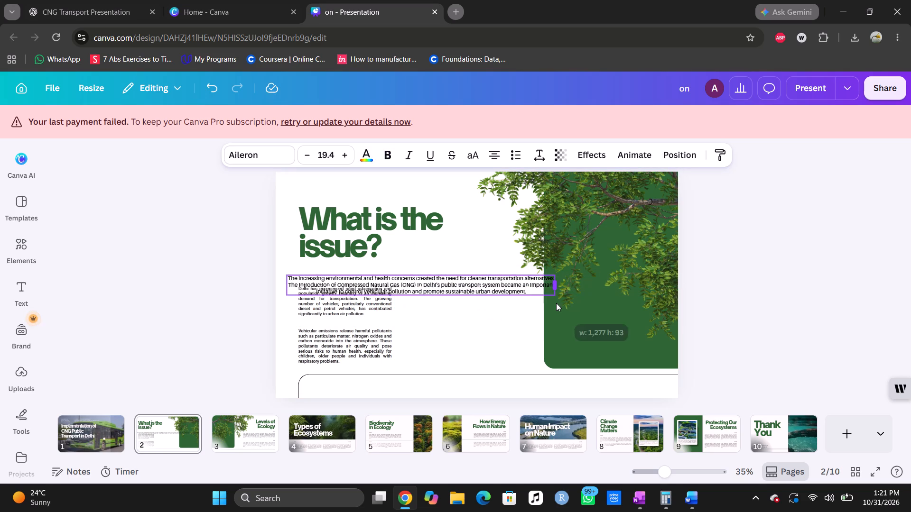
{"action": "left_click_drag", "start_coordinate": [556, 303], "coordinate": [371, 295]}
{"action": "left_click_drag", "start_coordinate": [313, 291], "coordinate": [430, 303]}
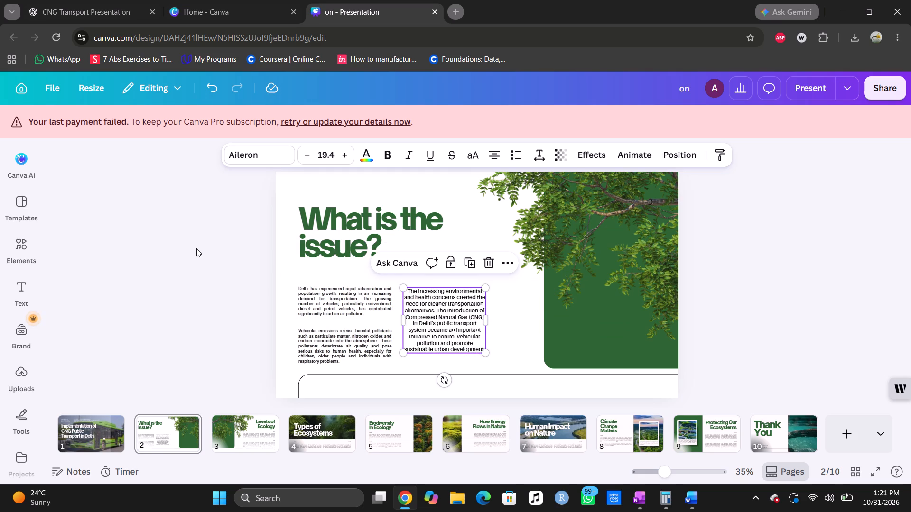
Reduce the "The increasing environmental" paragraph's font size to 16.4.
{"action": "left_click", "coordinate": [196, 248]}
{"action": "left_click", "coordinate": [366, 310]}
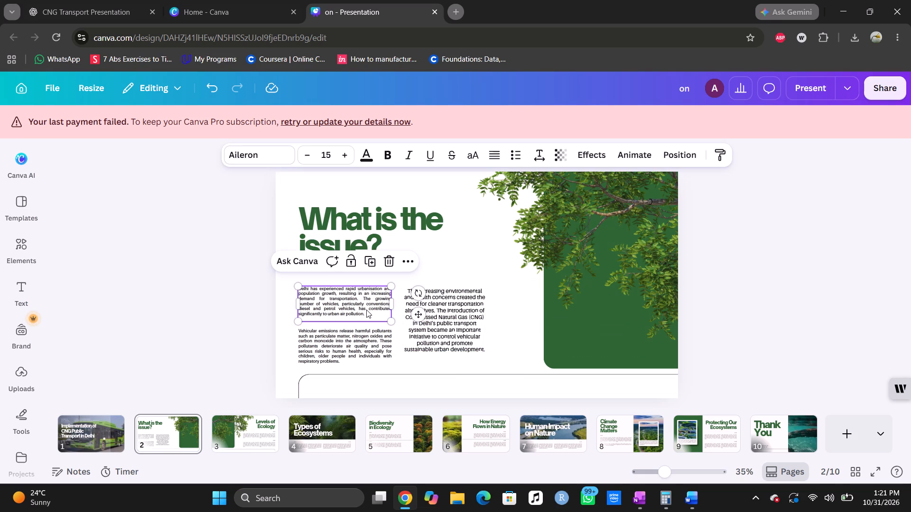
{"action": "left_click", "coordinate": [443, 319]}
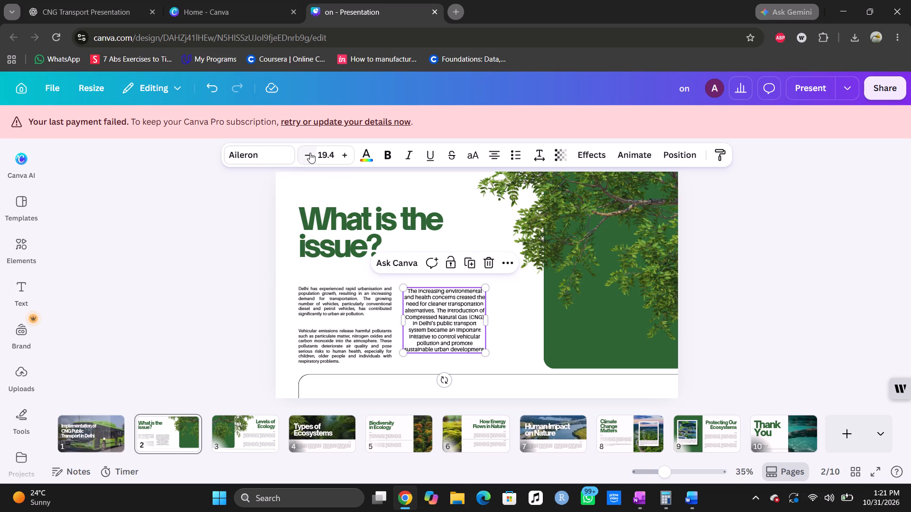
{"action": "triple_click", "coordinate": [309, 153]}
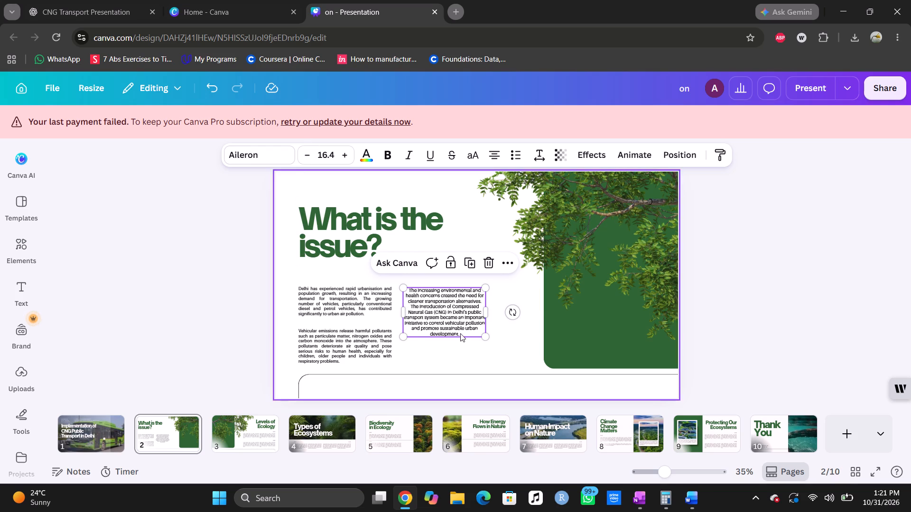
Narrow the "The increasing environmental" text box slightly so its lines wrap into a tighter column.
{"action": "left_click_drag", "start_coordinate": [486, 311], "coordinate": [452, 313]}
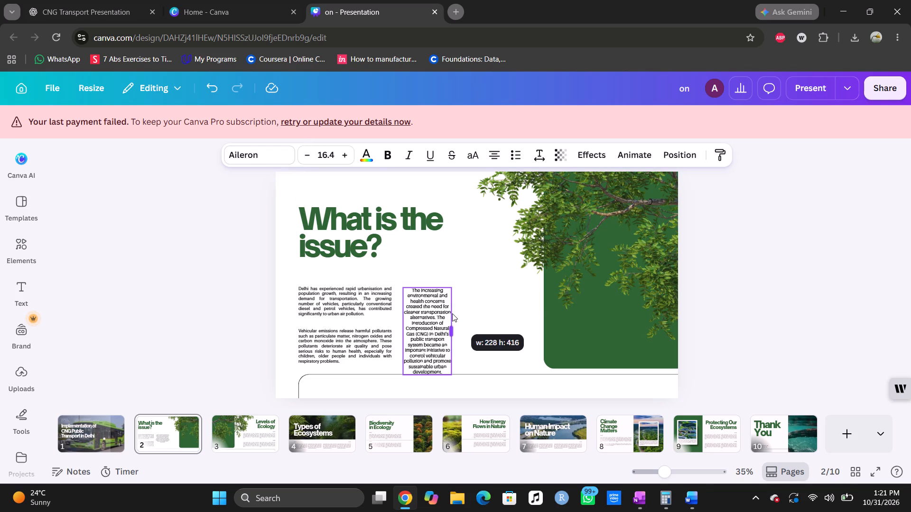
{"action": "left_click_drag", "start_coordinate": [452, 313], "coordinate": [471, 314]}
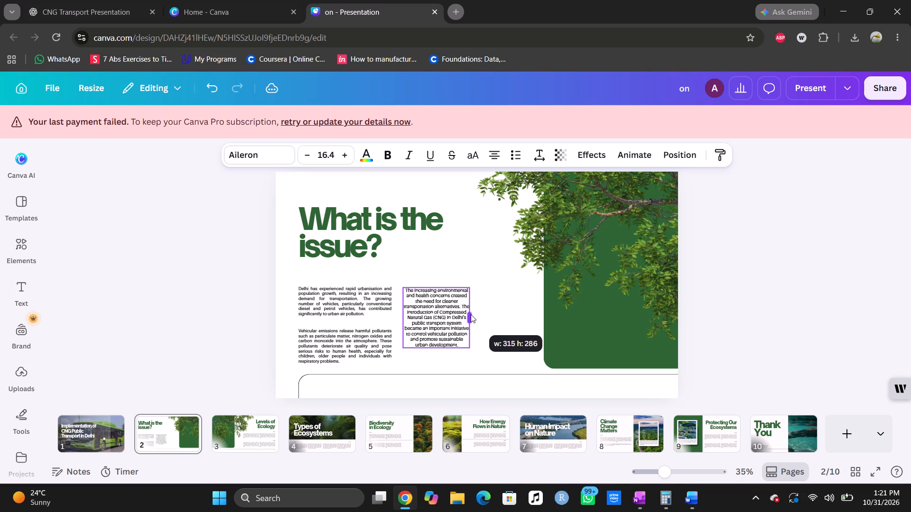
{"action": "left_click_drag", "start_coordinate": [471, 314], "coordinate": [478, 315]}
Increase the font size of both stacked paragraphs, "Delhi has experienced" and "Vehicular emissions release", to 17.
{"action": "left_click", "coordinate": [345, 289]}
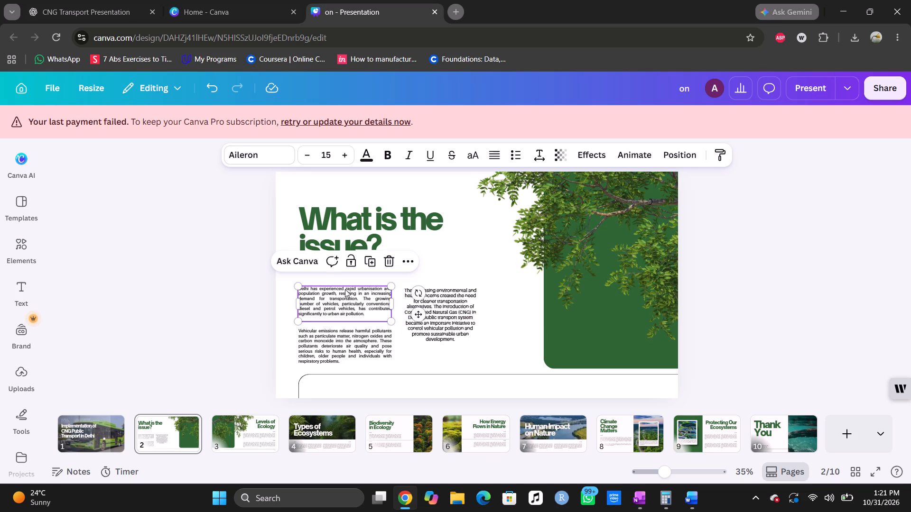
{"action": "double_click", "coordinate": [348, 153]}
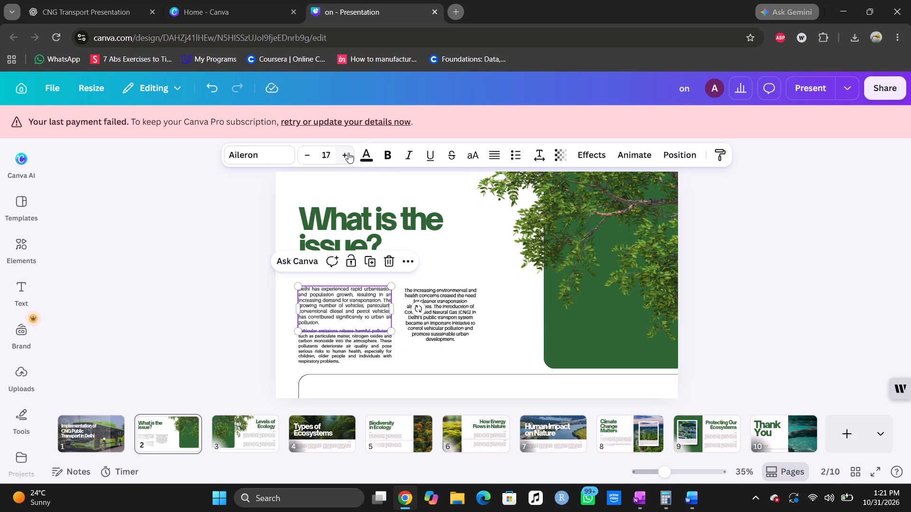
{"action": "left_click", "coordinate": [329, 347]}
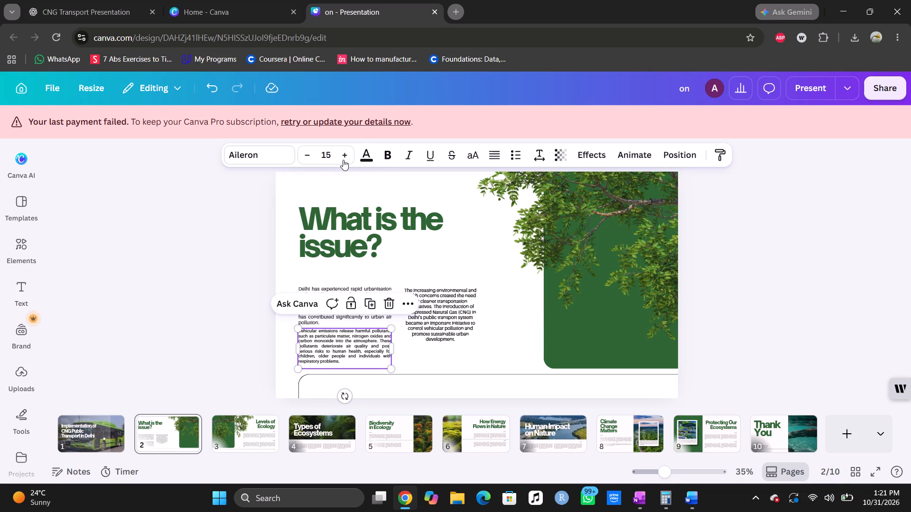
{"action": "double_click", "coordinate": [343, 159]}
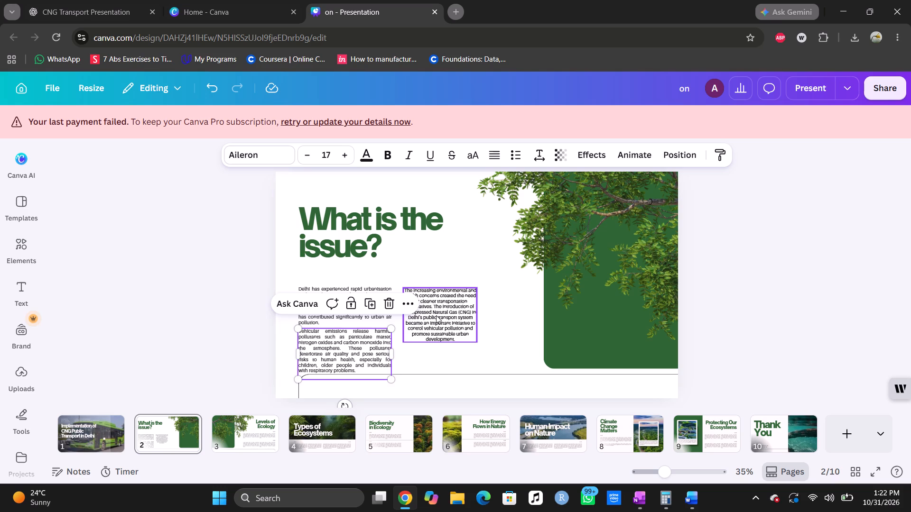
Increase the "The increasing environmental" paragraph's font size to 19.4.
{"action": "left_click", "coordinate": [436, 315]}
{"action": "triple_click", "coordinate": [348, 151]}
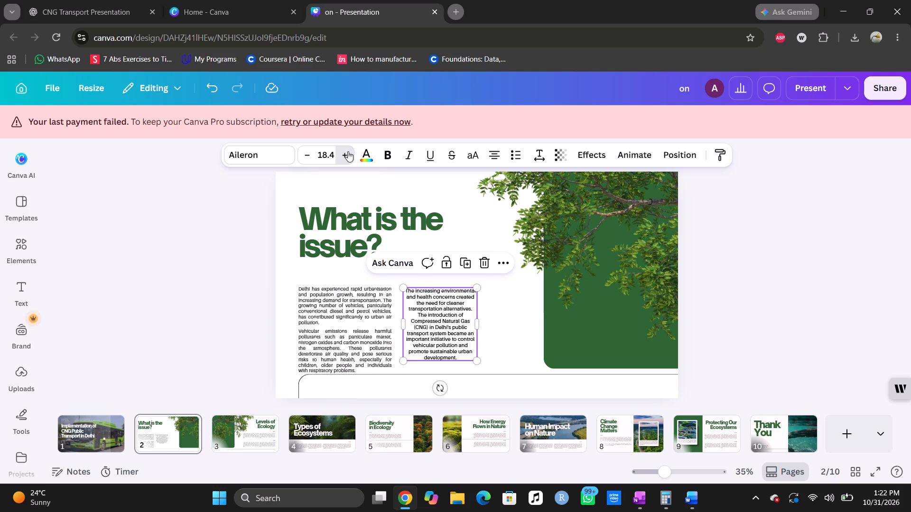
{"action": "left_click", "coordinate": [227, 232]}
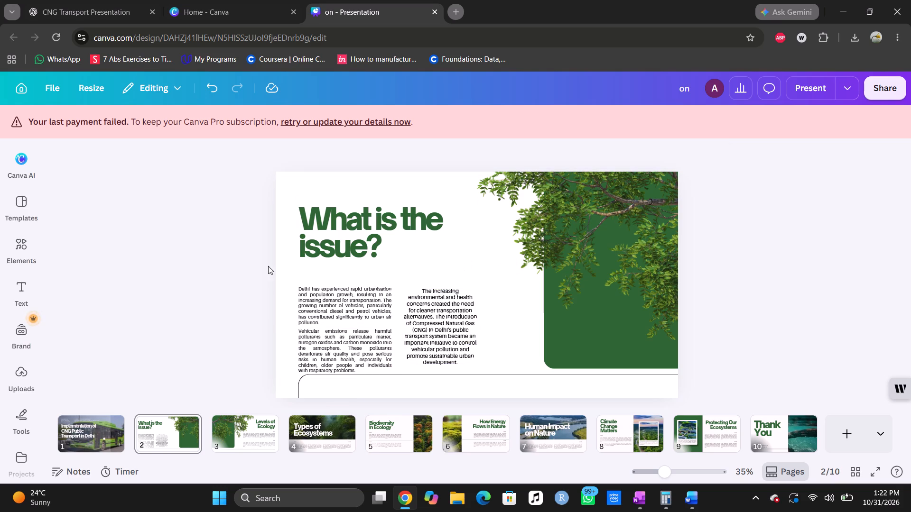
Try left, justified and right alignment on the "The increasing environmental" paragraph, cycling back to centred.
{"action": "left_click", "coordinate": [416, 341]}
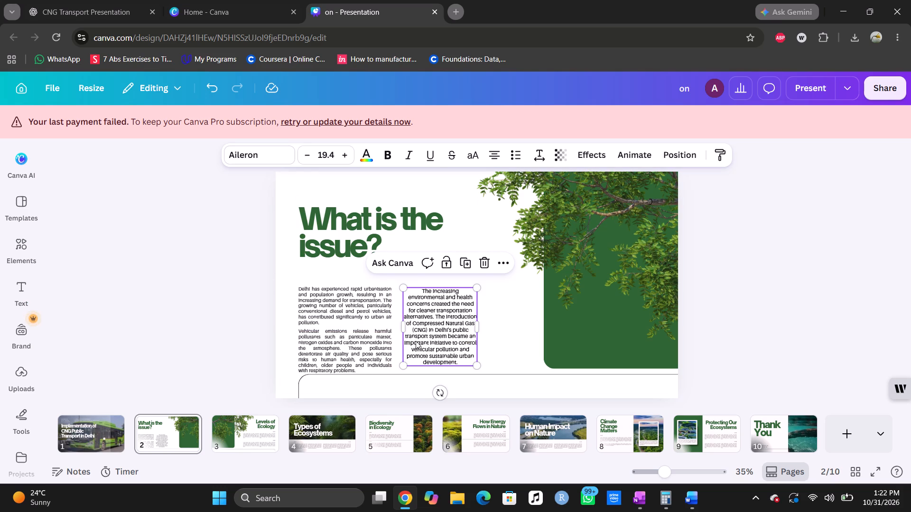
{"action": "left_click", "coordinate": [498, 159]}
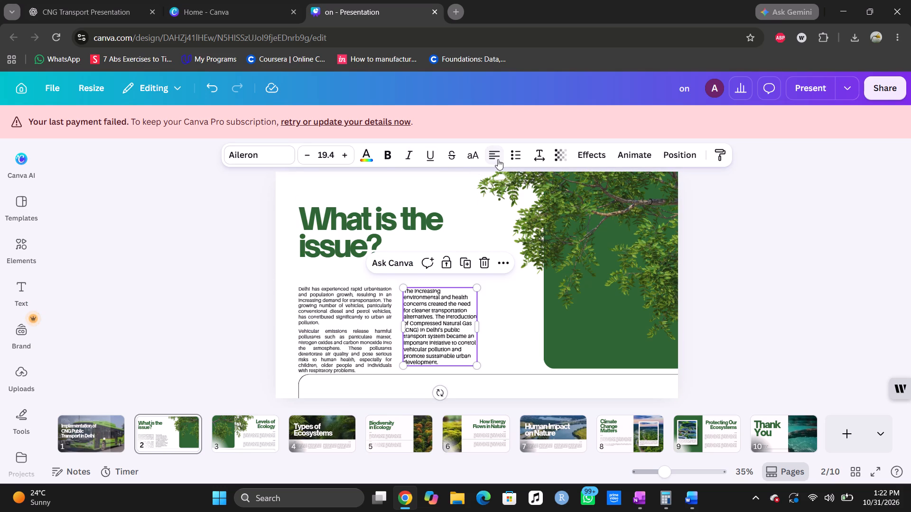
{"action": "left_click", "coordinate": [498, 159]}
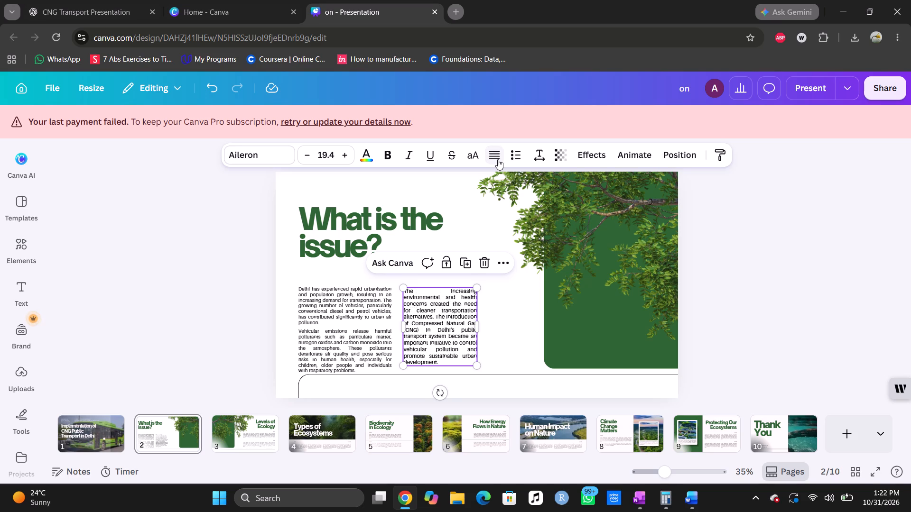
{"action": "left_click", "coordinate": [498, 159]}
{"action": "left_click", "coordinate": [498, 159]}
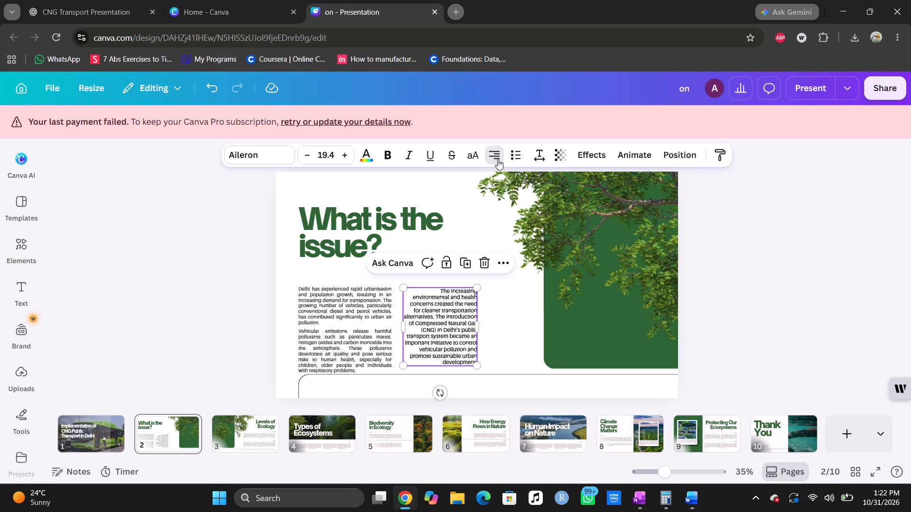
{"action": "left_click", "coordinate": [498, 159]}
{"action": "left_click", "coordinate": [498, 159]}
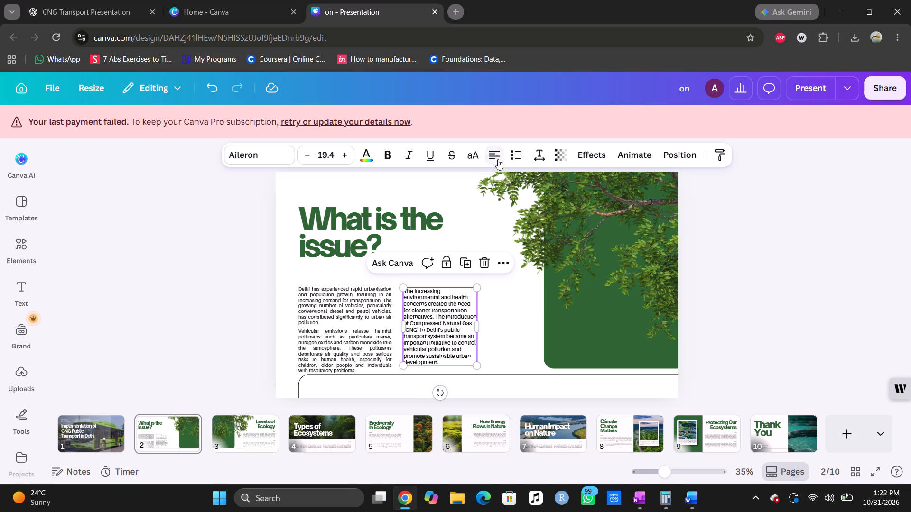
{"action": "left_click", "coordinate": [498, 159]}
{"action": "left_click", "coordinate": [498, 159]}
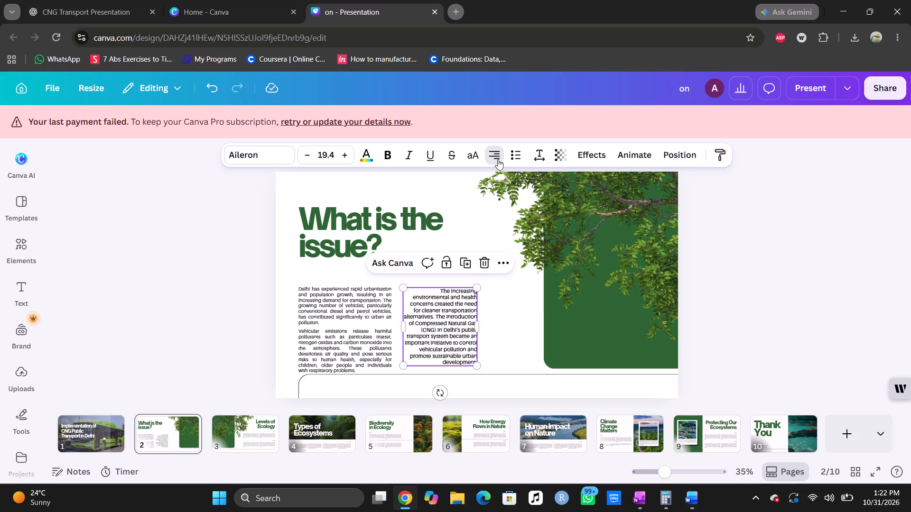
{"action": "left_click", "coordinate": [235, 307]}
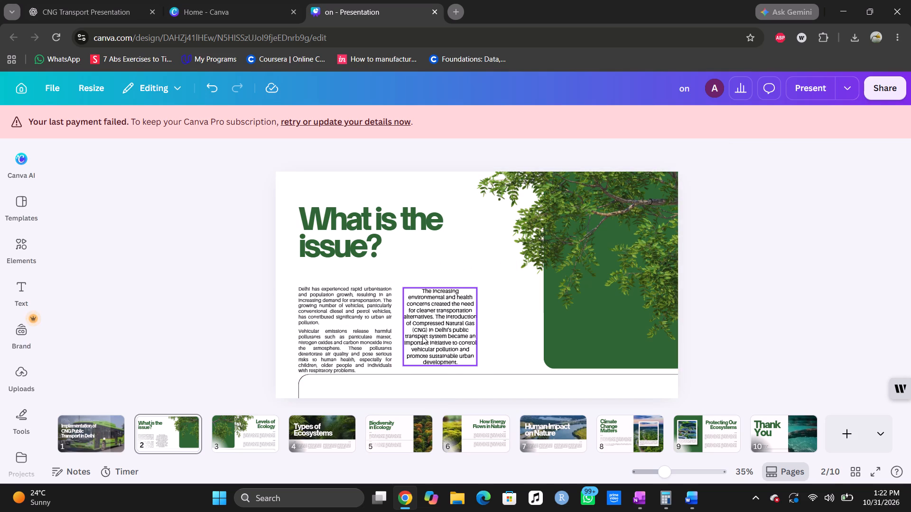
Shift the "The increasing environmental" text box slightly away from the stacked paragraphs and justify its text.
{"action": "left_click_drag", "start_coordinate": [428, 335], "coordinate": [432, 336]}
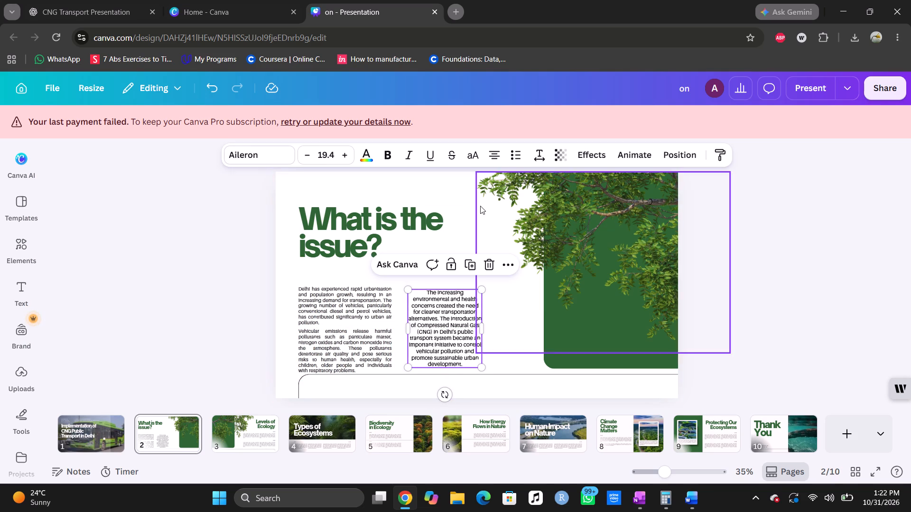
{"action": "left_click", "coordinate": [486, 155]}
{"action": "left_click", "coordinate": [486, 155]}
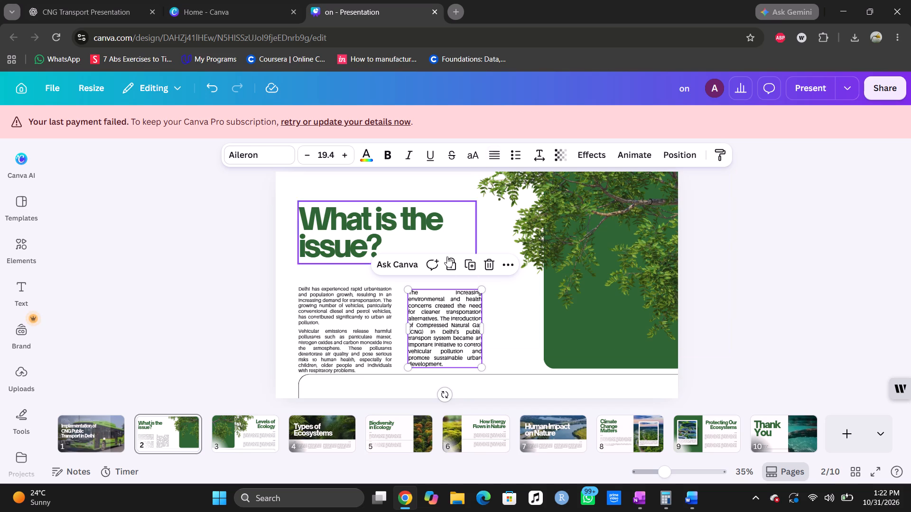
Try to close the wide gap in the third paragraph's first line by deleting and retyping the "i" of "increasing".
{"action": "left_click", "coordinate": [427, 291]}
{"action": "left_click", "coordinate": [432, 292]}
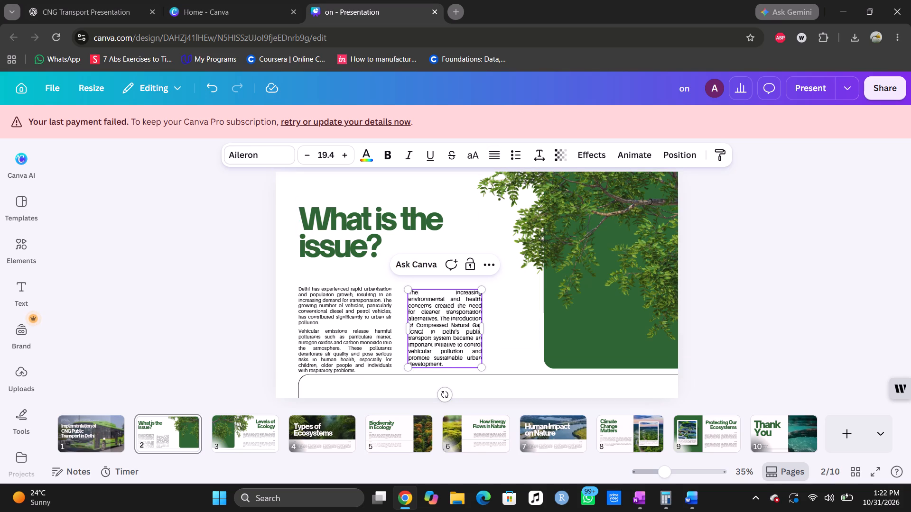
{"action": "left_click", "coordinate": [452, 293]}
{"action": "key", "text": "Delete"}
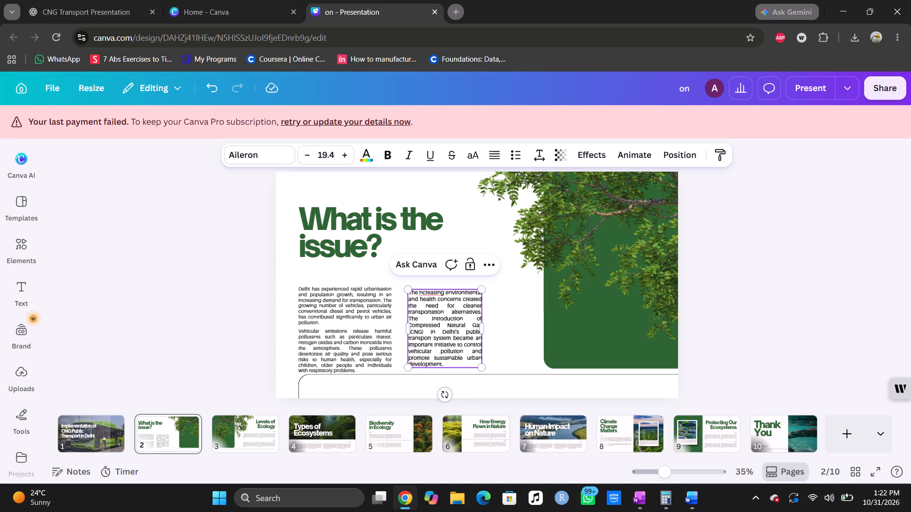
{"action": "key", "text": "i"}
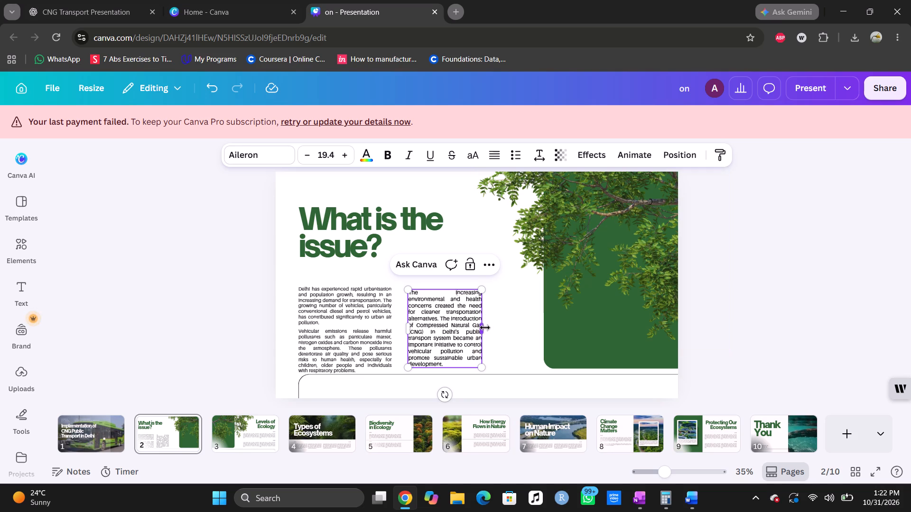
Widen the "The increasing environmental" text box to about 370 and move it up level with the first stacked paragraph.
{"action": "left_click_drag", "start_coordinate": [485, 328], "coordinate": [489, 330]}
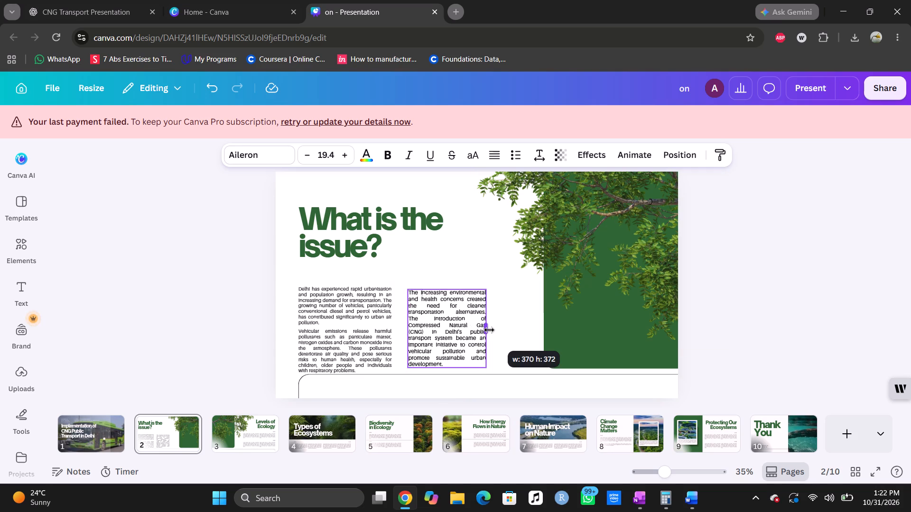
{"action": "left_click", "coordinate": [497, 330]}
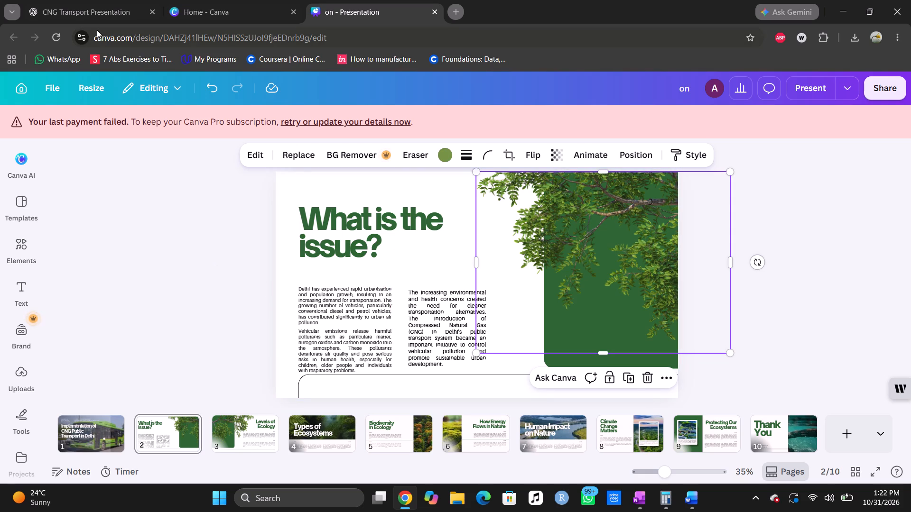
{"action": "left_click", "coordinate": [428, 328]}
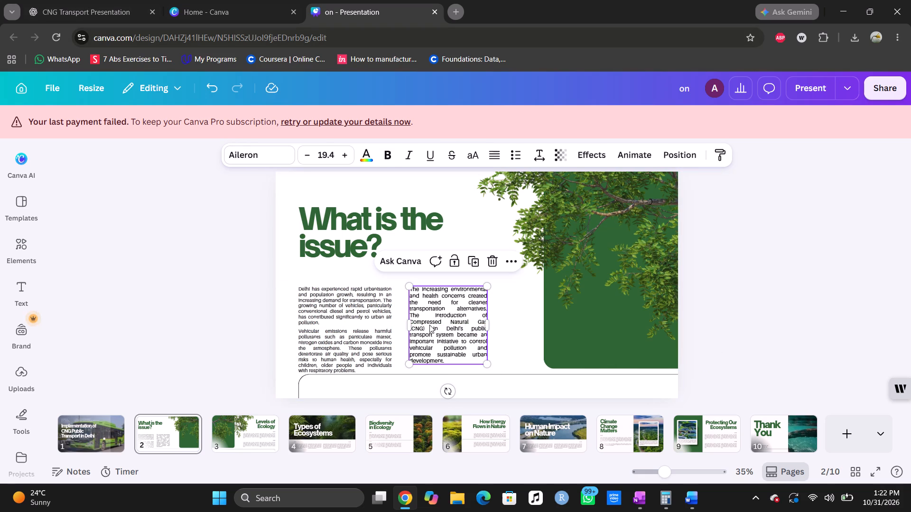
{"action": "left_click", "coordinate": [158, 273]}
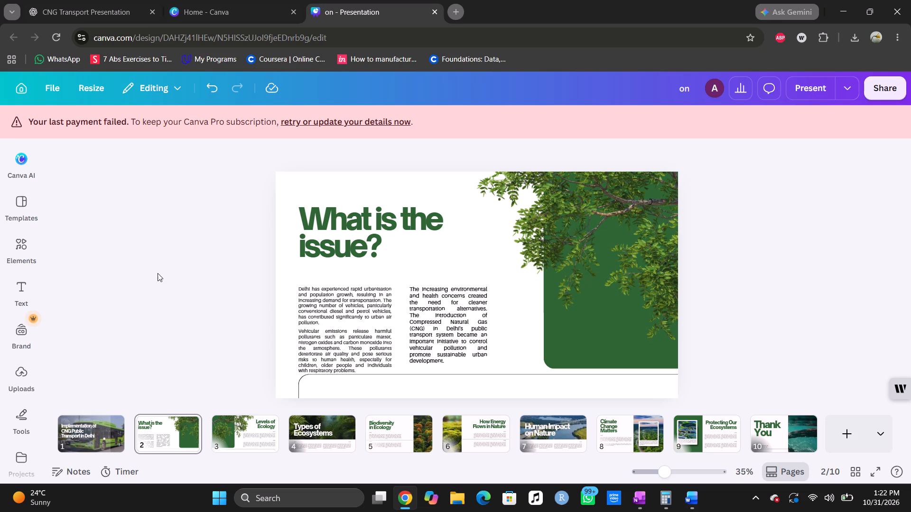
In the ChatGPT conversation, enlarge the Slide 2 Delhi traffic photo and save the image to the computer.
{"action": "left_click", "coordinate": [260, 0]}
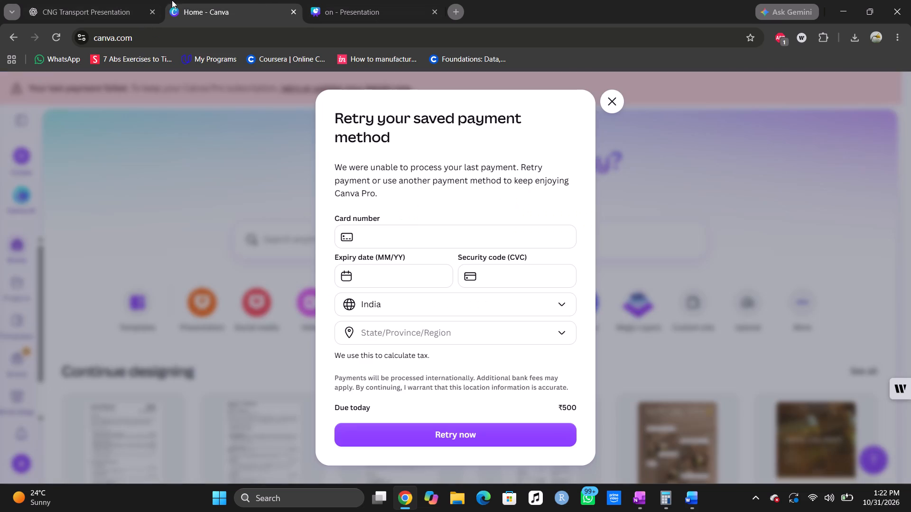
{"action": "left_click", "coordinate": [170, 0]}
{"action": "left_click", "coordinate": [103, 0]}
{"action": "scroll", "coordinate": [390, 197], "scroll_direction": "up", "scroll_amount": 2}
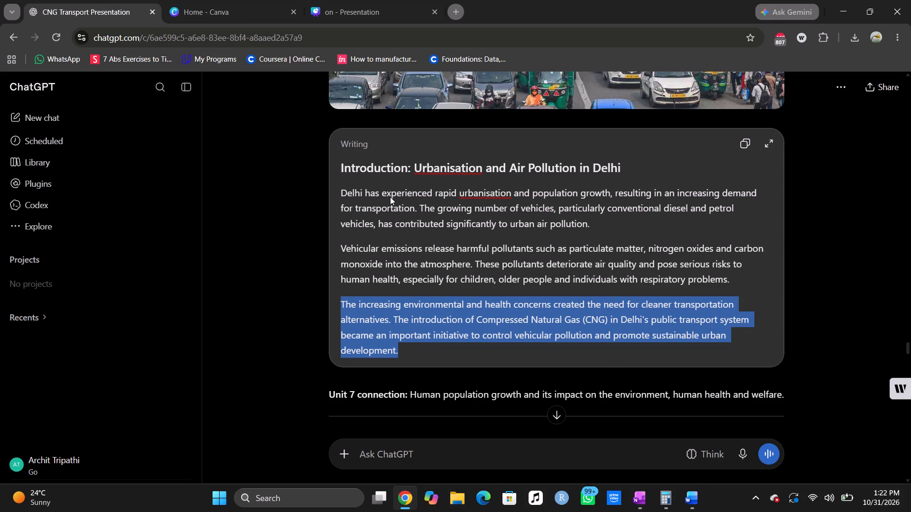
{"action": "scroll", "coordinate": [423, 189], "scroll_direction": "up", "scroll_amount": 3}
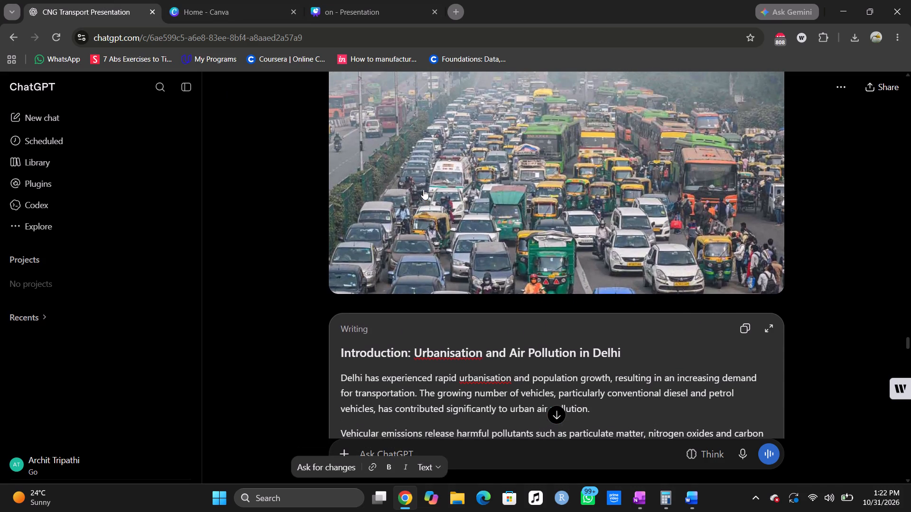
{"action": "scroll", "coordinate": [423, 189], "scroll_direction": "up", "scroll_amount": 1}
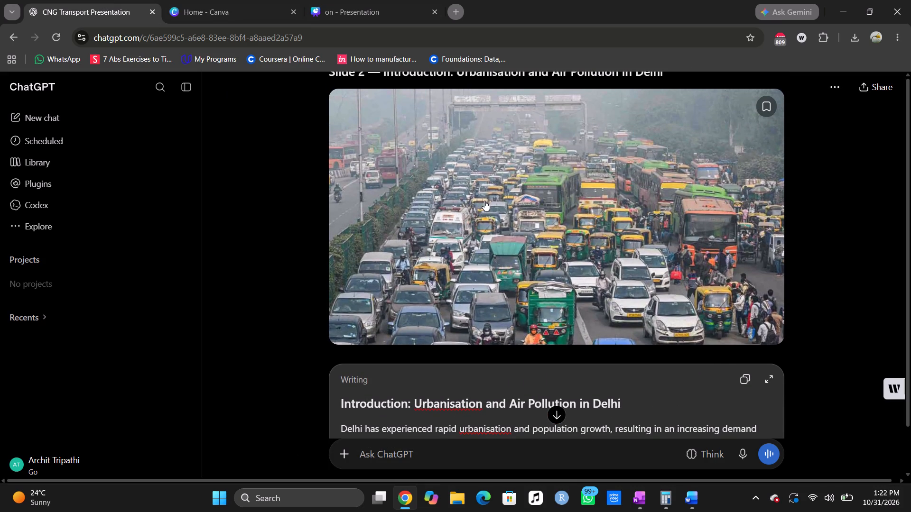
{"action": "right_click", "coordinate": [484, 201]}
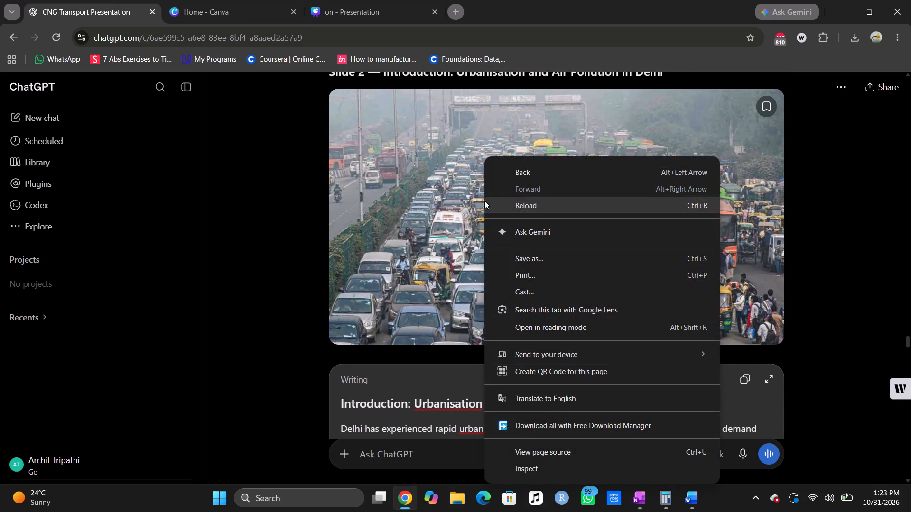
{"action": "left_click", "coordinate": [437, 212]}
{"action": "left_click", "coordinate": [437, 212]}
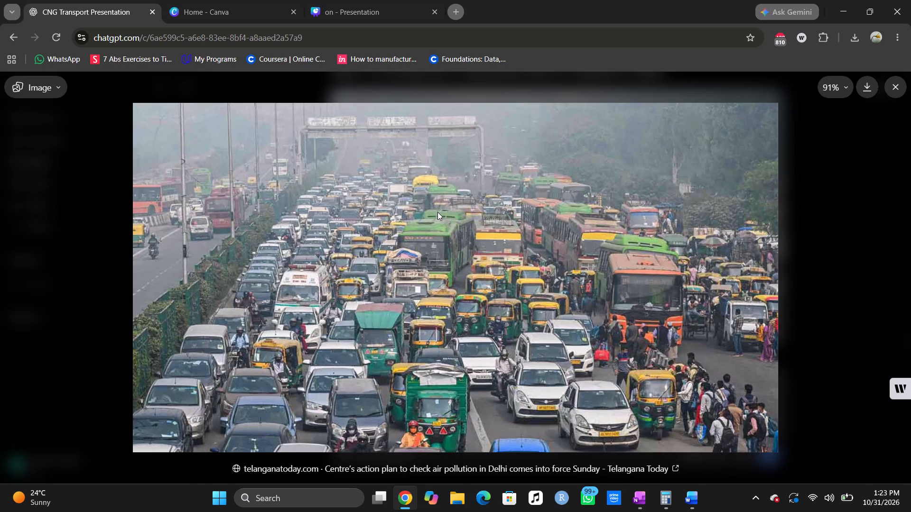
{"action": "left_click", "coordinate": [869, 84]}
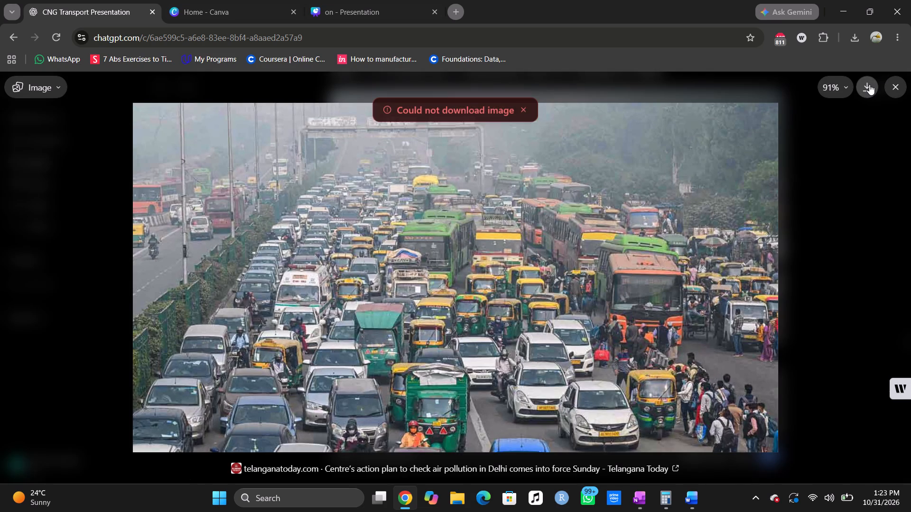
{"action": "right_click", "coordinate": [693, 223]}
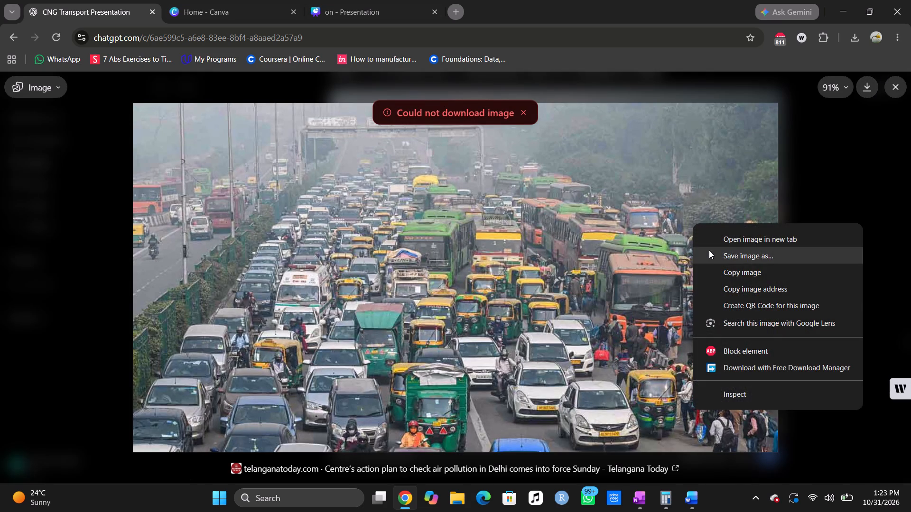
{"action": "left_click", "coordinate": [709, 250]}
{"action": "key", "text": "Return"}
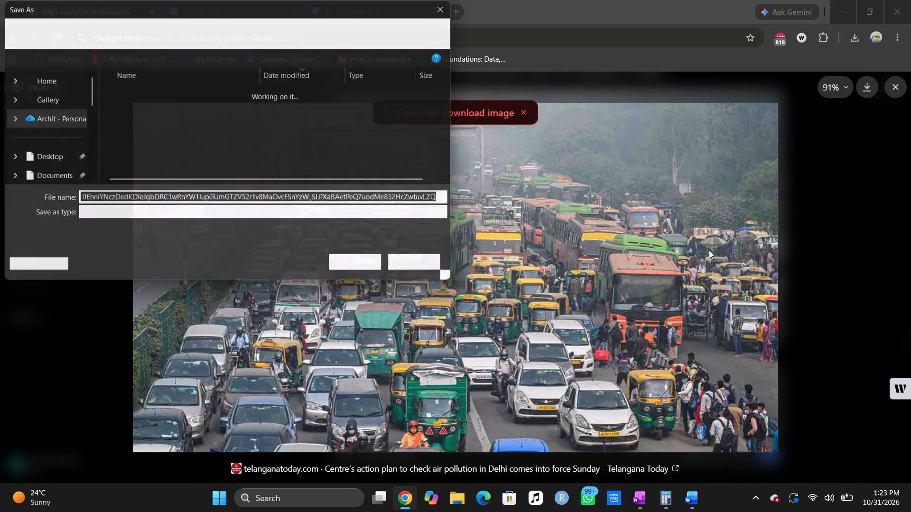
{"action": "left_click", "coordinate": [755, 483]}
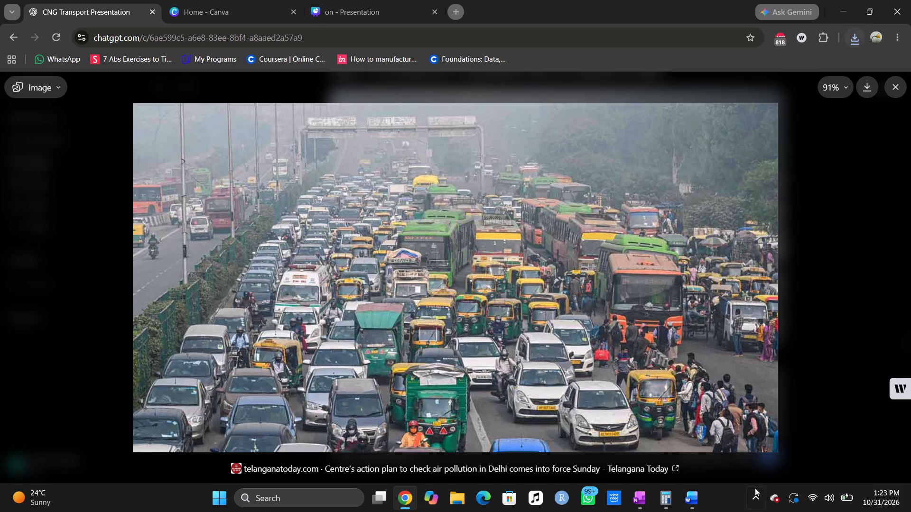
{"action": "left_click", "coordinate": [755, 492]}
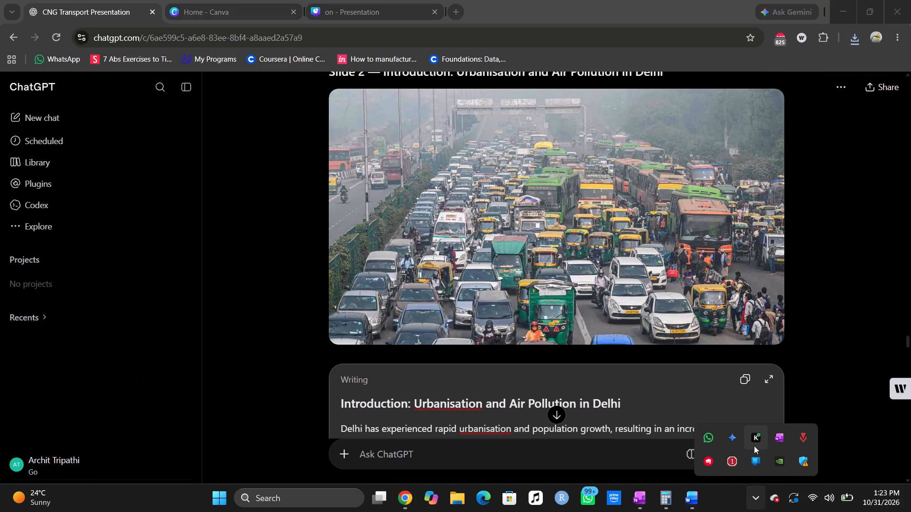
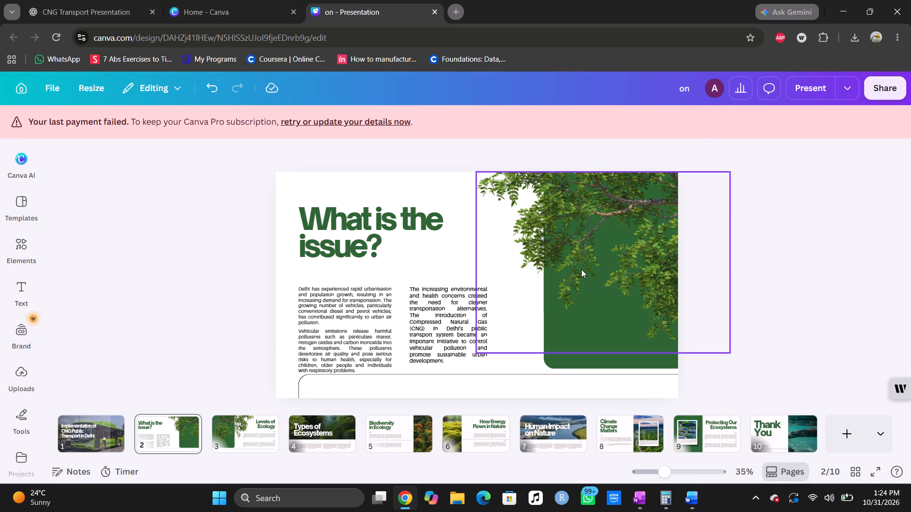
{"action": "left_click", "coordinate": [581, 269]}
{"action": "key", "text": "Delete"}
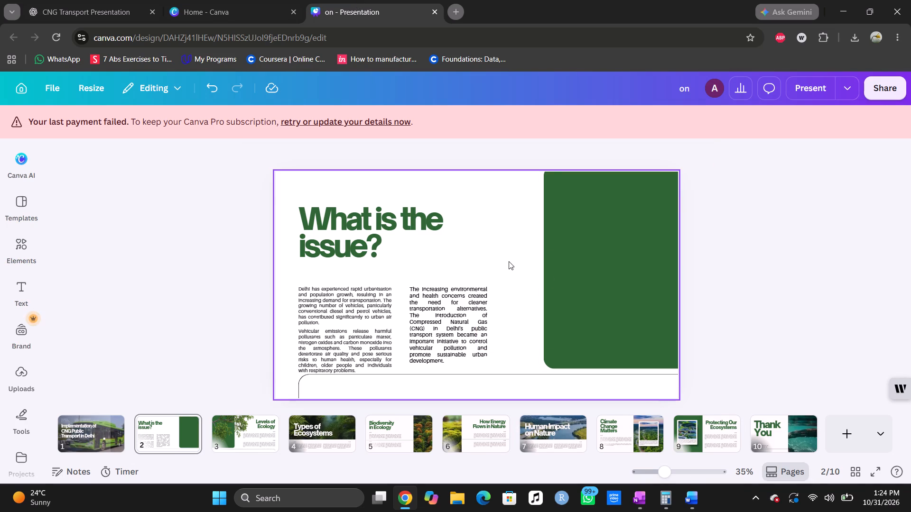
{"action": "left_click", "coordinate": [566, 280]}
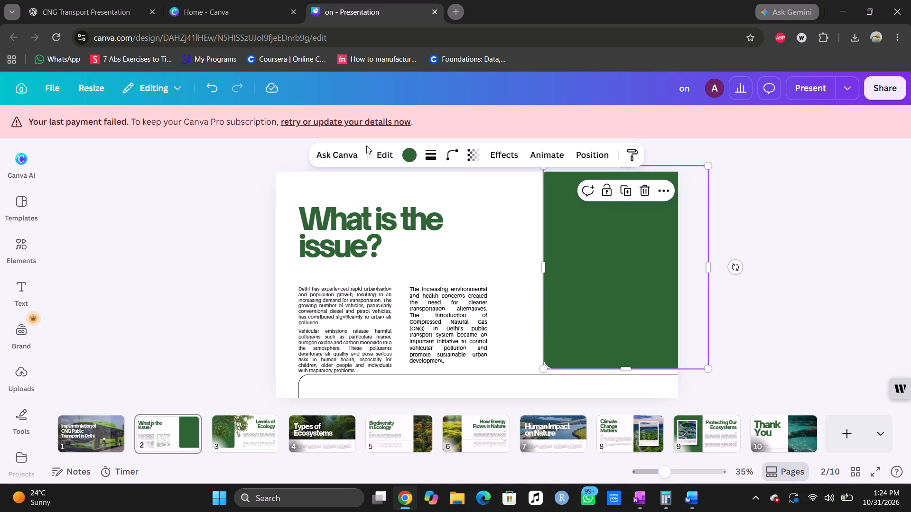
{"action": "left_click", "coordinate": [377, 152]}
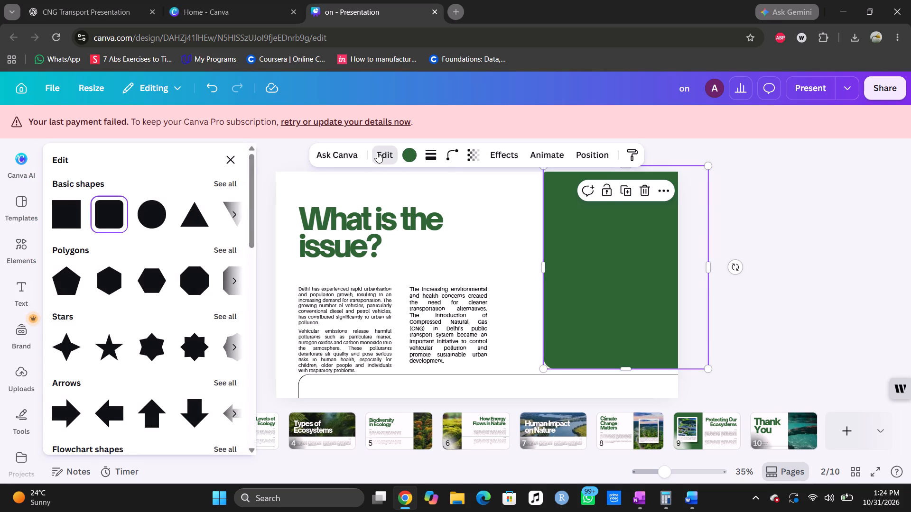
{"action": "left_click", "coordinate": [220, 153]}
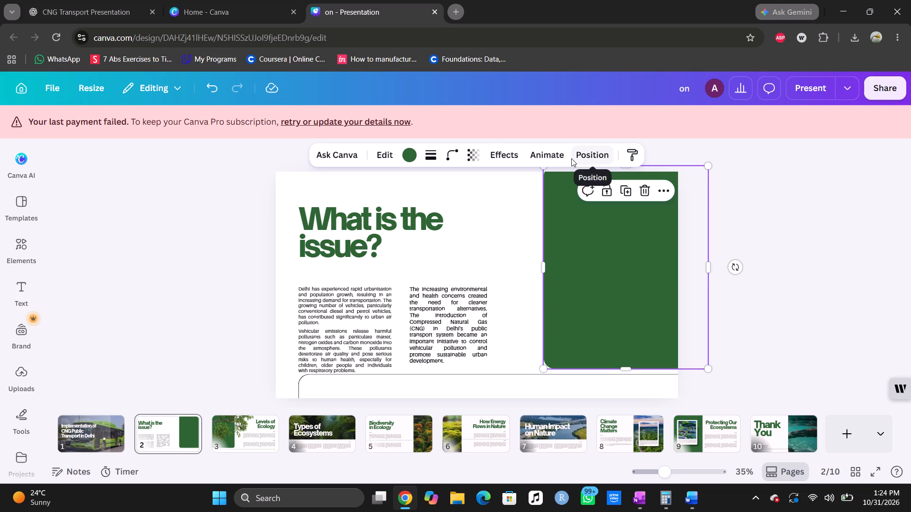
Upload the downloaded Delhi traffic photo from the browser's recent downloads to the Canva uploads.
{"action": "left_click", "coordinate": [27, 365]}
{"action": "left_click", "coordinate": [74, 0]}
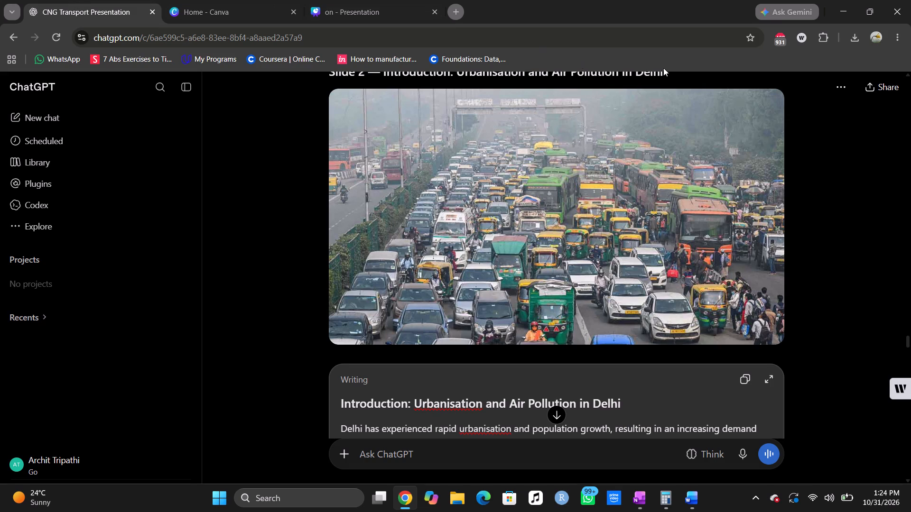
{"action": "left_click", "coordinate": [390, 0]}
{"action": "left_click", "coordinate": [858, 34]}
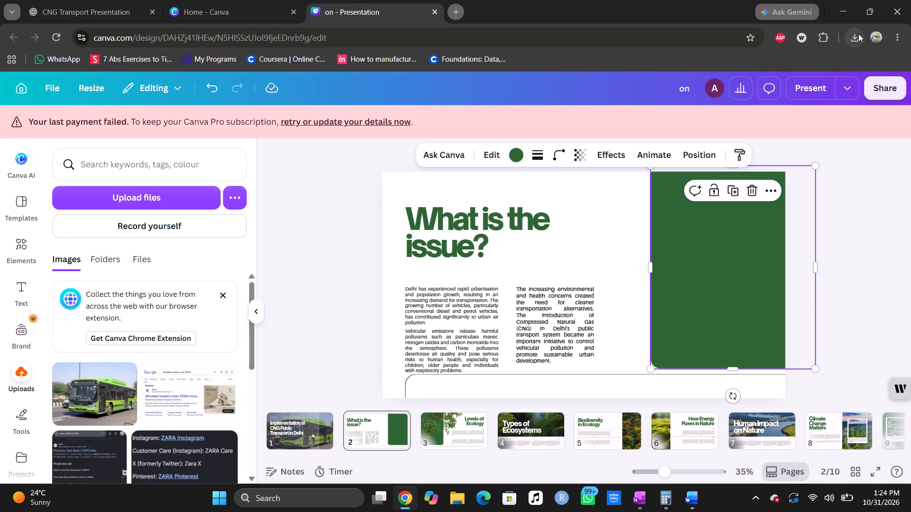
{"action": "left_click_drag", "start_coordinate": [807, 101], "coordinate": [291, 252]}
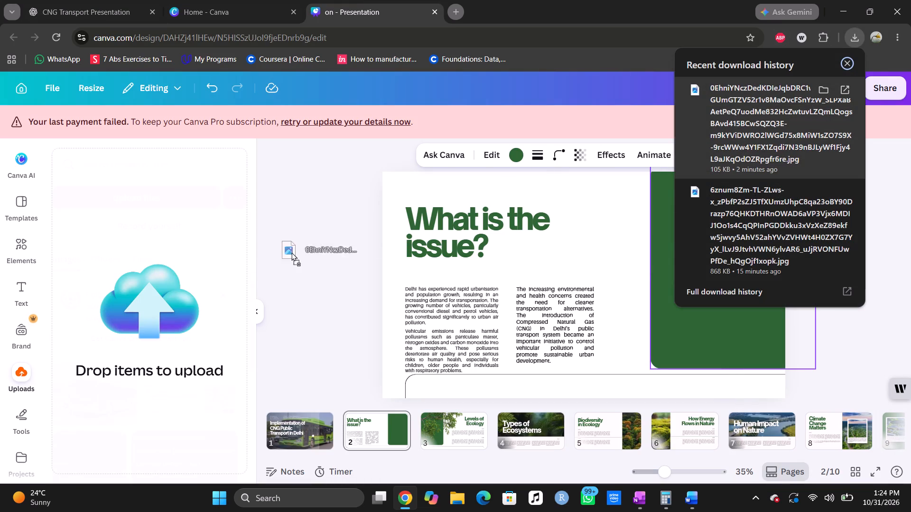
{"action": "left_click_drag", "start_coordinate": [291, 252], "coordinate": [172, 282]}
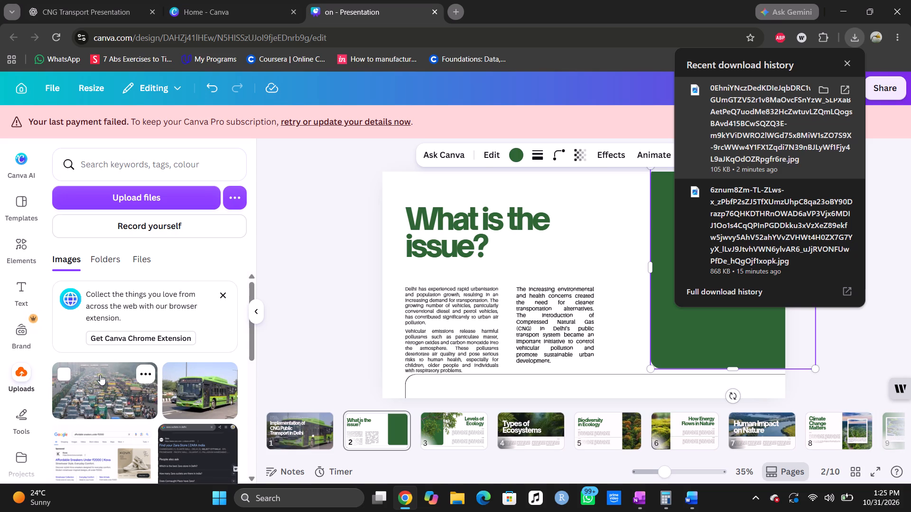
Place the Delhi traffic photo over the green panel on slide 2 and stretch it to the panel's full height.
{"action": "left_click_drag", "start_coordinate": [100, 375], "coordinate": [708, 212]}
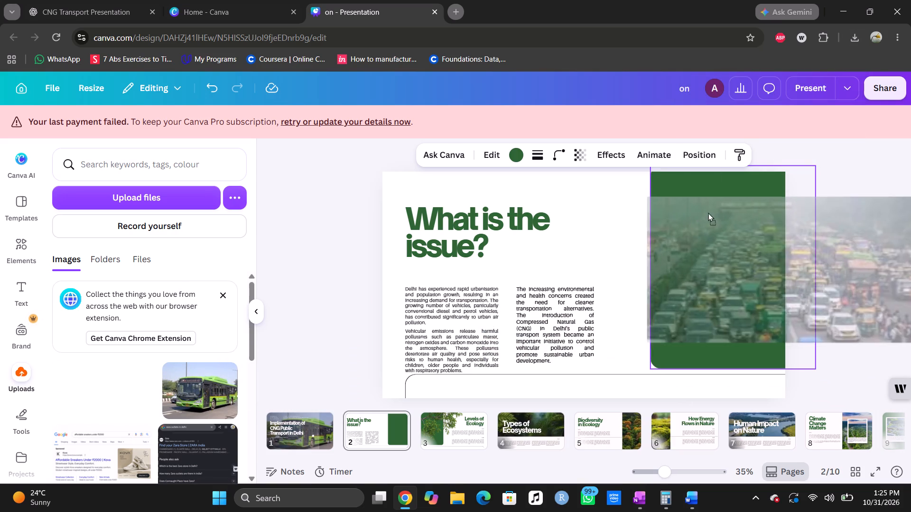
{"action": "left_click_drag", "start_coordinate": [708, 212], "coordinate": [699, 211]}
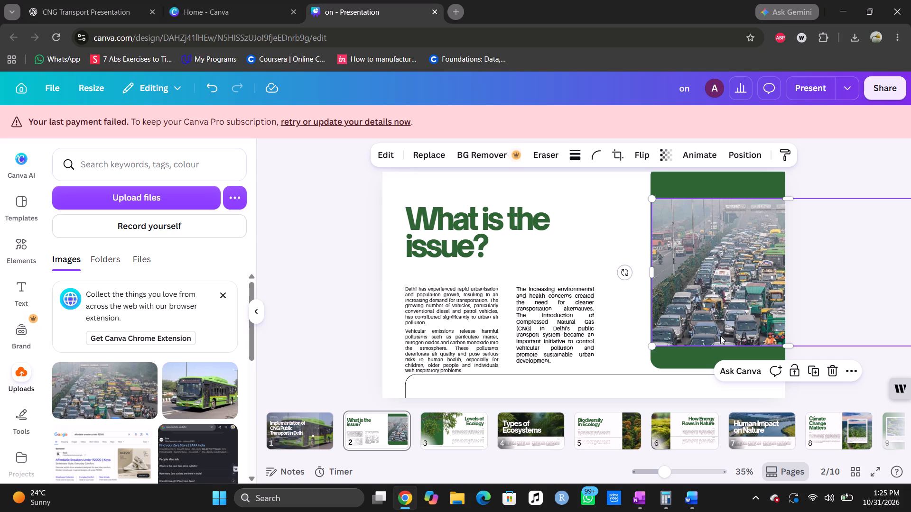
{"action": "left_click_drag", "start_coordinate": [698, 347], "coordinate": [697, 368]}
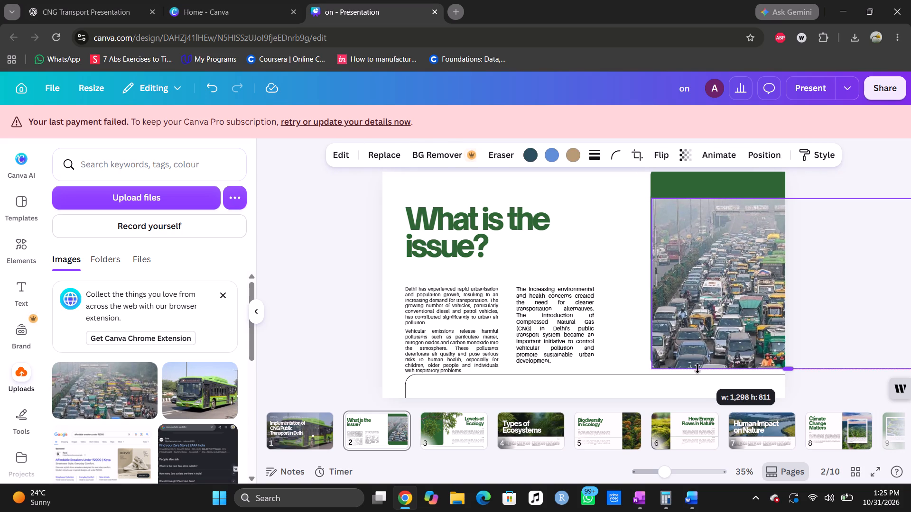
{"action": "left_click_drag", "start_coordinate": [697, 368], "coordinate": [702, 369]}
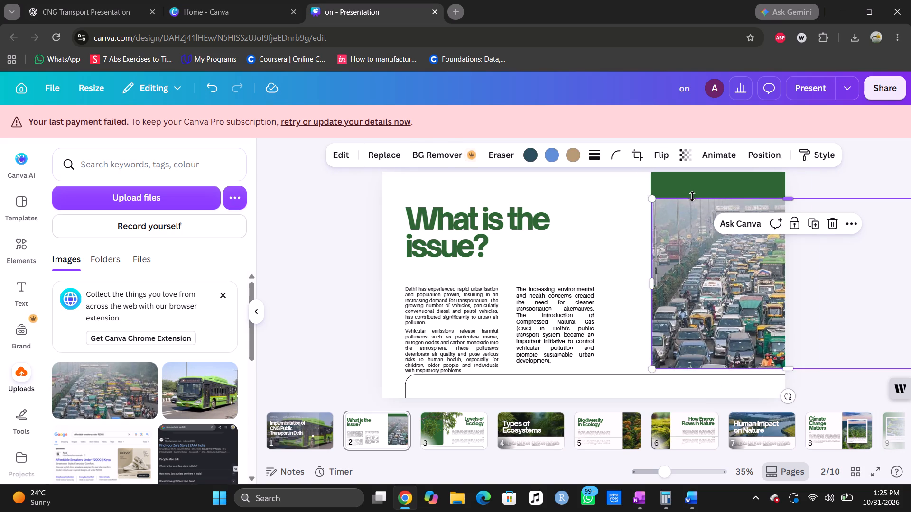
{"action": "left_click_drag", "start_coordinate": [692, 197], "coordinate": [683, 171]}
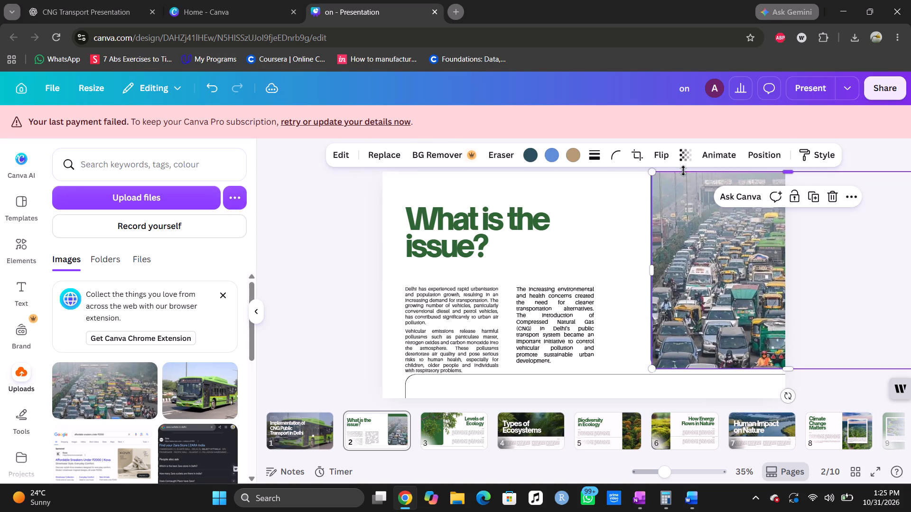
{"action": "left_click", "coordinate": [855, 268]}
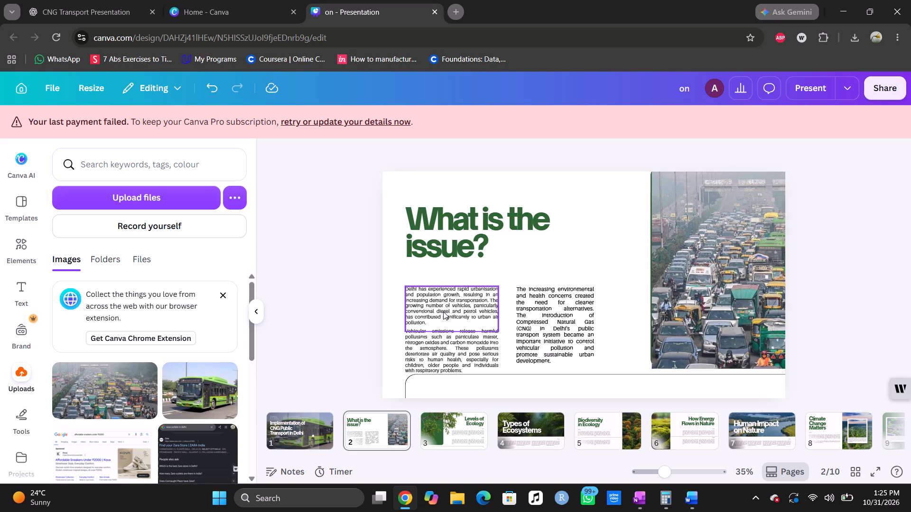
Move the "Delhi has experienced" paragraph up beneath the heading, keeping its left alignment, and set its font size to 19.
{"action": "left_click_drag", "start_coordinate": [443, 311], "coordinate": [439, 300]}
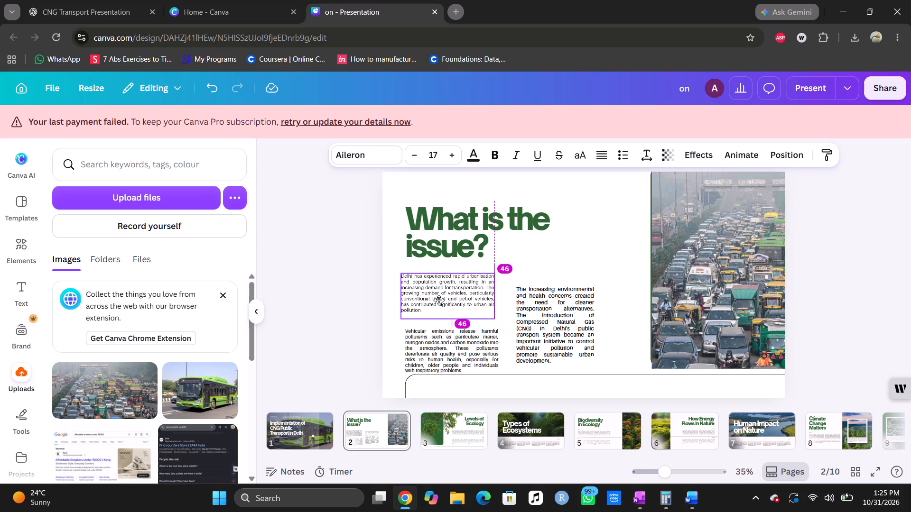
{"action": "left_click_drag", "start_coordinate": [439, 300], "coordinate": [444, 299]}
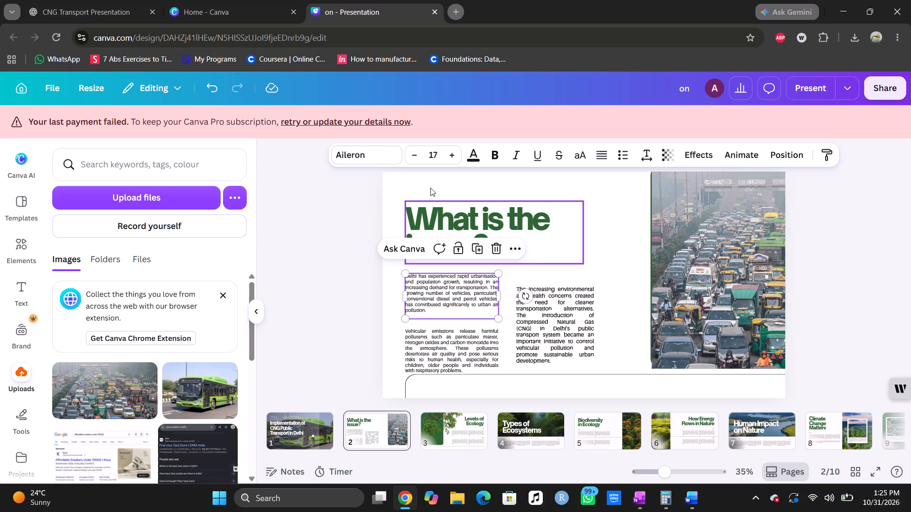
{"action": "left_click", "coordinate": [449, 154]}
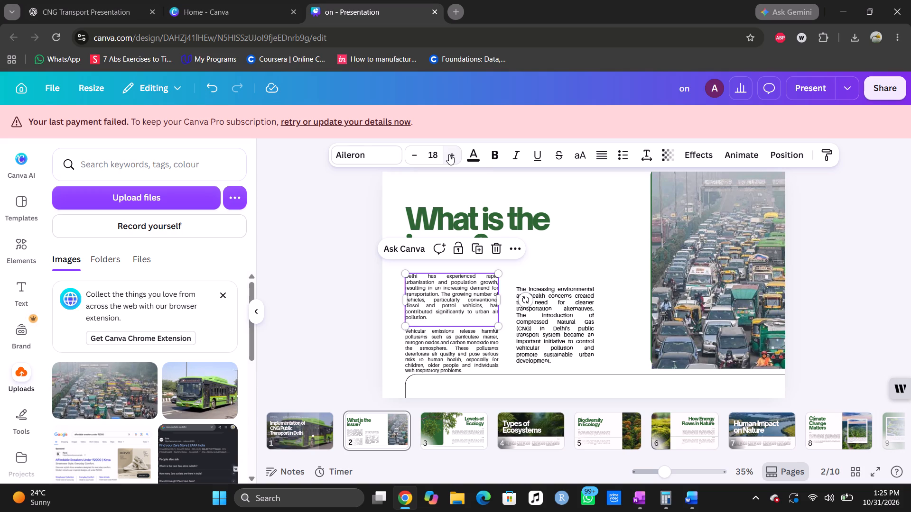
{"action": "left_click", "coordinate": [449, 154]}
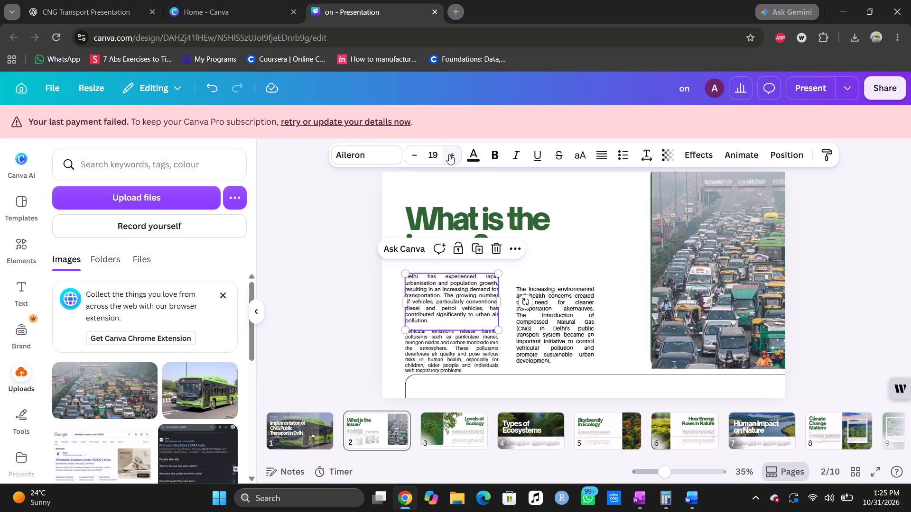
Move the "The increasing environmental" text box up level with the first paragraph.
{"action": "left_click", "coordinate": [561, 324]}
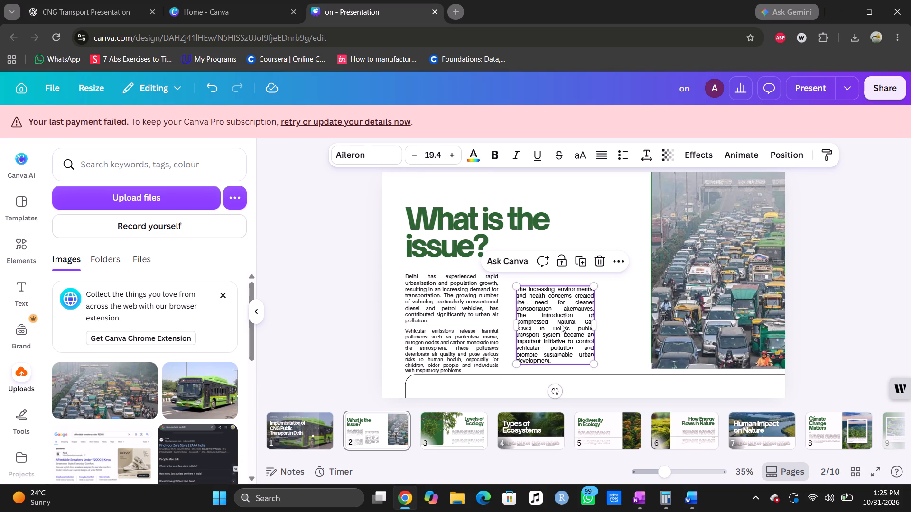
{"action": "left_click_drag", "start_coordinate": [561, 324], "coordinate": [560, 311]}
Set the font size of the "Vehicular emissions" paragraph to 19.
{"action": "left_click", "coordinate": [438, 347]}
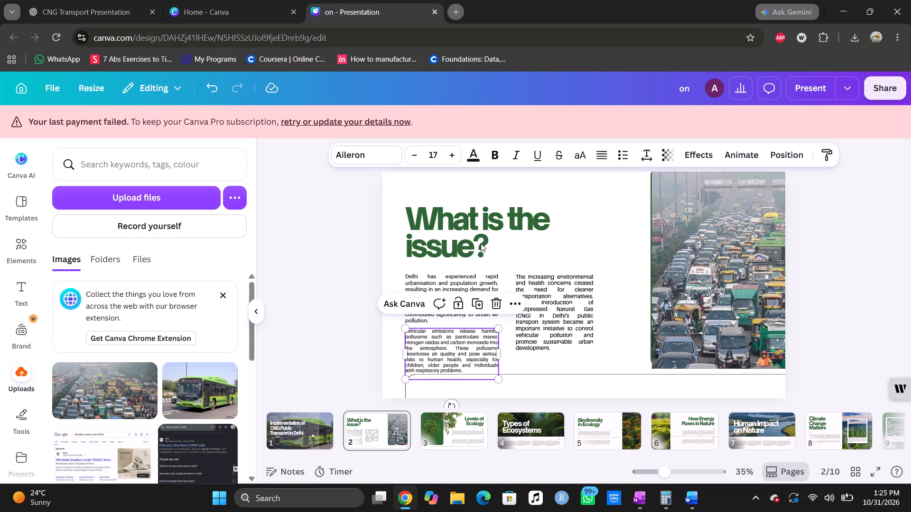
{"action": "double_click", "coordinate": [451, 153]}
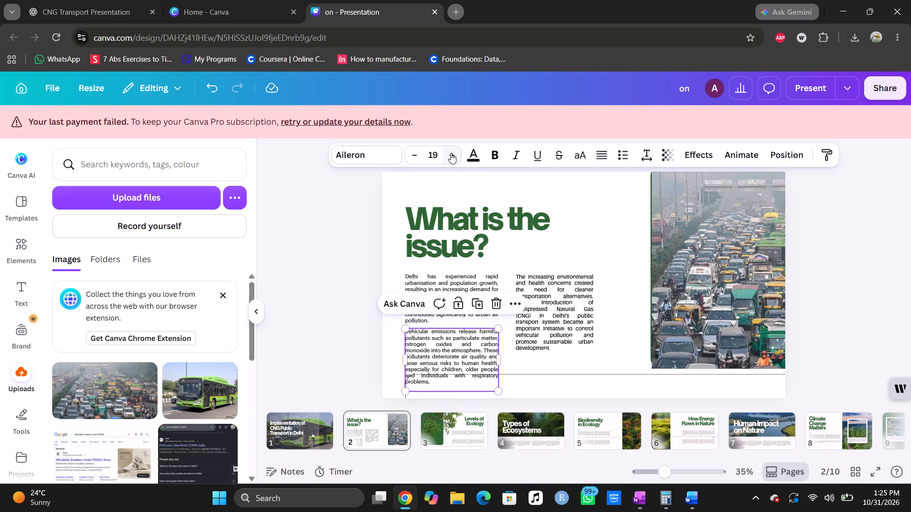
Shift the rounded outline frame at the slide's bottom sideways until it clears the "Vehicular emissions" paragraph.
{"action": "left_click_drag", "start_coordinate": [562, 375], "coordinate": [564, 377]}
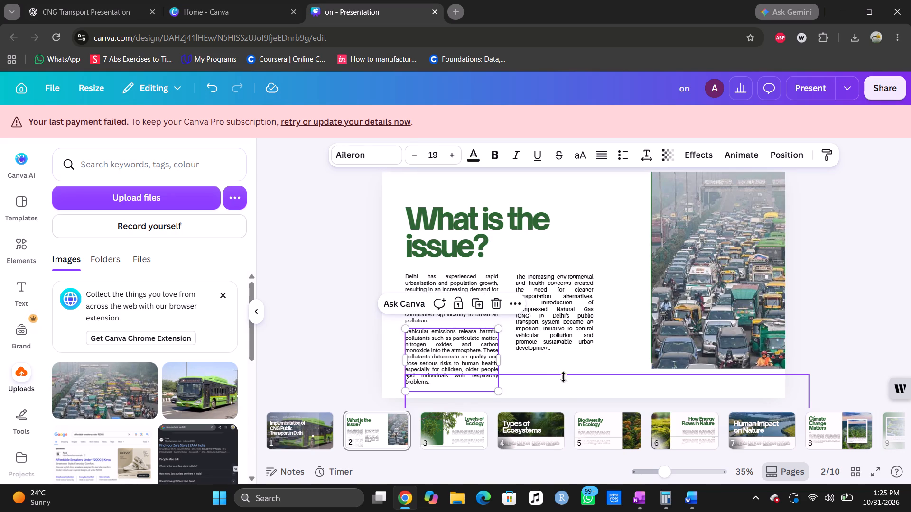
{"action": "left_click_drag", "start_coordinate": [564, 377], "coordinate": [616, 380]}
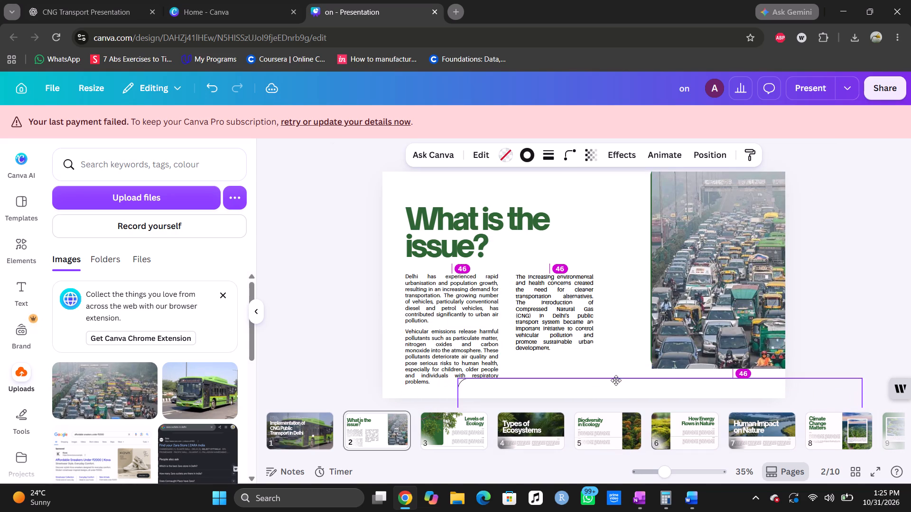
{"action": "left_click_drag", "start_coordinate": [616, 380], "coordinate": [616, 380]}
{"action": "left_click", "coordinate": [372, 320]}
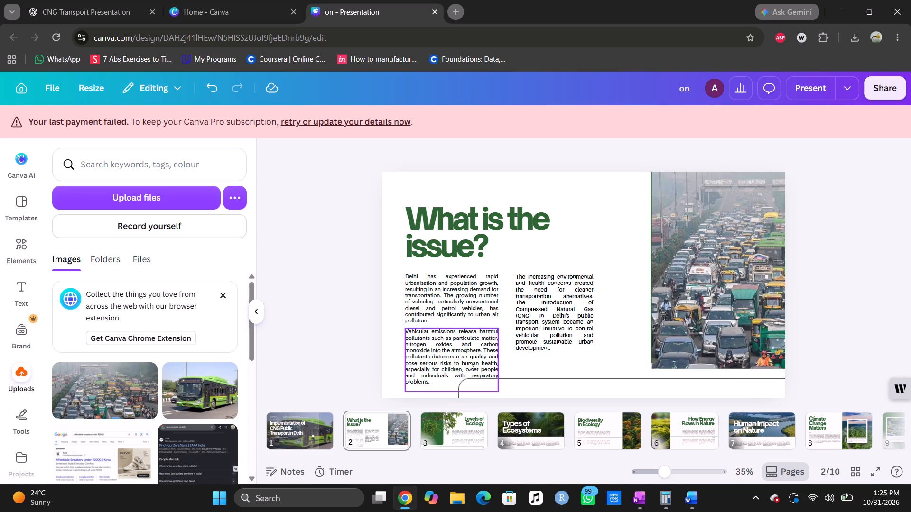
{"action": "left_click_drag", "start_coordinate": [527, 378], "coordinate": [619, 383]}
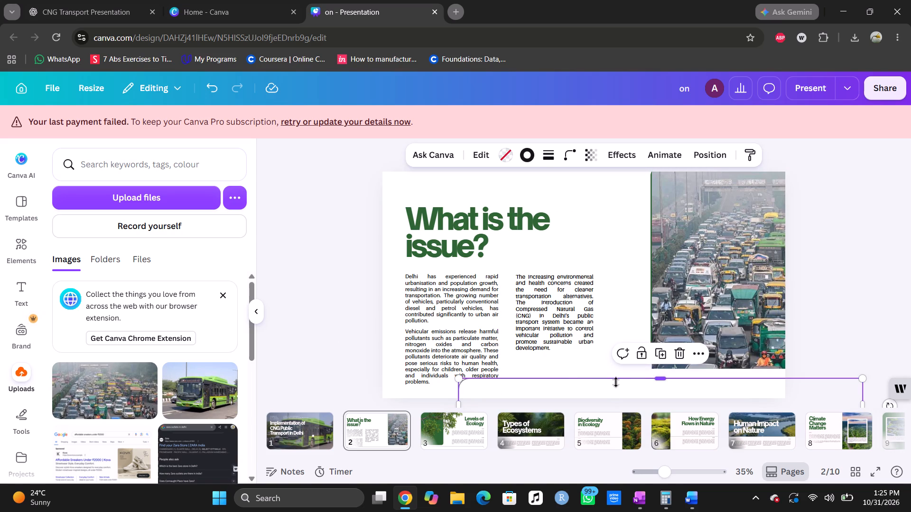
{"action": "left_click", "coordinate": [592, 358]}
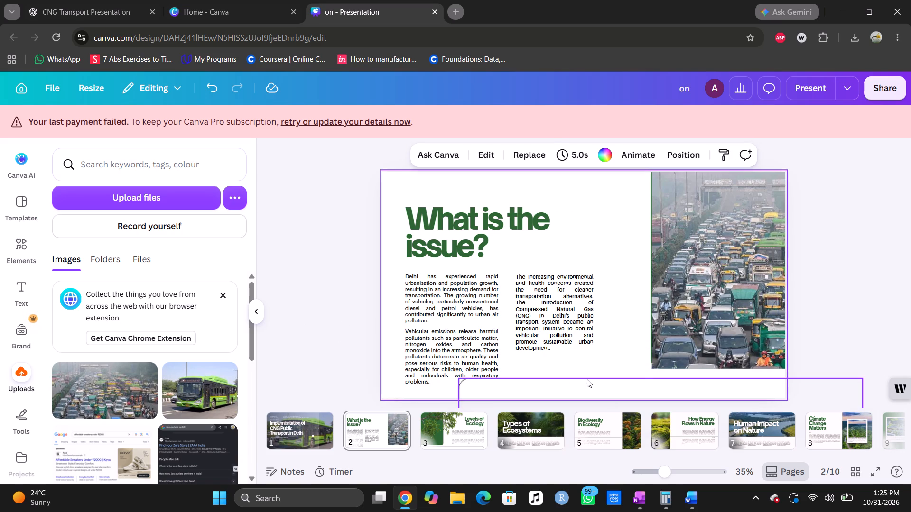
{"action": "left_click_drag", "start_coordinate": [587, 379], "coordinate": [652, 374]}
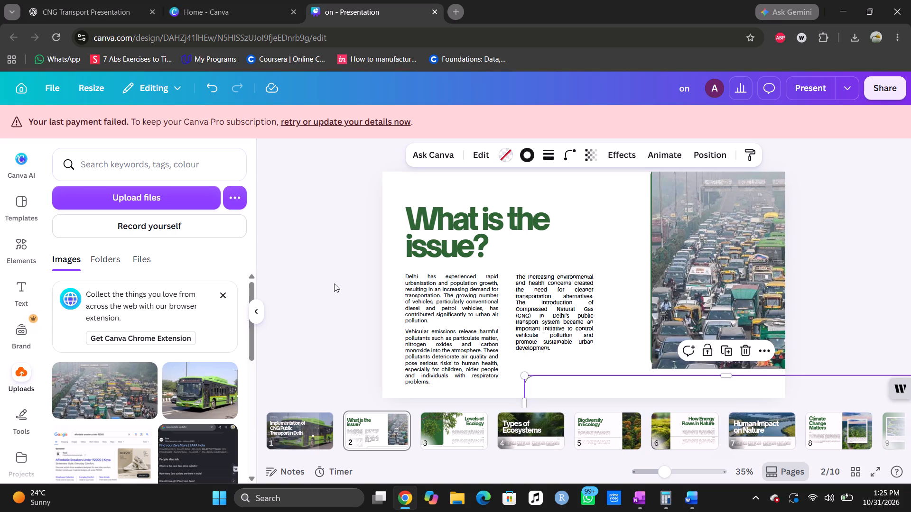
Extend the traffic photo's left edge slightly to cover the exposed strip of green panel.
{"action": "left_click", "coordinate": [688, 263]}
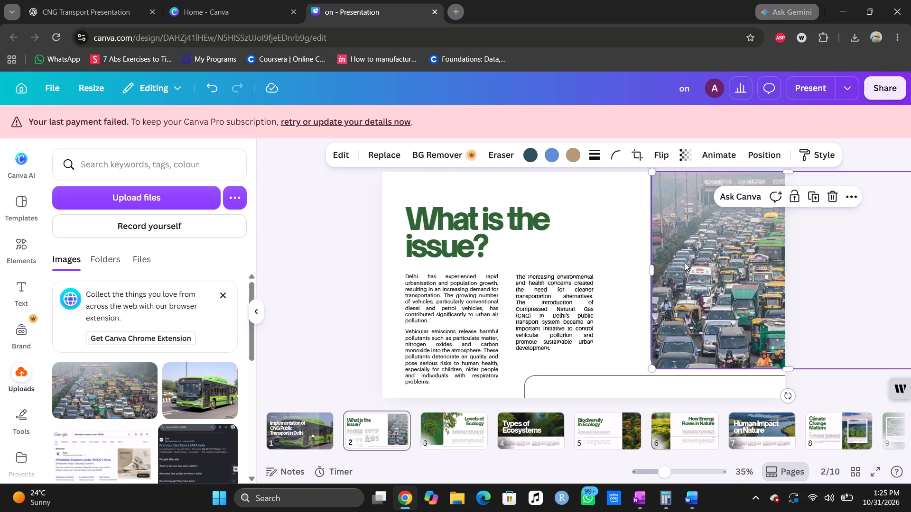
{"action": "left_click_drag", "start_coordinate": [652, 267], "coordinate": [648, 267]}
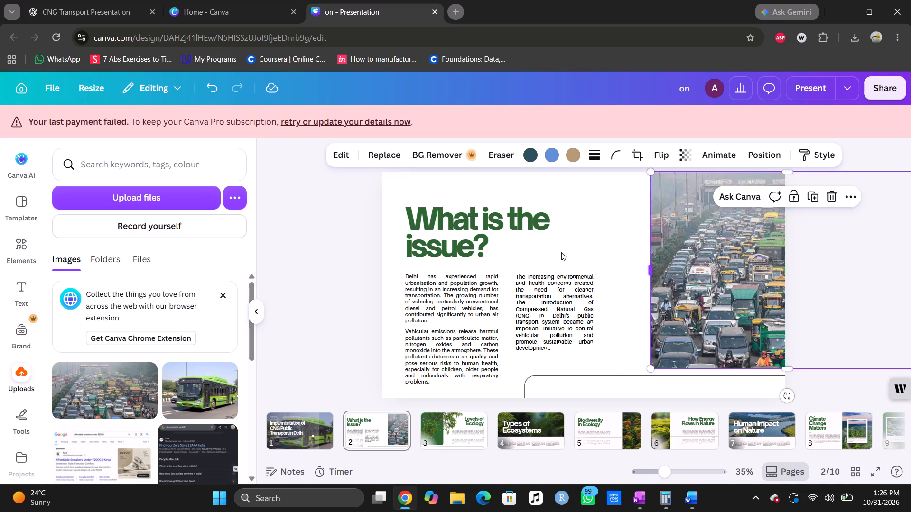
{"action": "left_click", "coordinate": [372, 257]}
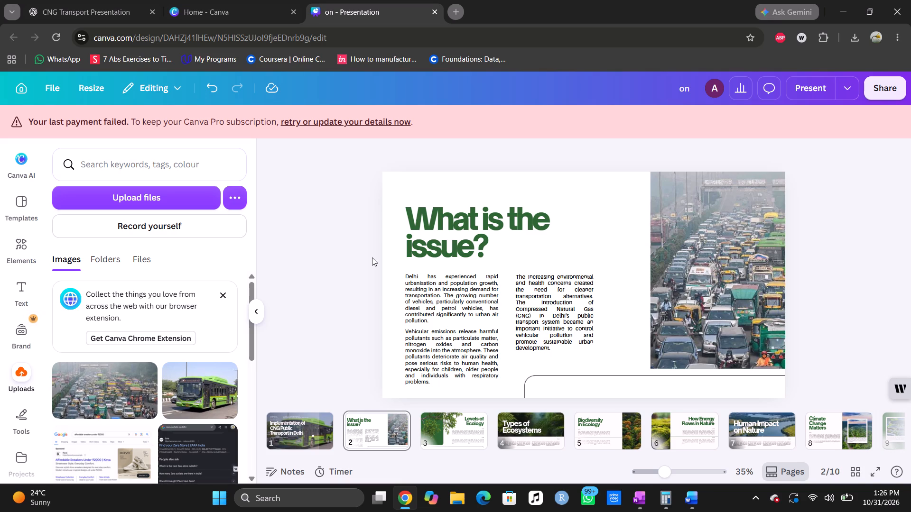
{"action": "left_click", "coordinate": [427, 422]}
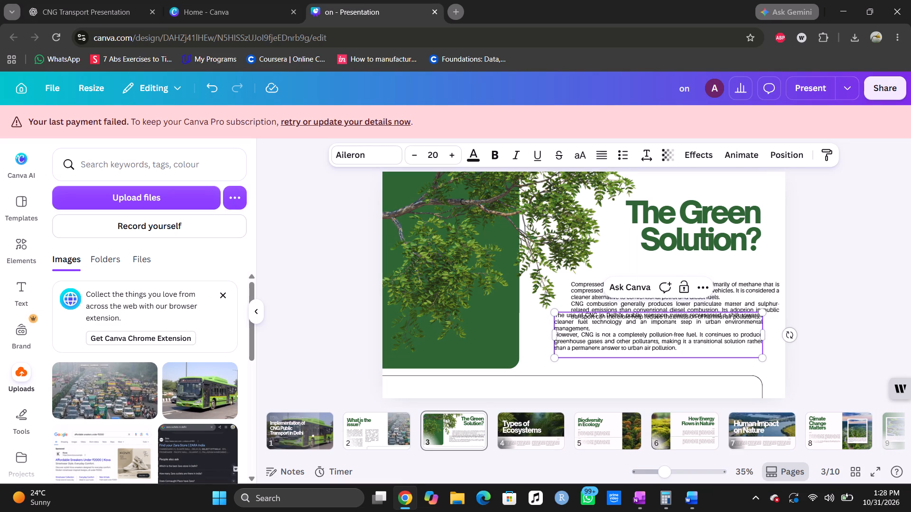
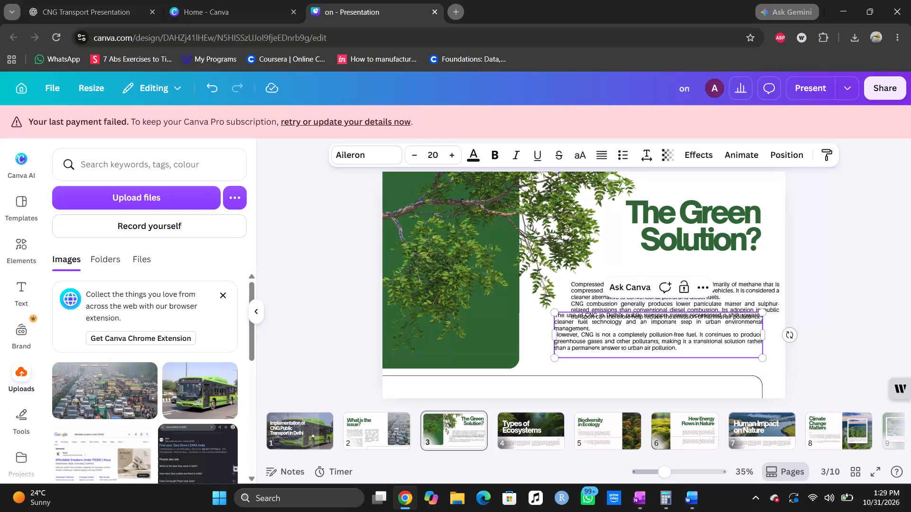
Move page 3's lower text box directly below the first CNG text box, clear of it and aligned with its side edges.
{"action": "left_click", "coordinate": [802, 353]}
{"action": "left_click_drag", "start_coordinate": [691, 330], "coordinate": [699, 341]}
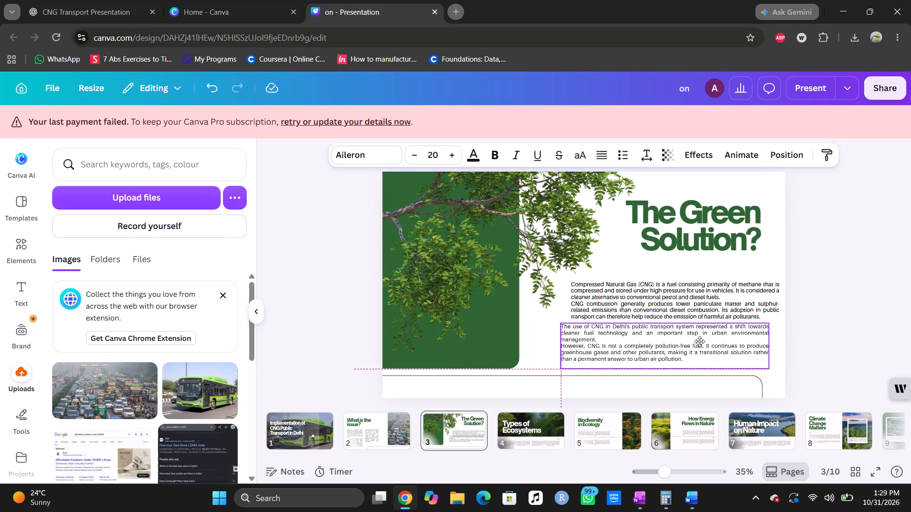
{"action": "left_click_drag", "start_coordinate": [699, 341], "coordinate": [706, 344]}
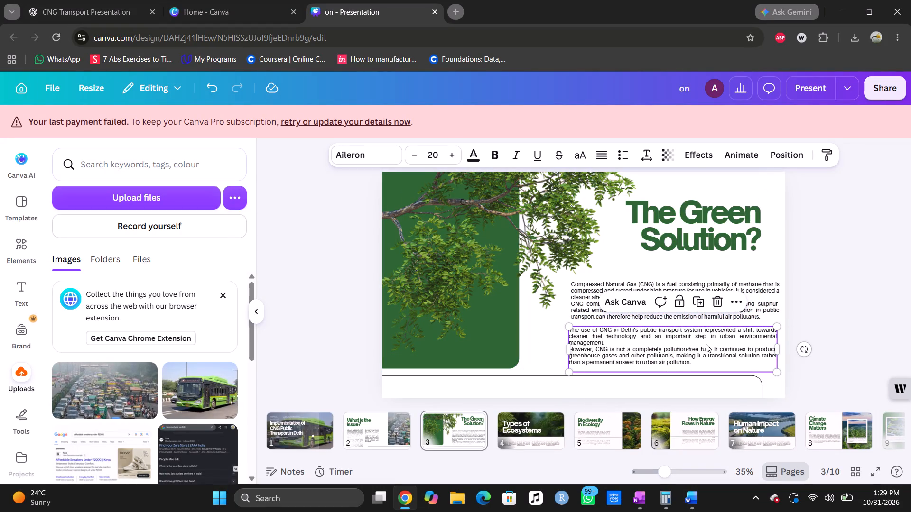
{"action": "left_click", "coordinate": [802, 372]}
{"action": "left_click", "coordinate": [723, 347]}
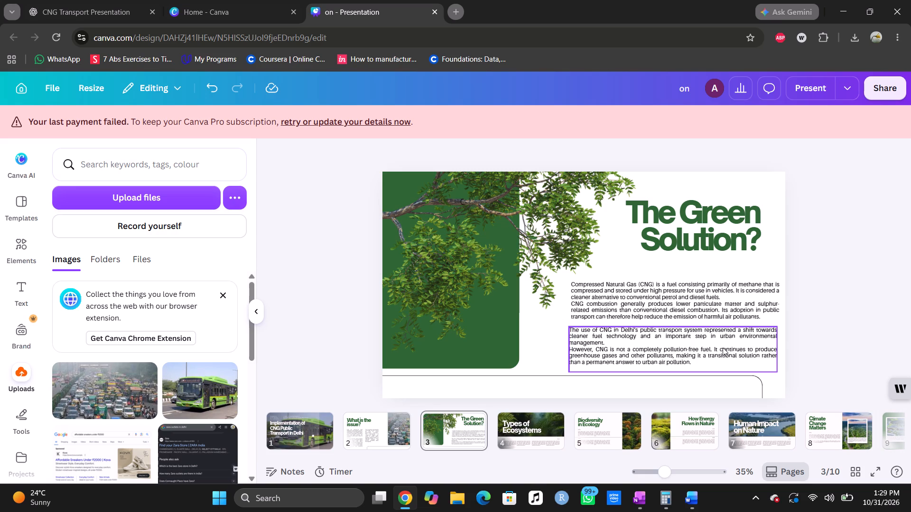
{"action": "key", "text": "Right"}
{"action": "key", "text": "Right"}
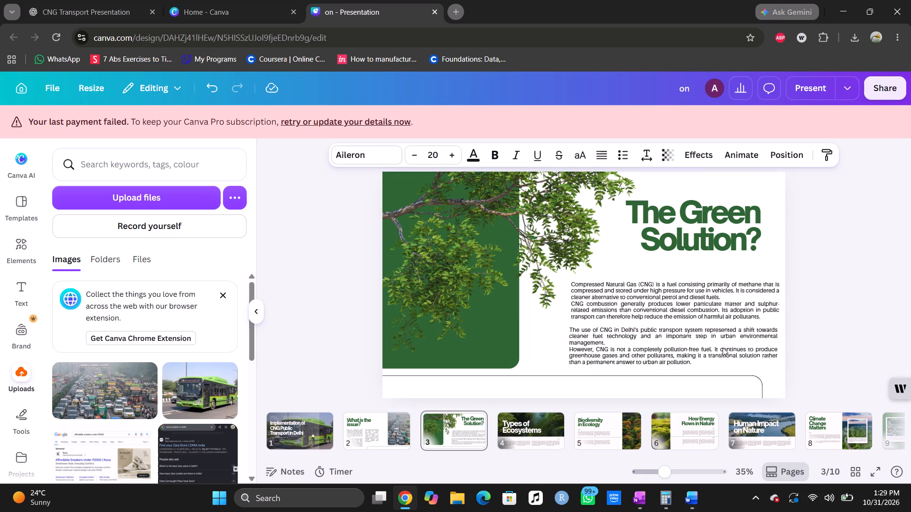
{"action": "key", "text": "Right"}
{"action": "key", "text": "Right"}
{"action": "key", "text": "Right"}
{"action": "key", "text": "Right"}
{"action": "key", "text": "Right"}
{"action": "key", "text": "Right"}
{"action": "key", "text": "Right"}
{"action": "key", "text": "Right"}
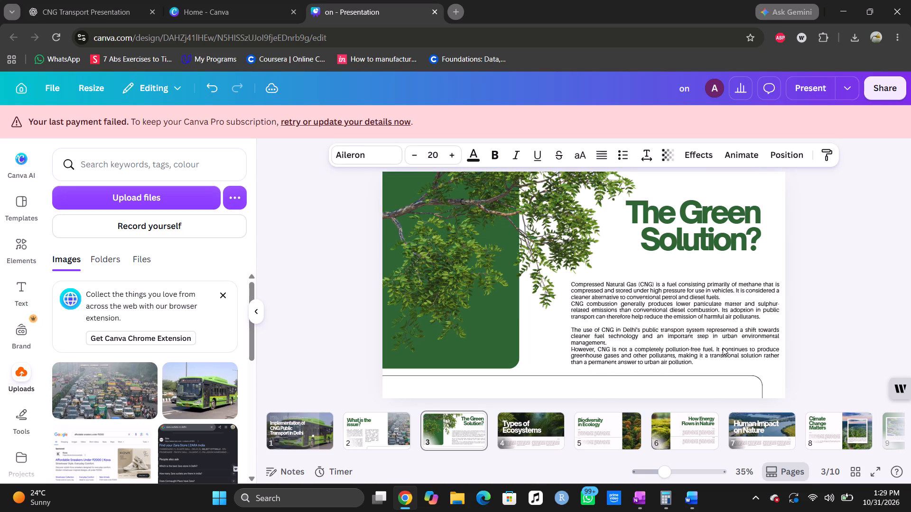
{"action": "key", "text": "Right"}
{"action": "key", "text": "Down"}
{"action": "key", "text": "Down"}
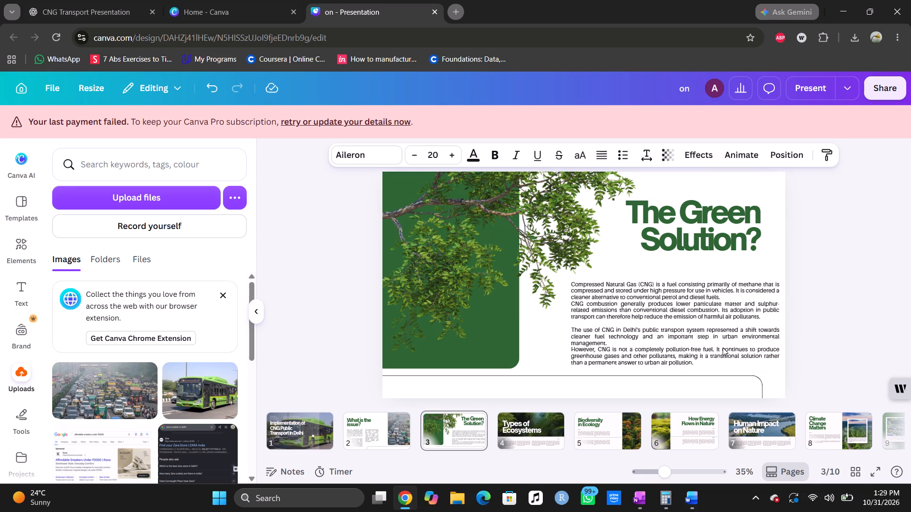
{"action": "key", "text": "Down"}
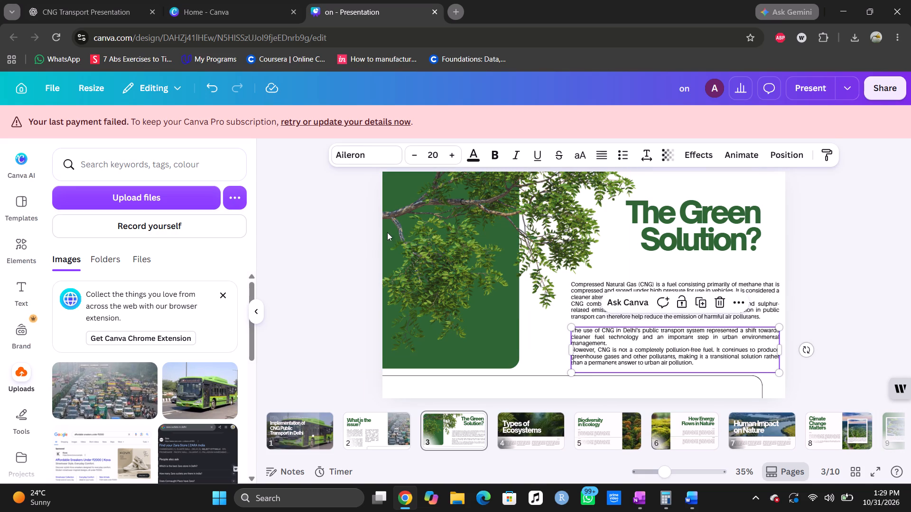
Delete the tree branch image from page 3.
{"action": "left_click", "coordinate": [411, 237]}
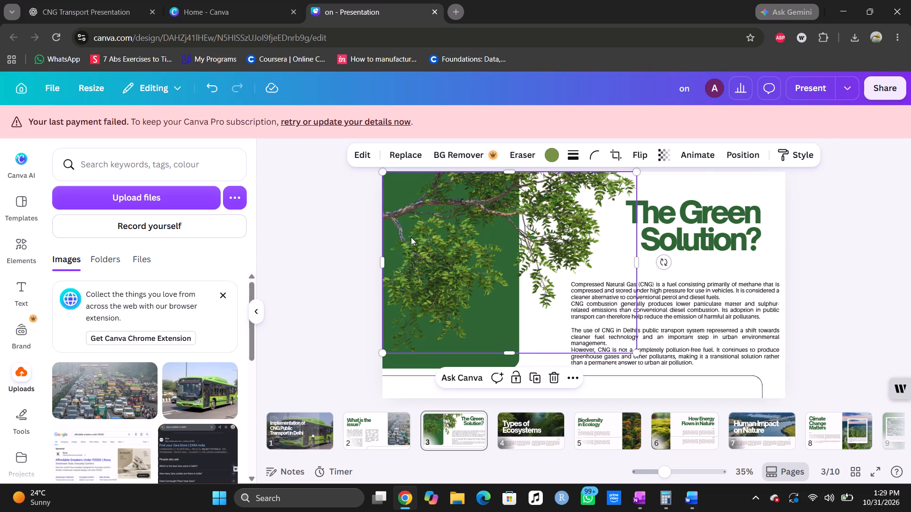
{"action": "key", "text": "Delete"}
Save ChatGPT's image of the bus's yellow CNG cylinders, the second of the "CNG as a Cleaner Alternative Fuel" images, to Downloads as JPEG.
{"action": "left_click", "coordinate": [252, 0]}
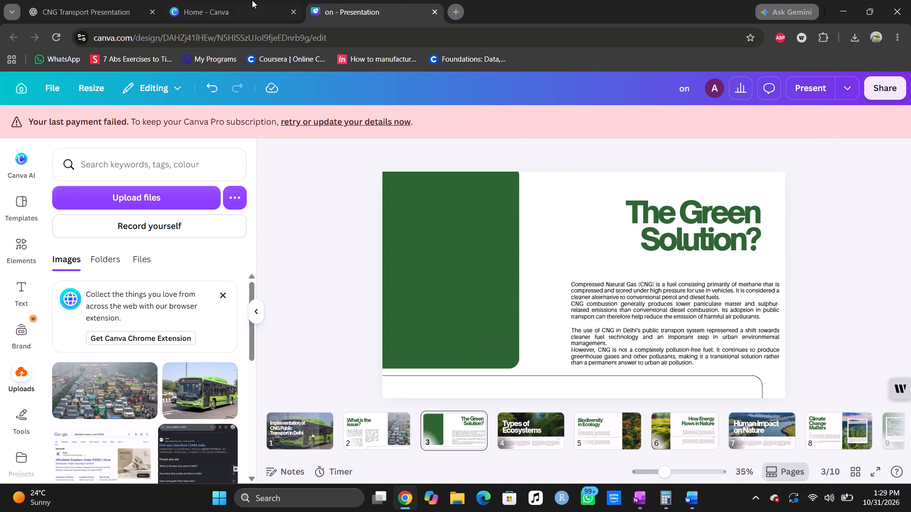
{"action": "left_click", "coordinate": [65, 0]}
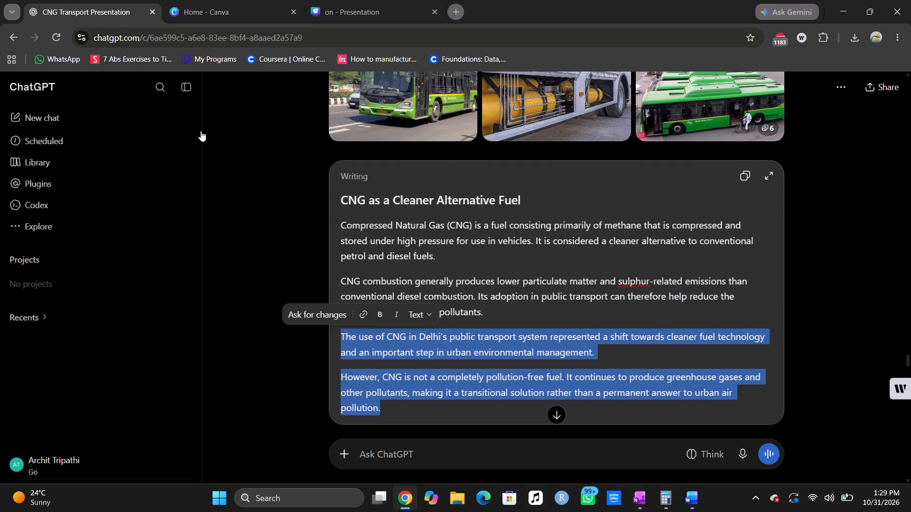
{"action": "scroll", "coordinate": [449, 166], "scroll_direction": "up", "scroll_amount": 2}
{"action": "left_click", "coordinate": [531, 176]}
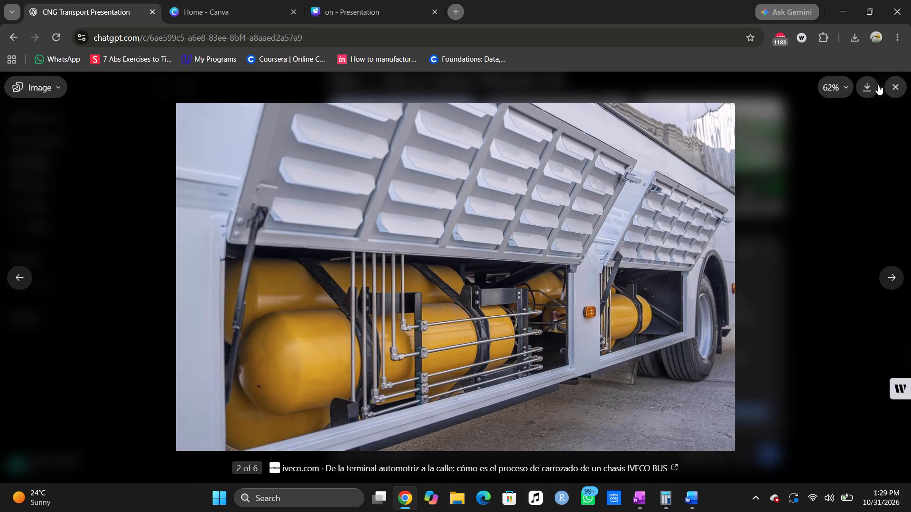
{"action": "left_click", "coordinate": [871, 84]}
{"action": "right_click", "coordinate": [630, 191]}
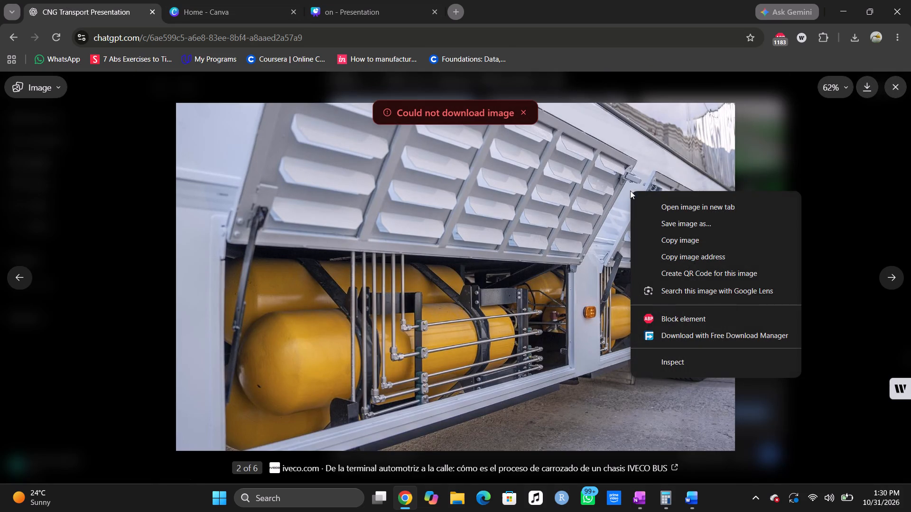
{"action": "left_click", "coordinate": [652, 220]}
{"action": "left_click", "coordinate": [330, 0]}
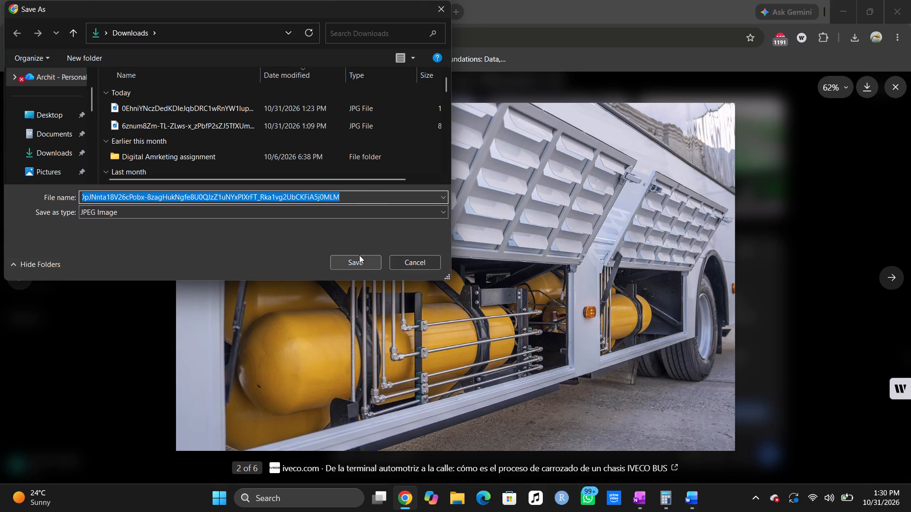
{"action": "left_click", "coordinate": [359, 262]}
Upload the newly downloaded CNG cylinder image to the Canva presentation's image uploads.
{"action": "left_click", "coordinate": [372, 0]}
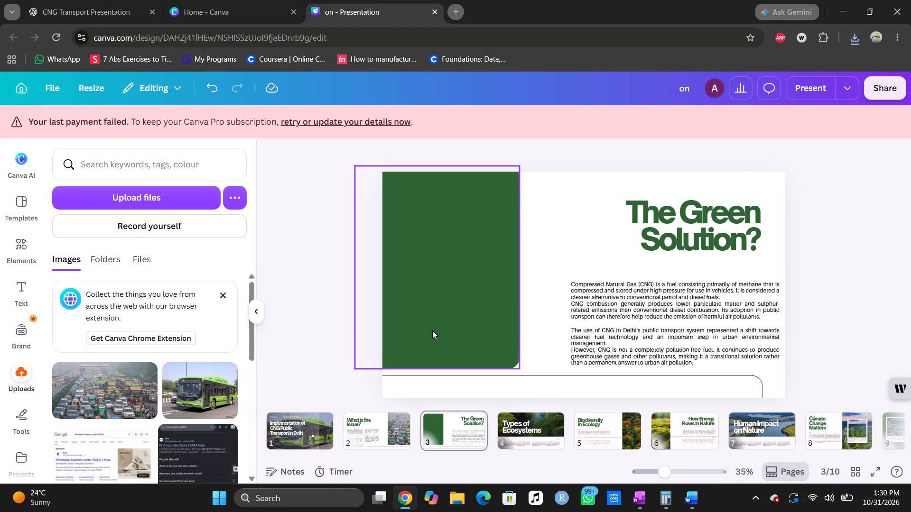
{"action": "left_click", "coordinate": [12, 0]}
{"action": "left_click", "coordinate": [97, 0]}
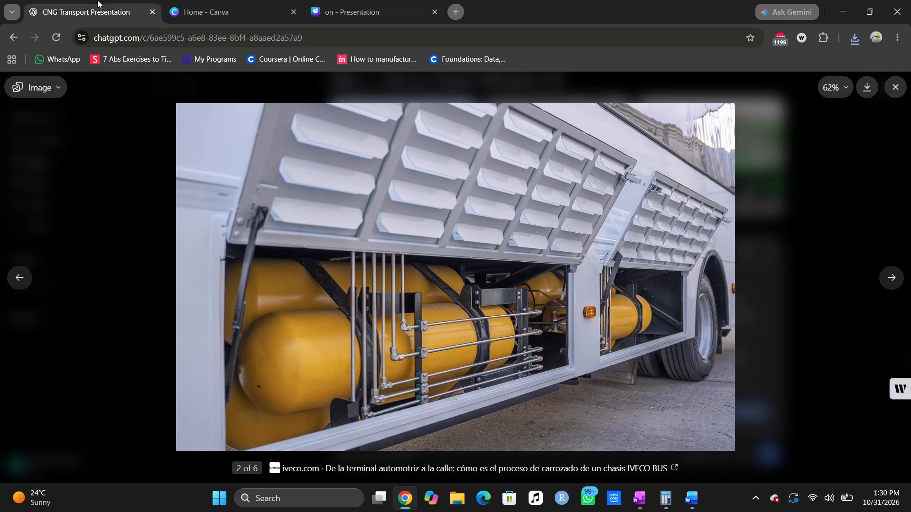
{"action": "left_click", "coordinate": [859, 39]}
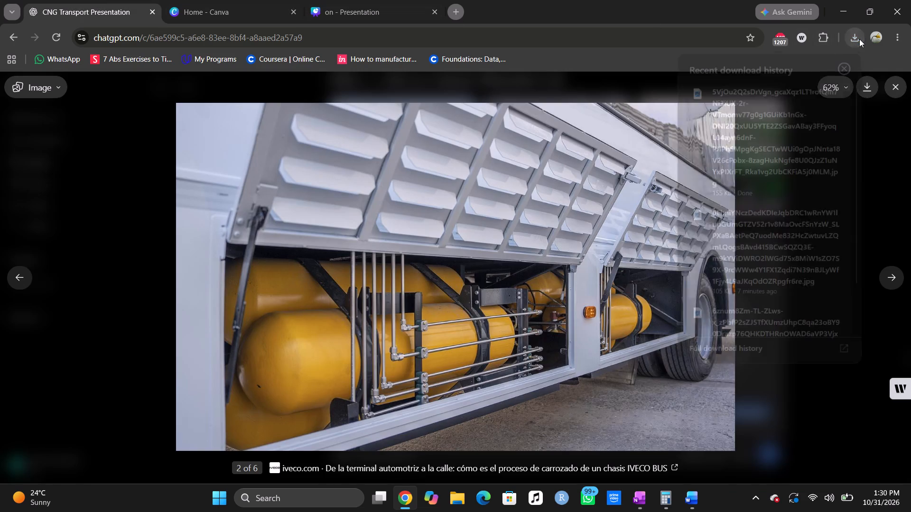
{"action": "left_click_drag", "start_coordinate": [720, 112], "coordinate": [346, 0]}
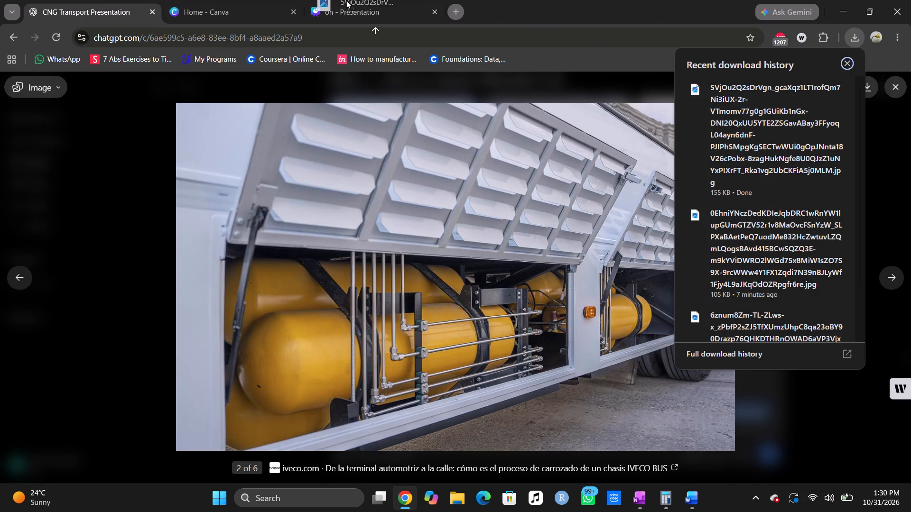
{"action": "left_click_drag", "start_coordinate": [346, 0], "coordinate": [142, 313]}
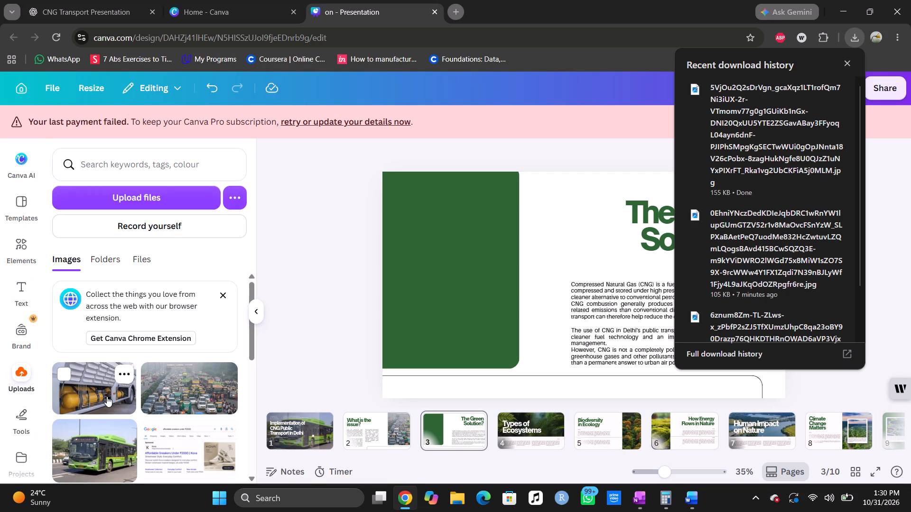
Place the uploaded CNG cylinder image on page 3 over the green panel, partly beyond the slide's left edge.
{"action": "left_click_drag", "start_coordinate": [103, 394], "coordinate": [412, 276]}
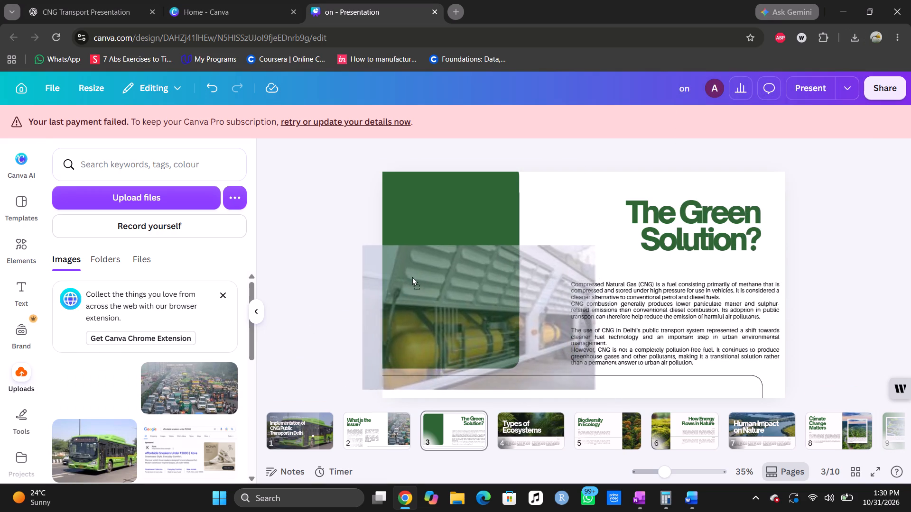
{"action": "left_click_drag", "start_coordinate": [412, 276], "coordinate": [437, 315]}
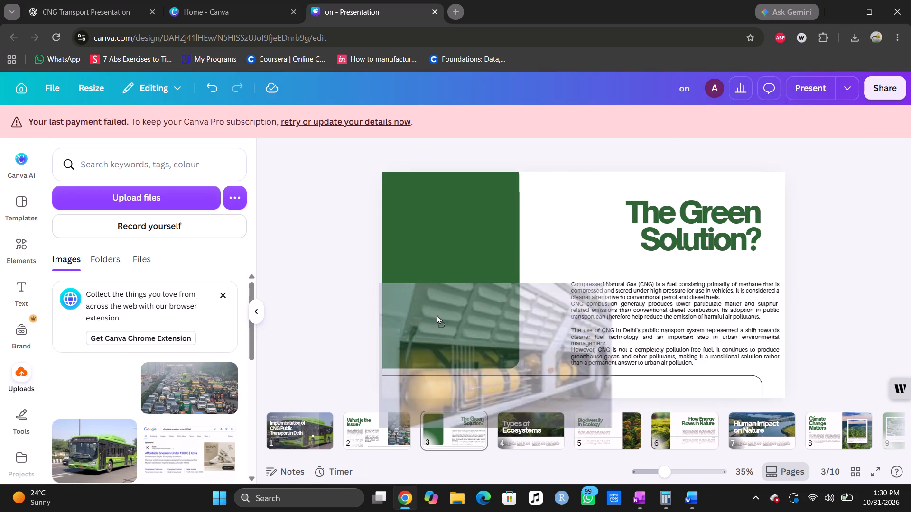
{"action": "left_click_drag", "start_coordinate": [437, 315], "coordinate": [418, 289]}
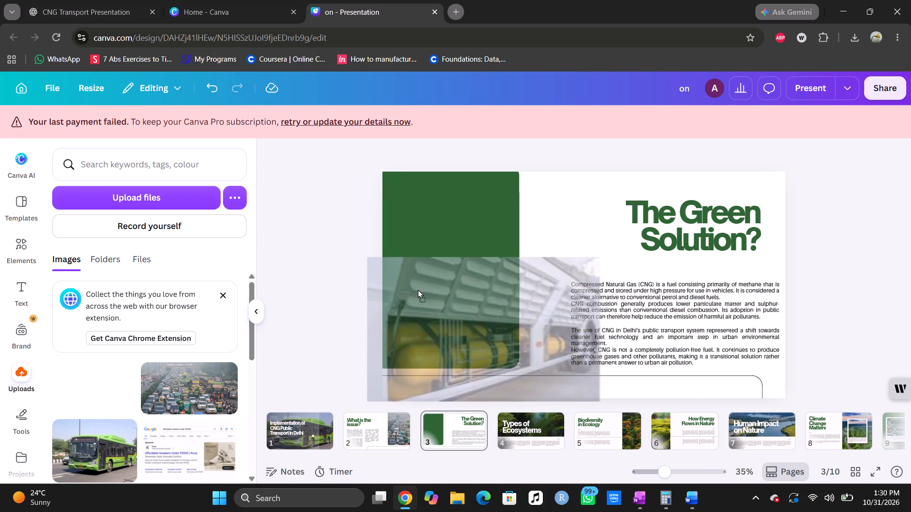
{"action": "left_click_drag", "start_coordinate": [418, 289], "coordinate": [412, 273]}
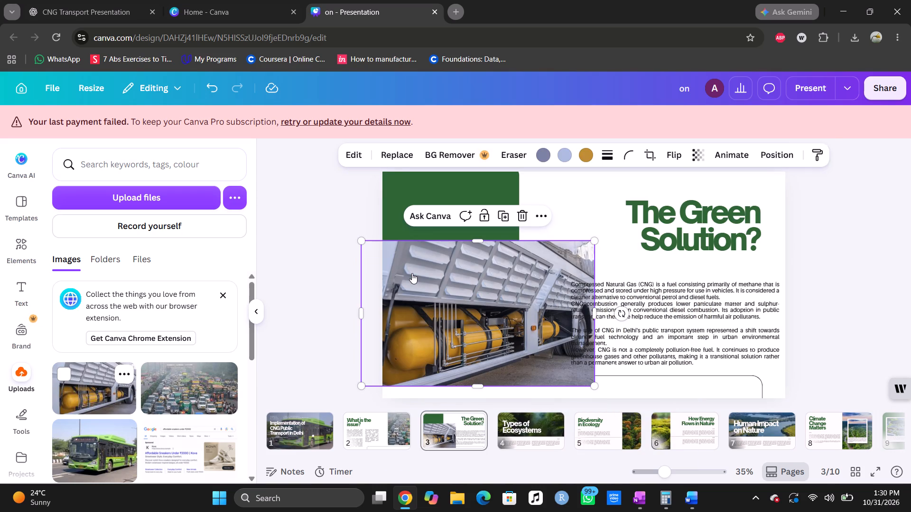
{"action": "left_click_drag", "start_coordinate": [412, 273], "coordinate": [398, 233]}
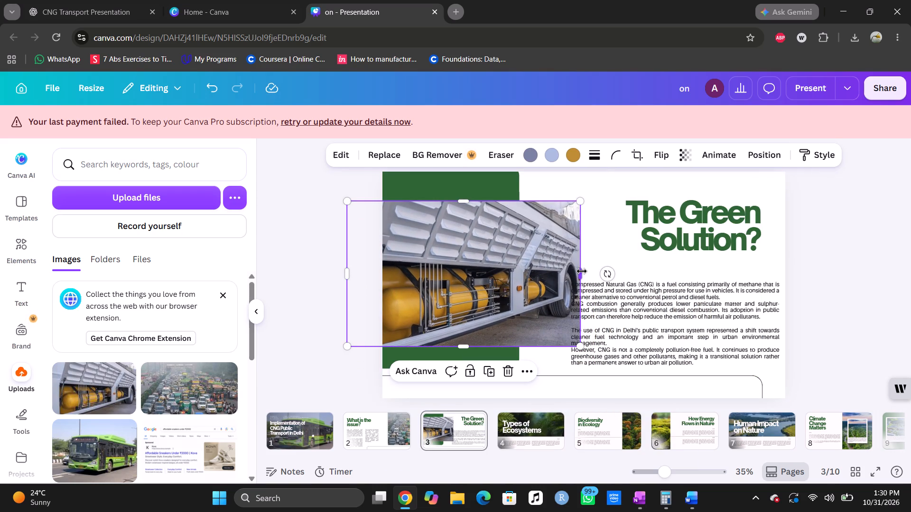
Set the CNG cylinder image's corner rounding to 42.
{"action": "left_click", "coordinate": [613, 153]}
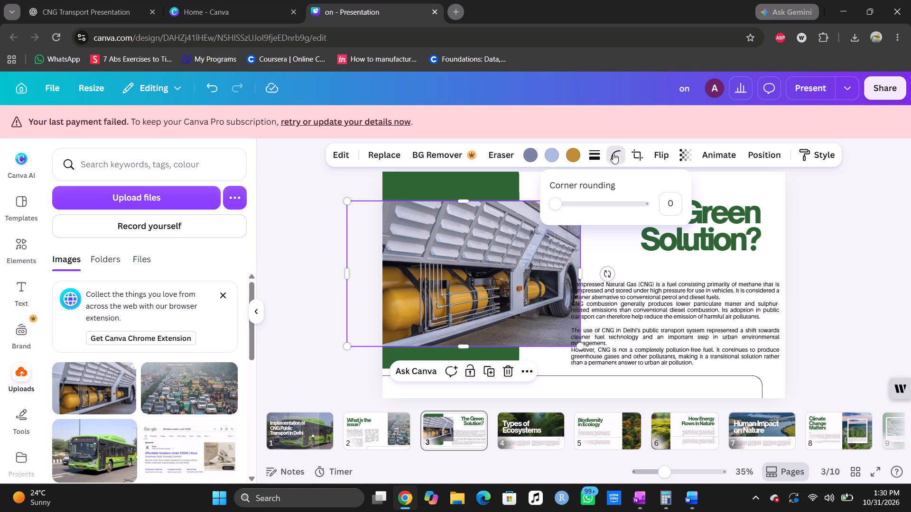
{"action": "left_click_drag", "start_coordinate": [562, 204], "coordinate": [584, 206]}
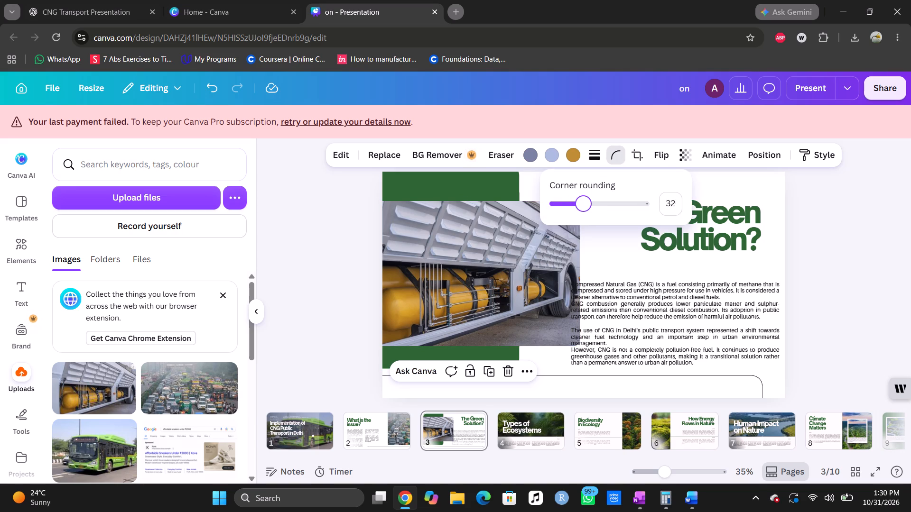
{"action": "left_click_drag", "start_coordinate": [584, 206], "coordinate": [592, 206]}
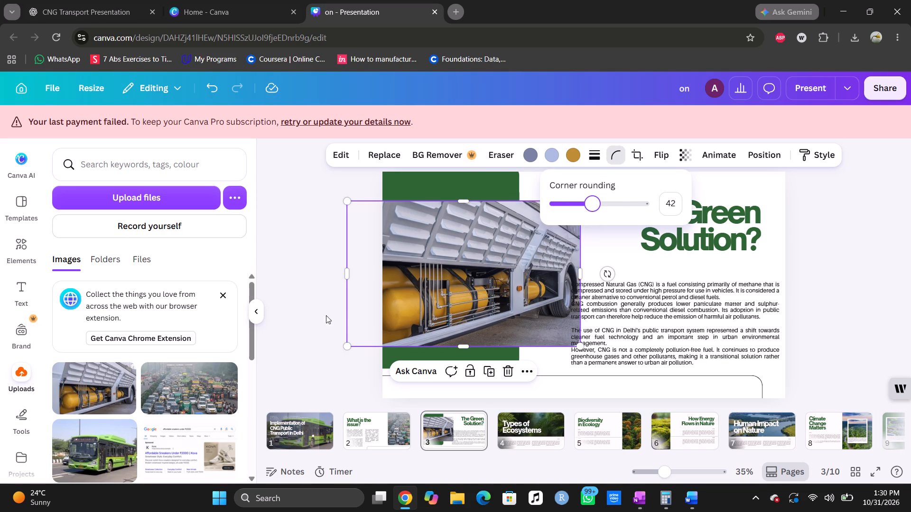
{"action": "left_click", "coordinate": [337, 379]}
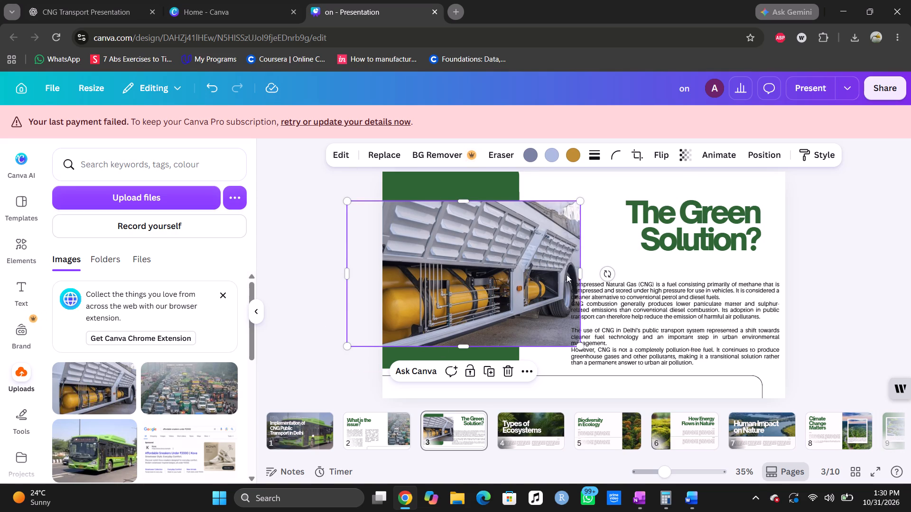
Adjust the CNG cylinder image's edges to cover the whole green panel on page 3, making it about 822 wide.
{"action": "left_click_drag", "start_coordinate": [576, 234], "coordinate": [520, 243]}
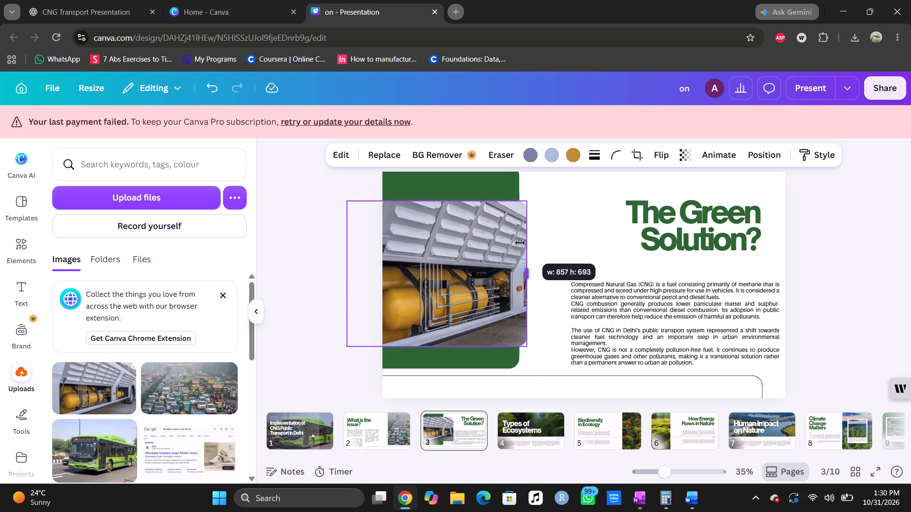
{"action": "left_click_drag", "start_coordinate": [520, 243], "coordinate": [513, 243]}
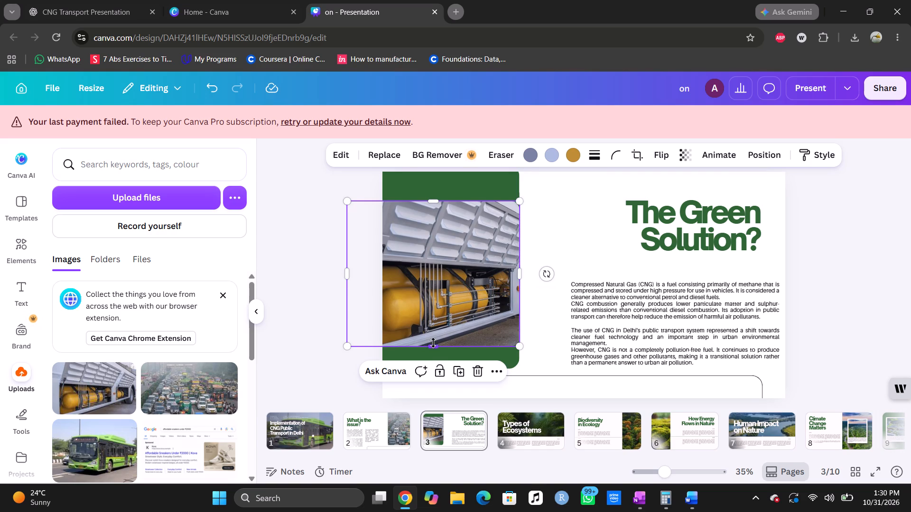
{"action": "left_click_drag", "start_coordinate": [433, 343], "coordinate": [430, 367]}
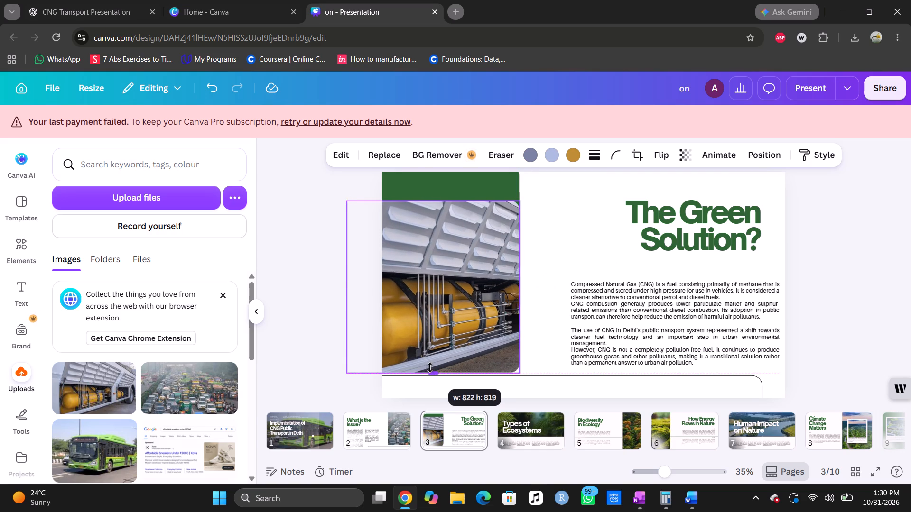
{"action": "left_click_drag", "start_coordinate": [430, 367], "coordinate": [428, 364]}
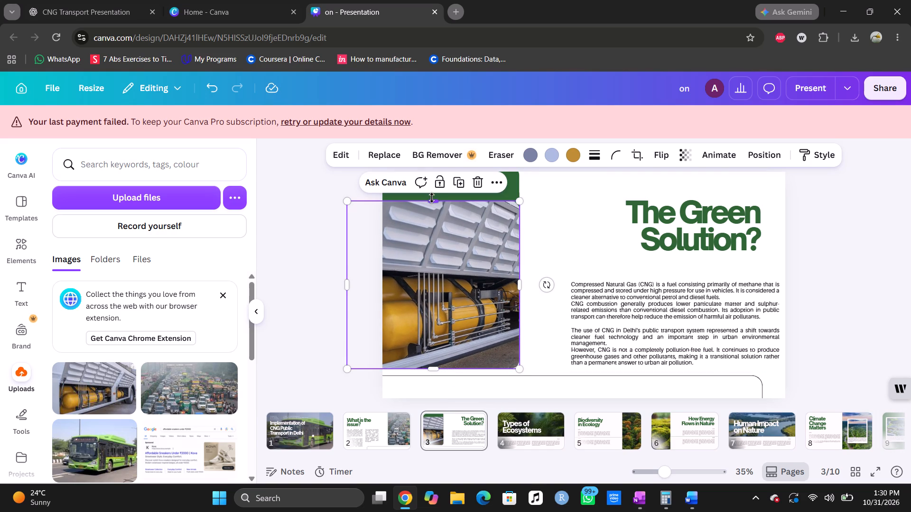
{"action": "left_click_drag", "start_coordinate": [432, 198], "coordinate": [428, 170]}
{"action": "left_click", "coordinate": [322, 249]}
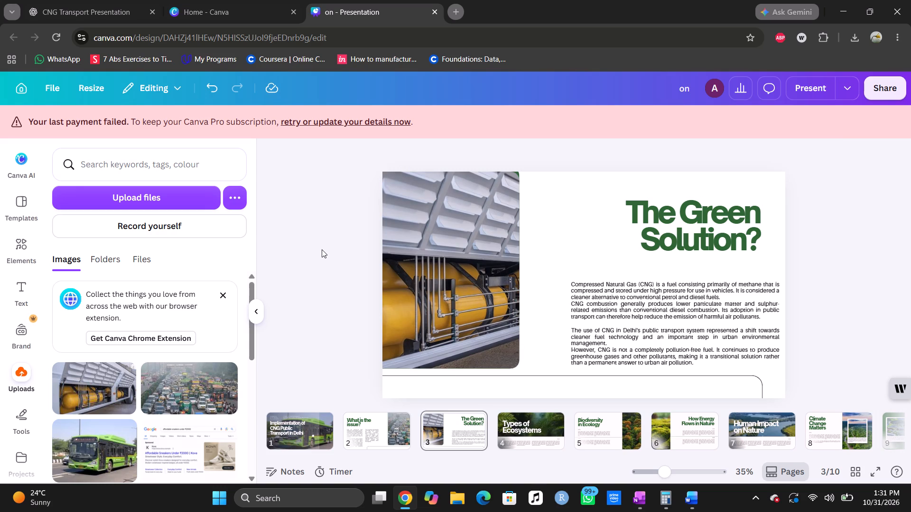
Round the corners of the traffic jam image on page 2, "What is the issue?".
{"action": "left_click", "coordinate": [402, 427]}
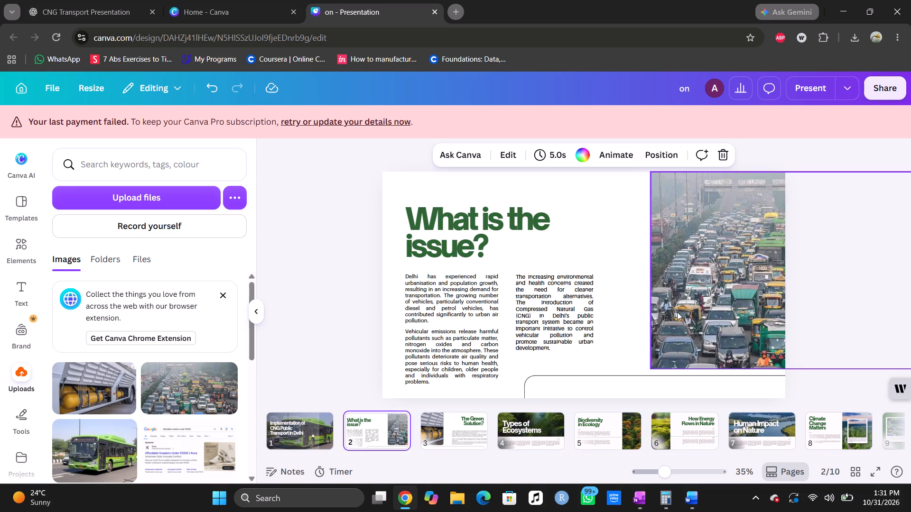
{"action": "left_click", "coordinate": [677, 312]}
{"action": "left_click", "coordinate": [613, 160]}
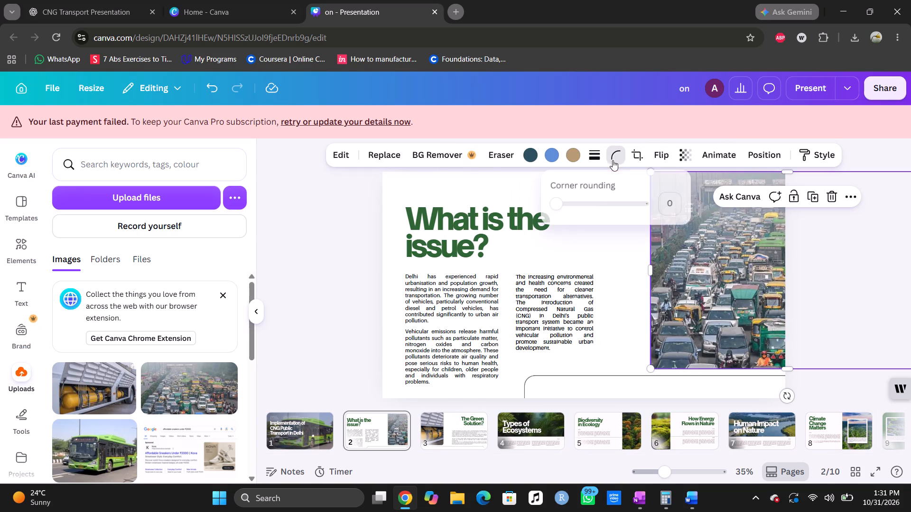
{"action": "left_click", "coordinate": [573, 208]}
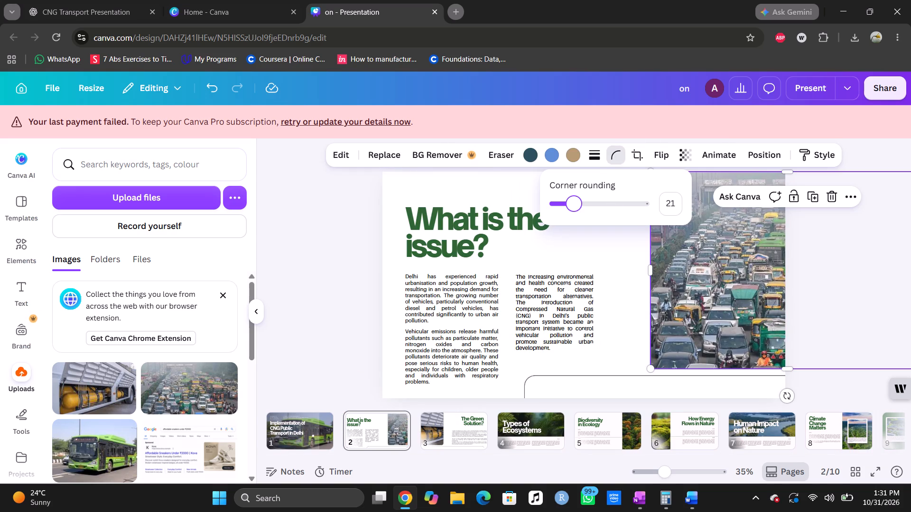
{"action": "left_click", "coordinate": [586, 208]}
{"action": "left_click", "coordinate": [354, 302]}
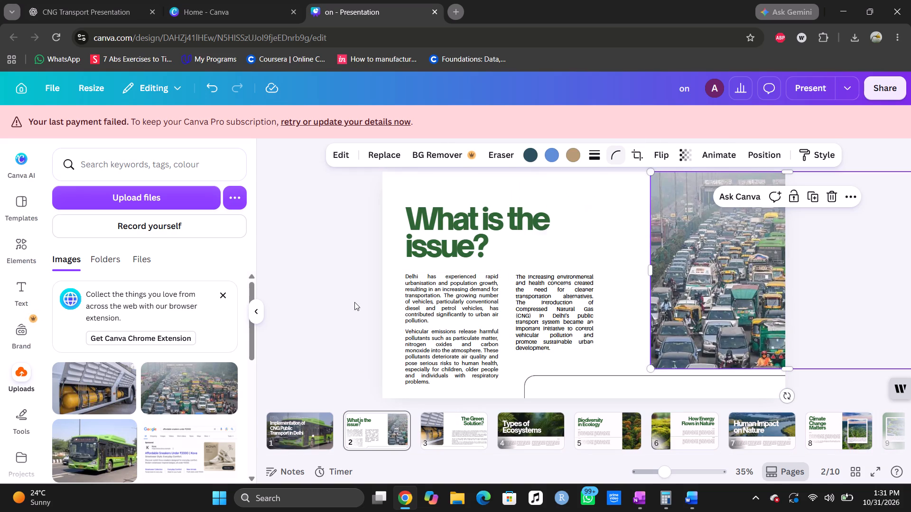
{"action": "left_click", "coordinate": [354, 302]}
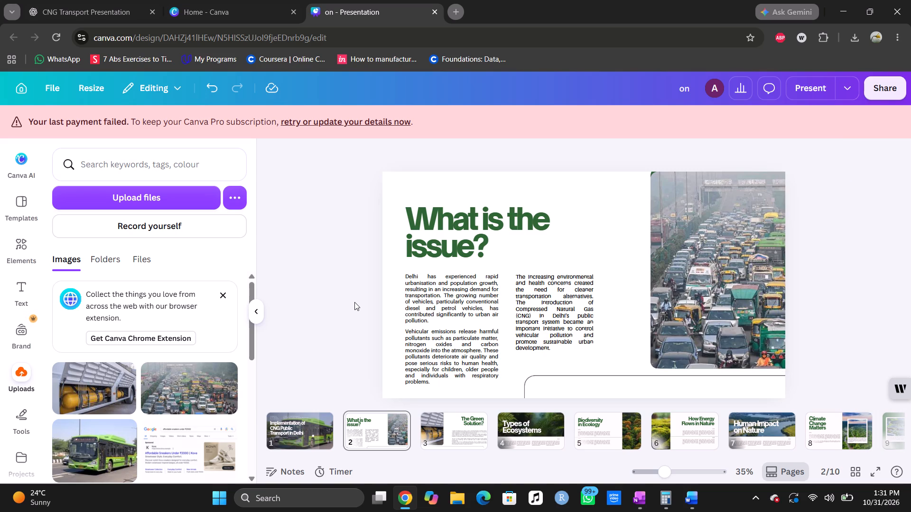
Return to page 3, "The Green Solution?".
{"action": "left_click", "coordinate": [434, 431]}
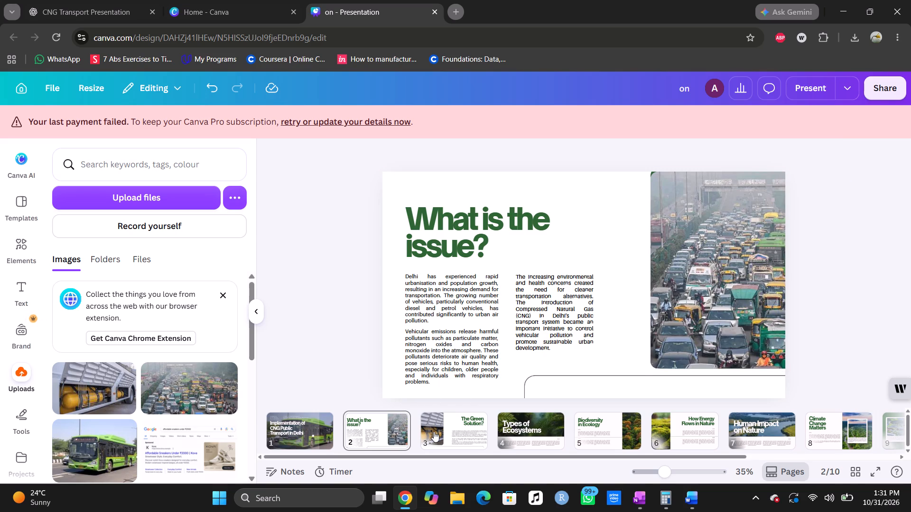
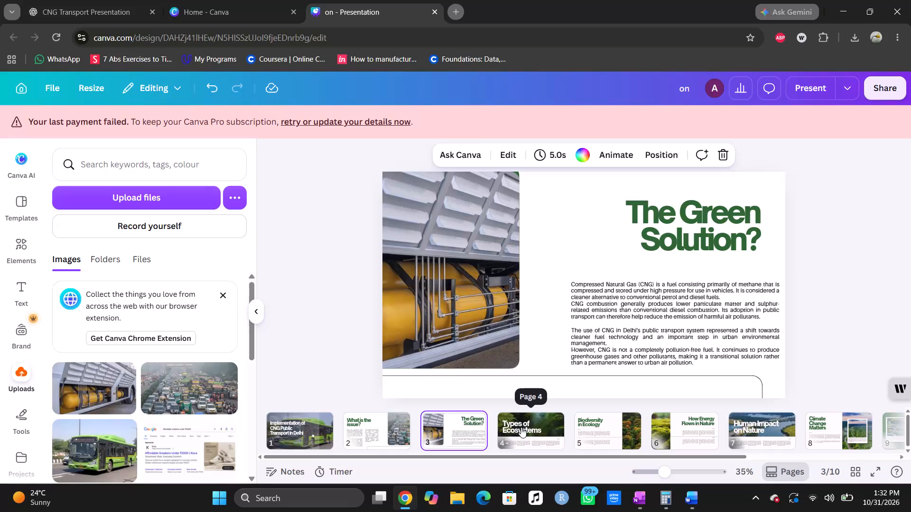
{"action": "left_click", "coordinate": [521, 427]}
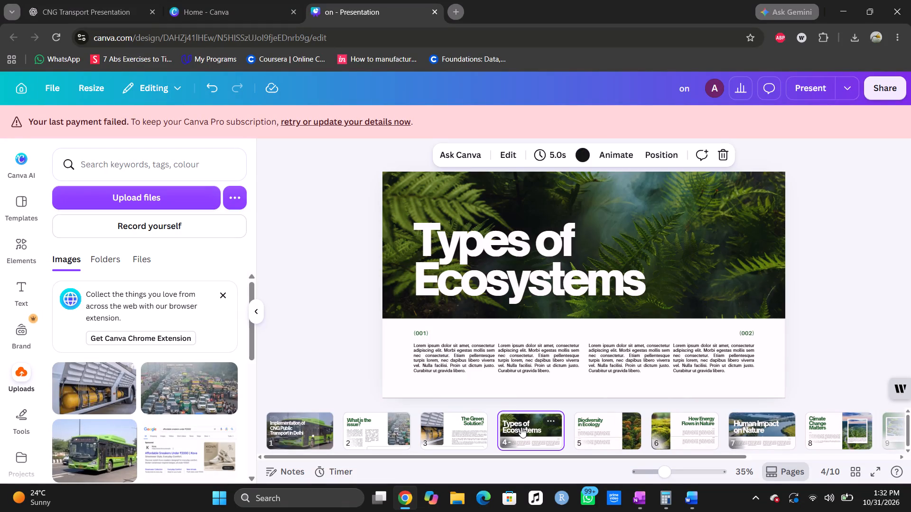
{"action": "left_click", "coordinate": [112, 0]}
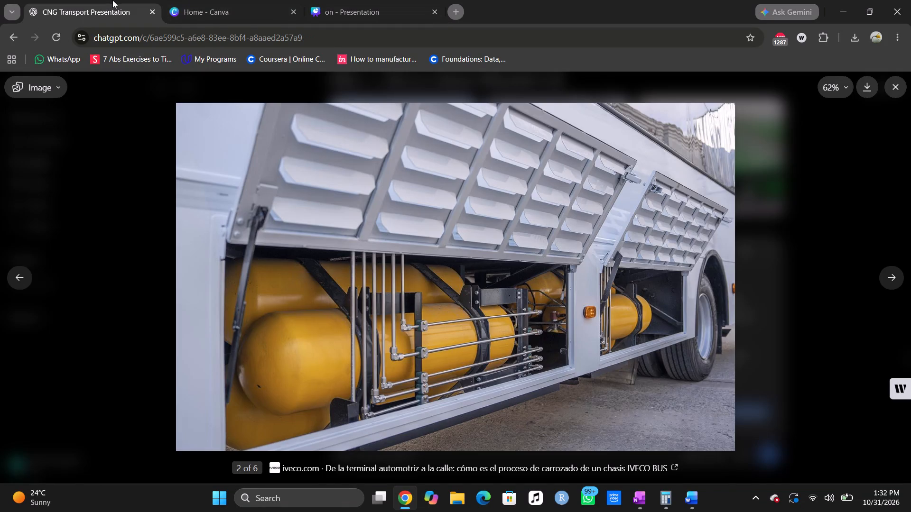
{"action": "left_click", "coordinate": [891, 86]}
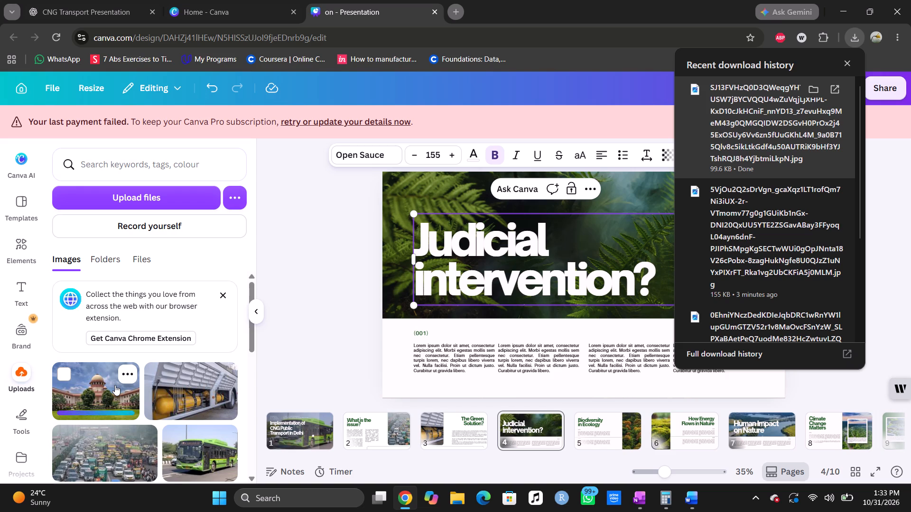
Replace the fern photo behind page 4's title with the uploaded Supreme Court image.
{"action": "left_click_drag", "start_coordinate": [115, 385], "coordinate": [421, 287]}
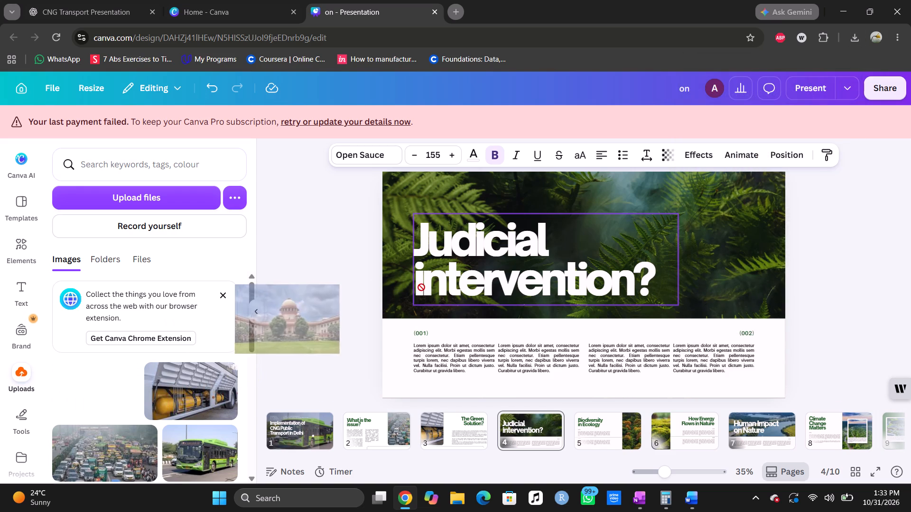
{"action": "left_click_drag", "start_coordinate": [421, 287], "coordinate": [591, 218]}
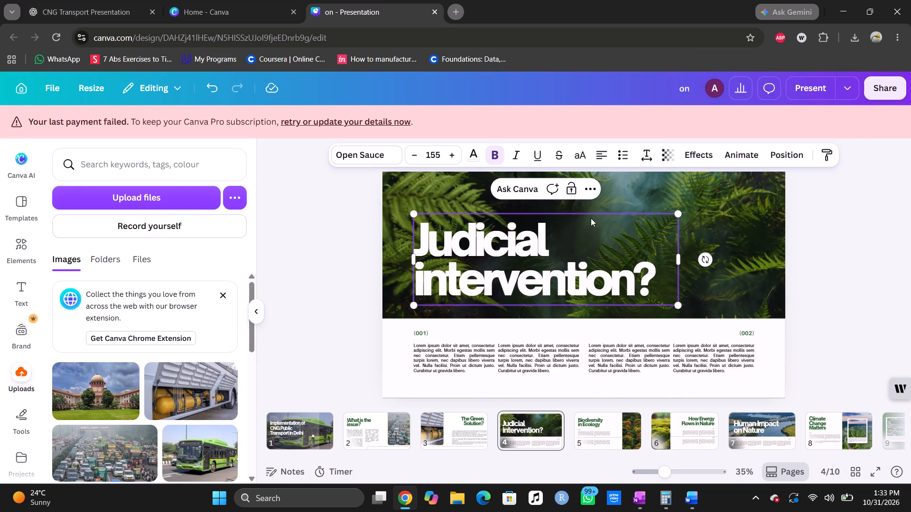
{"action": "left_click_drag", "start_coordinate": [100, 397], "coordinate": [279, 382]}
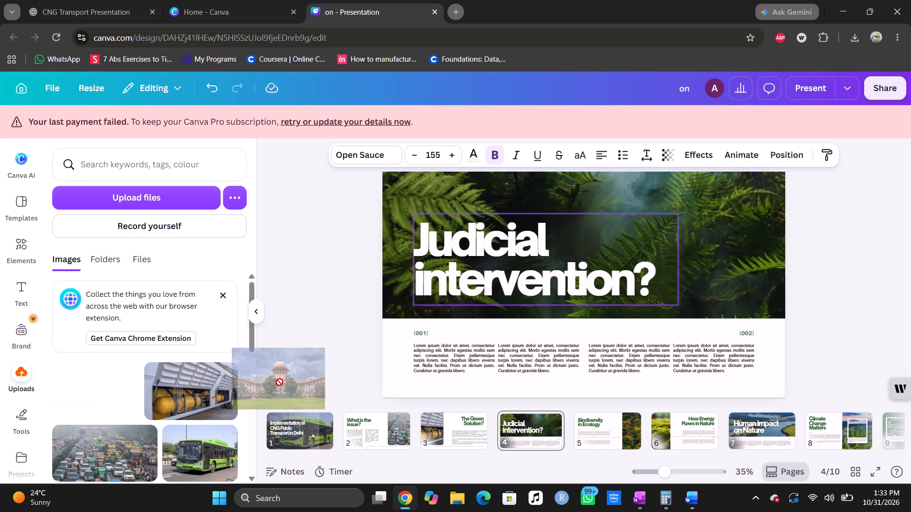
{"action": "left_click_drag", "start_coordinate": [279, 382], "coordinate": [628, 193]}
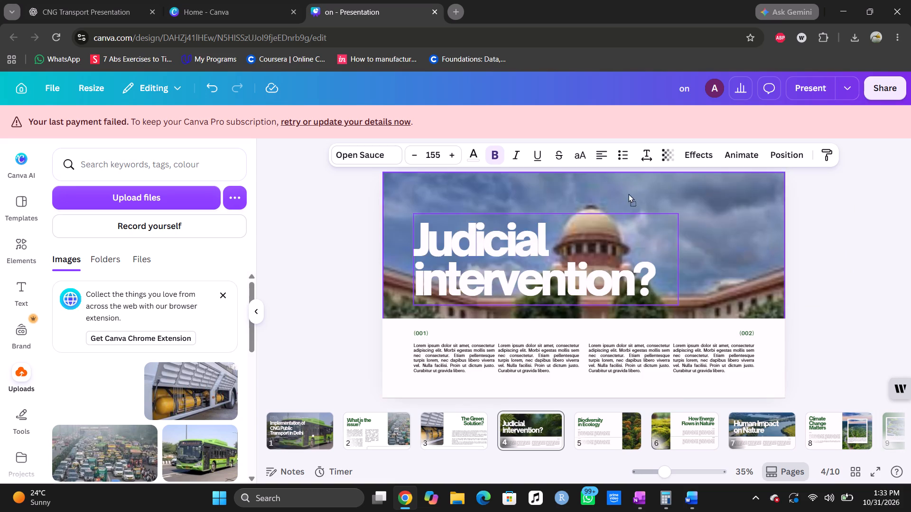
{"action": "left_click_drag", "start_coordinate": [628, 193], "coordinate": [555, 197]}
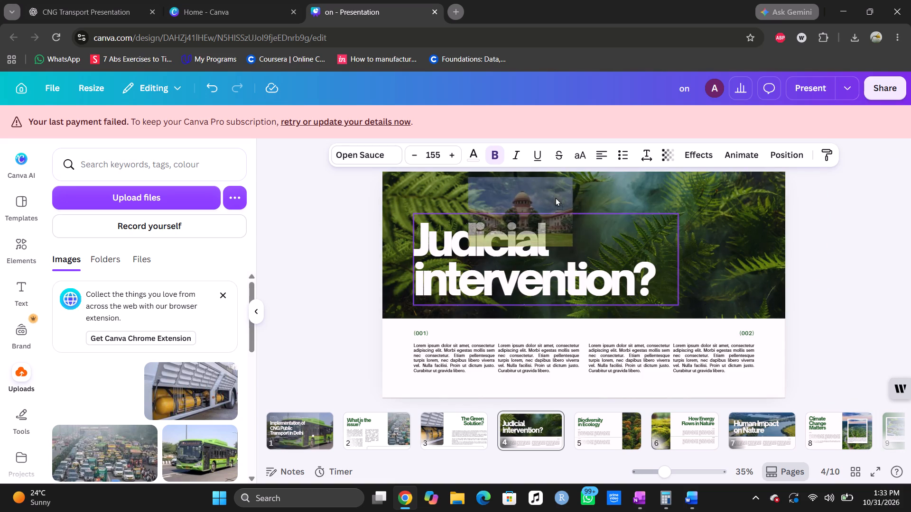
{"action": "left_click_drag", "start_coordinate": [555, 197], "coordinate": [600, 187]}
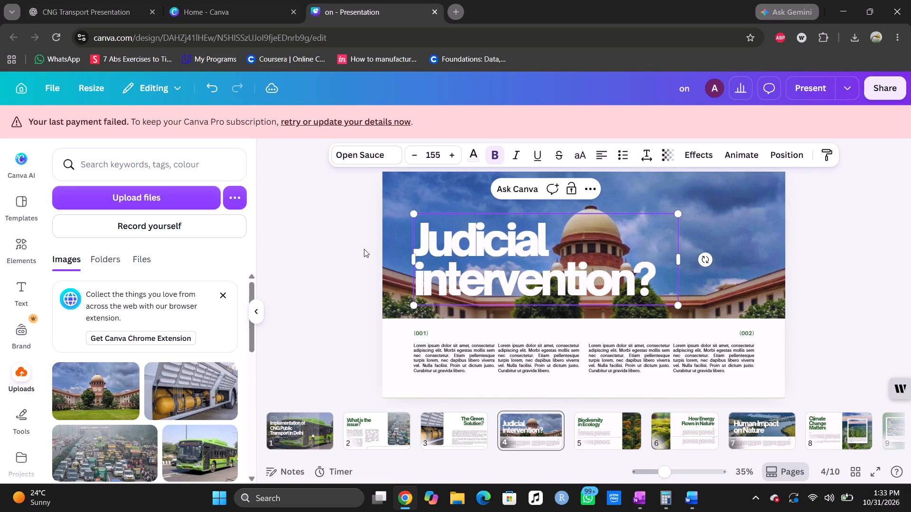
Delete the "(001)" and "(002)" labels above the text columns on page 4.
{"action": "left_click", "coordinate": [438, 335]}
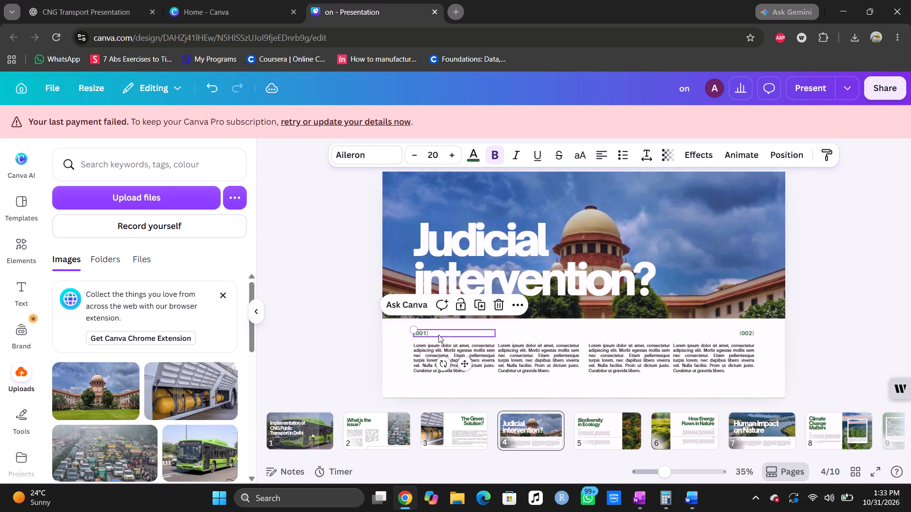
{"action": "key", "text": "Delete"}
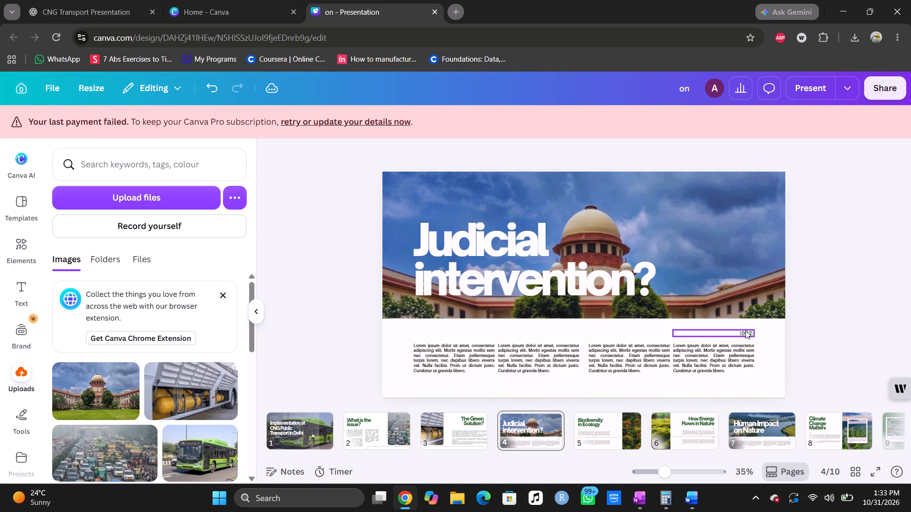
{"action": "left_click", "coordinate": [745, 330]}
{"action": "key", "text": "Delete"}
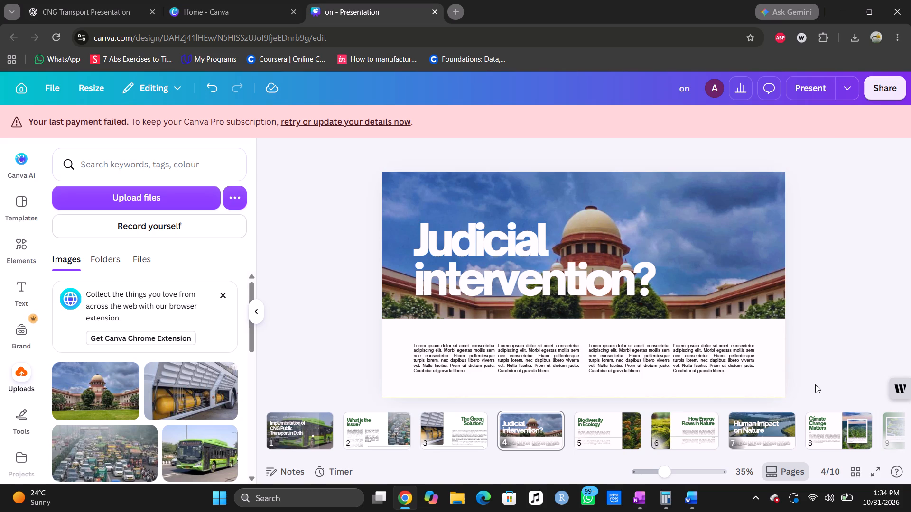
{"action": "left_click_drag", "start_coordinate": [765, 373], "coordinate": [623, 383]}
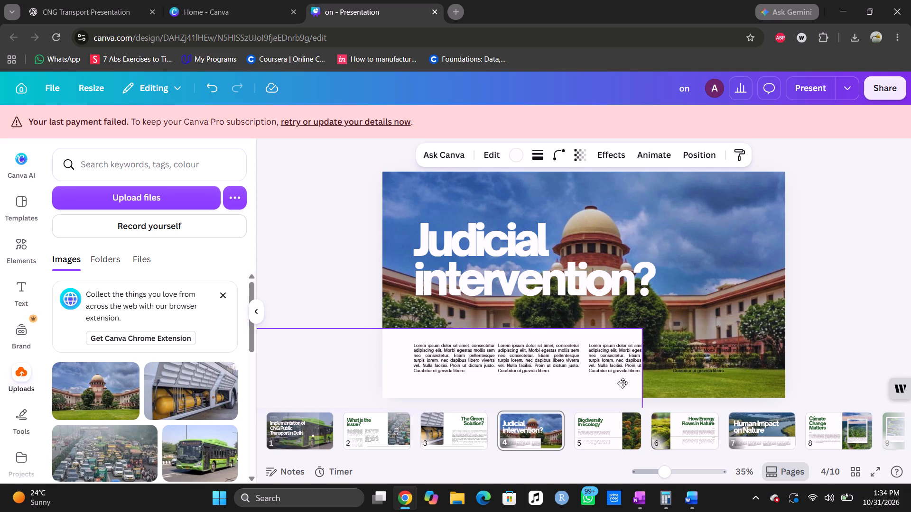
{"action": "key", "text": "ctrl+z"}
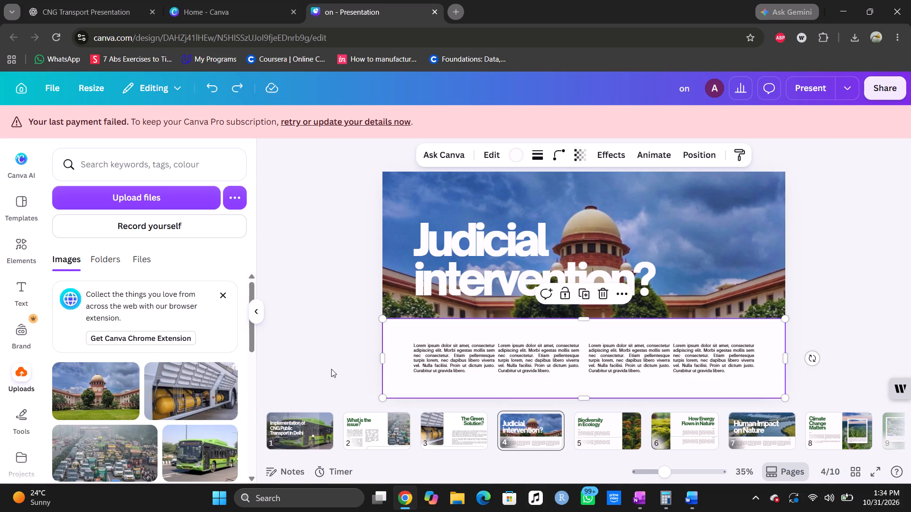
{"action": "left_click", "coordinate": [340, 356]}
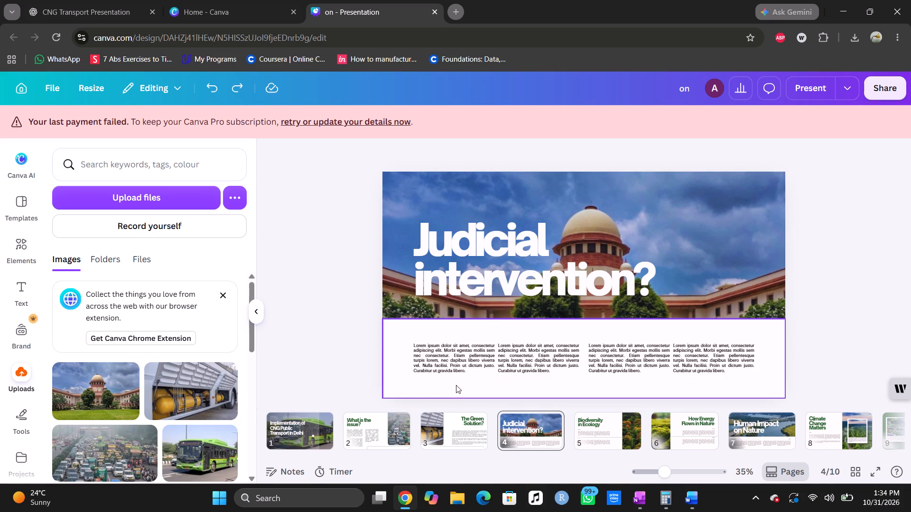
Move the first Lorem ipsum text column on page 4 slightly up and to the left.
{"action": "left_click_drag", "start_coordinate": [446, 359], "coordinate": [441, 356]}
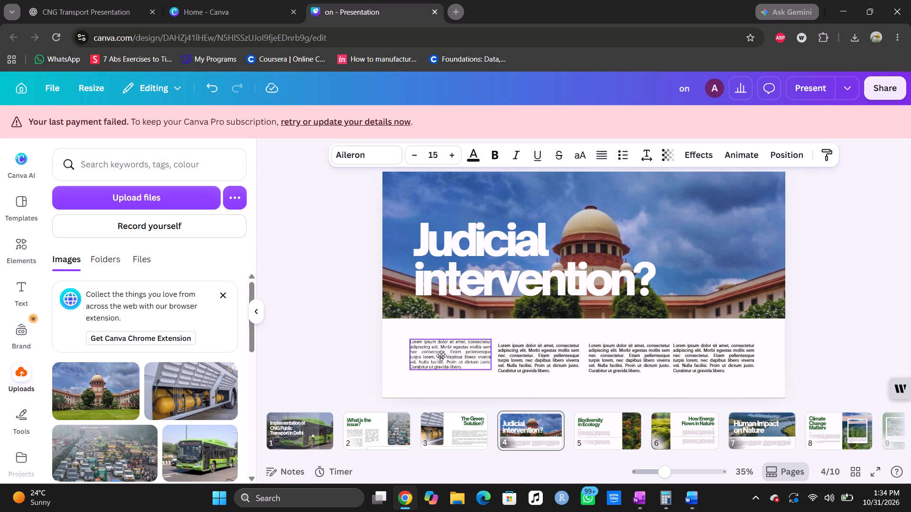
{"action": "left_click_drag", "start_coordinate": [441, 356], "coordinate": [434, 355]}
Switch to ChatGPT and copy Slide 4's body paragraphs, from "The increasing vehicular pollution" through "behavioural change.".
{"action": "left_click", "coordinate": [83, 0]}
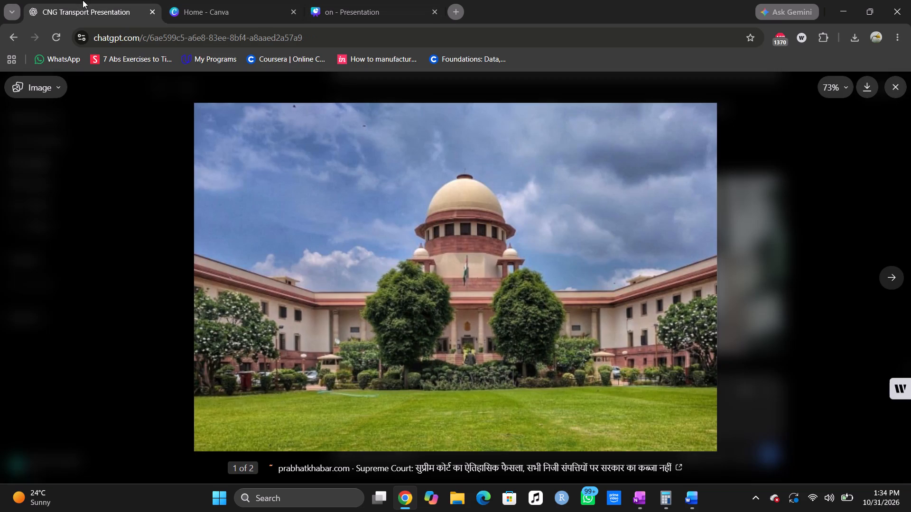
{"action": "left_click", "coordinate": [142, 343]}
{"action": "scroll", "coordinate": [649, 375], "scroll_direction": "down", "scroll_amount": 3}
{"action": "scroll", "coordinate": [644, 323], "scroll_direction": "down", "scroll_amount": 1}
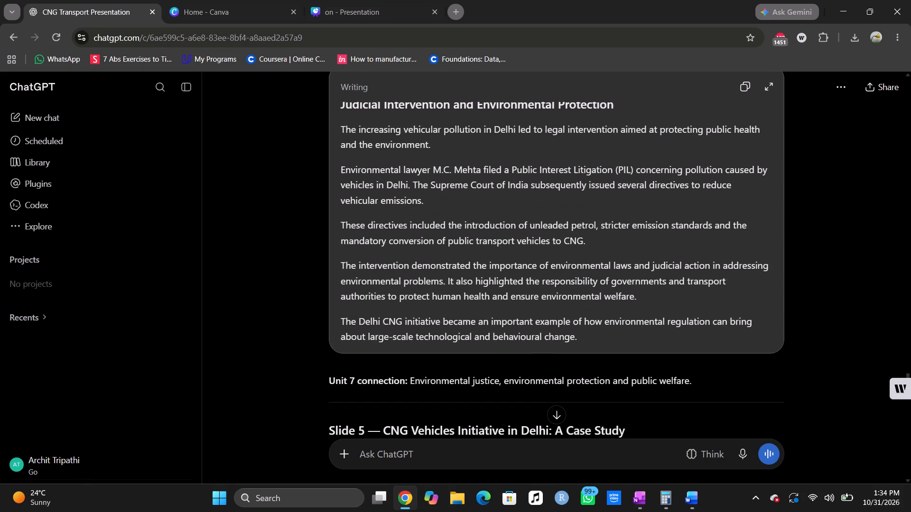
{"action": "scroll", "coordinate": [644, 323], "scroll_direction": "down", "scroll_amount": 1}
{"action": "left_click_drag", "start_coordinate": [611, 333], "coordinate": [375, 142]}
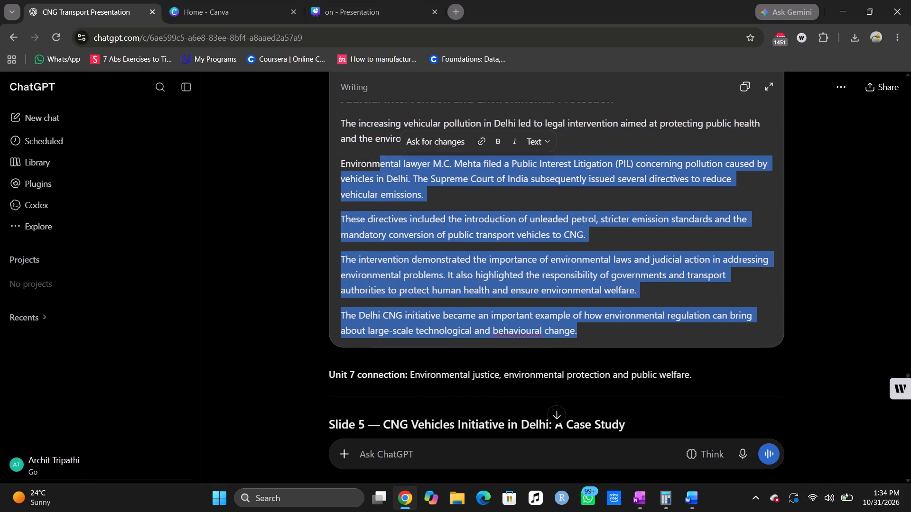
{"action": "left_click_drag", "start_coordinate": [375, 142], "coordinate": [336, 114]}
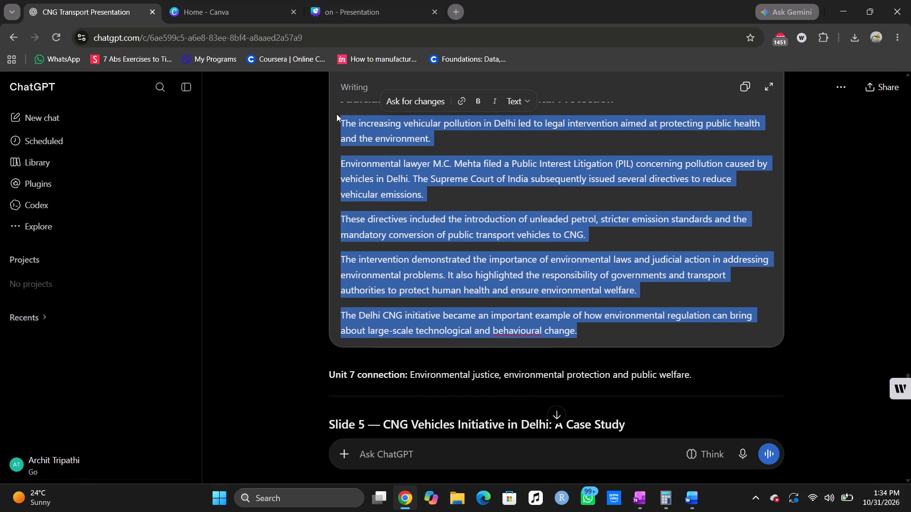
{"action": "key", "text": "ctrl+c"}
Switch back to the Canva presentation and nudge page 4's "Judicial intervention?" title higher over the Supreme Court image, then deselect it.
{"action": "left_click", "coordinate": [186, 0]}
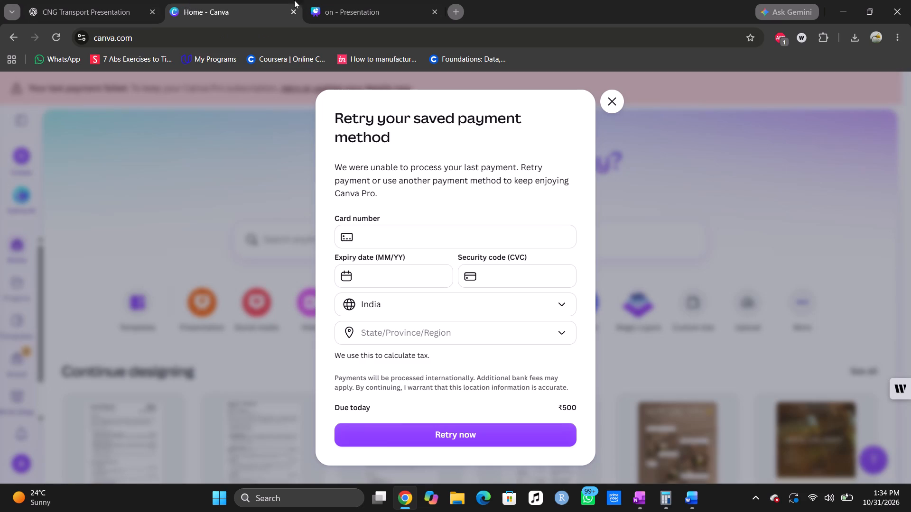
{"action": "left_click", "coordinate": [361, 0]}
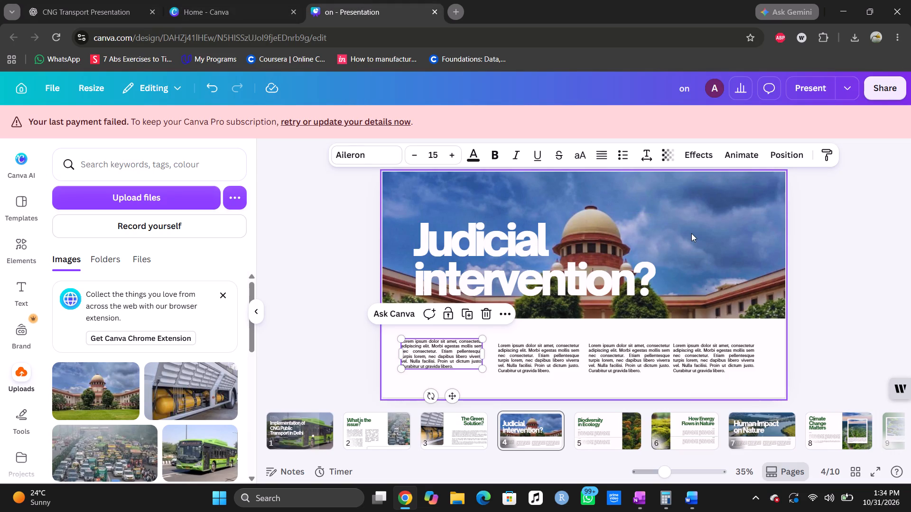
{"action": "left_click", "coordinate": [691, 233]}
{"action": "left_click", "coordinate": [649, 230]}
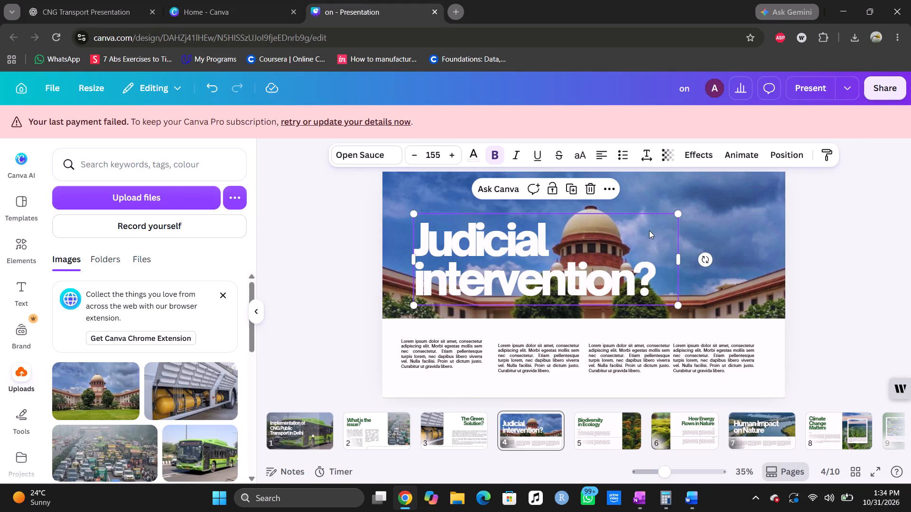
{"action": "key", "text": "Up"}
{"action": "key", "text": "Up"}
{"action": "key", "text": "Up"}
{"action": "key", "text": "Up"}
{"action": "key", "text": "Up"}
{"action": "key", "text": "Up"}
{"action": "key", "text": "Up"}
{"action": "key", "text": "Up"}
{"action": "key", "text": "Up"}
{"action": "key", "text": "Up"}
{"action": "key", "text": "Up"}
{"action": "key", "text": "Up"}
{"action": "key", "text": "Up"}
{"action": "key", "text": "Up"}
{"action": "key", "text": "Up"}
{"action": "key", "text": "Up"}
{"action": "key", "text": "Up"}
{"action": "key", "text": "Up"}
{"action": "key", "text": "Up"}
{"action": "key", "text": "Up"}
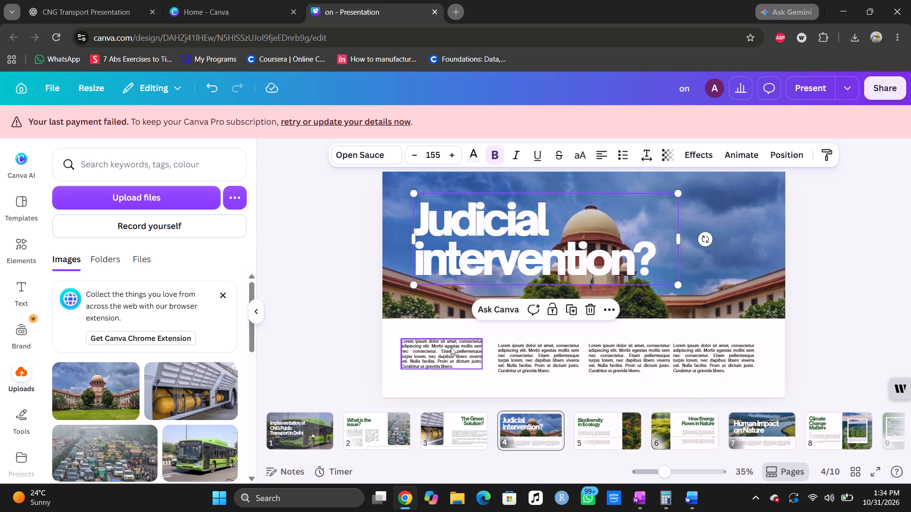
{"action": "left_click", "coordinate": [437, 312]}
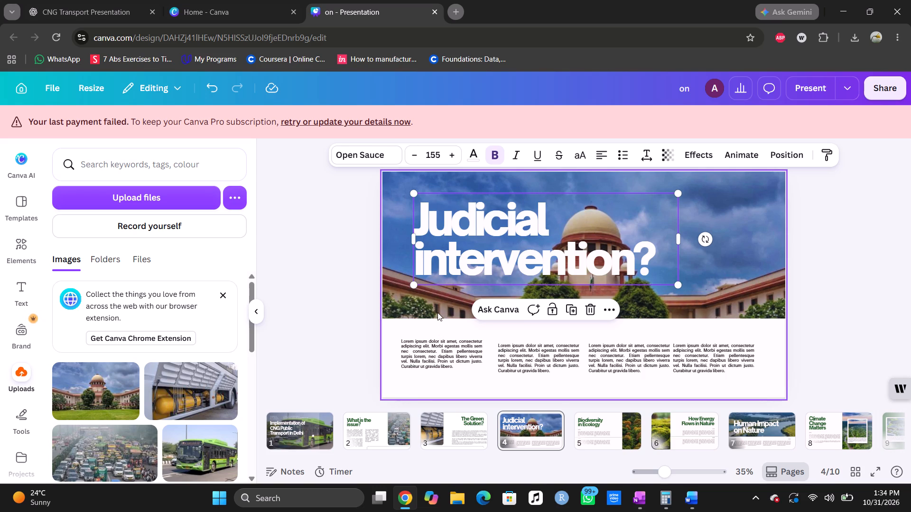
{"action": "left_click", "coordinate": [708, 271]}
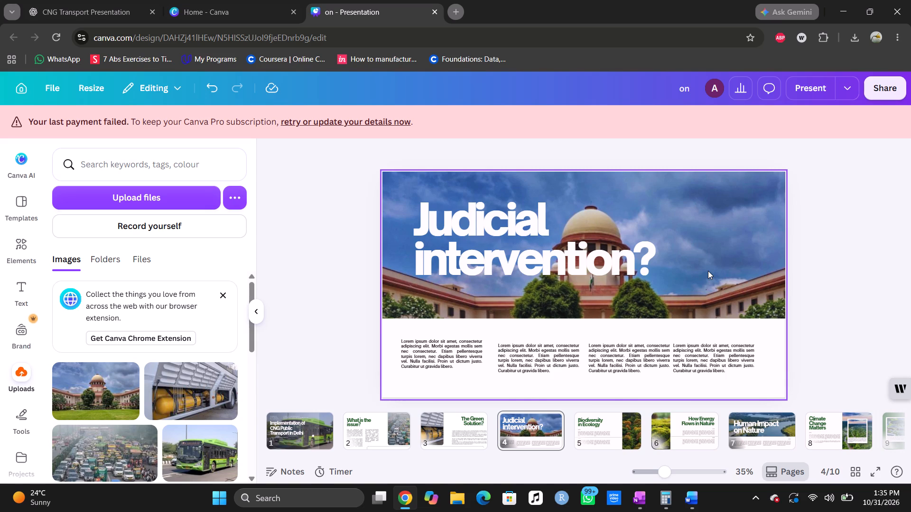
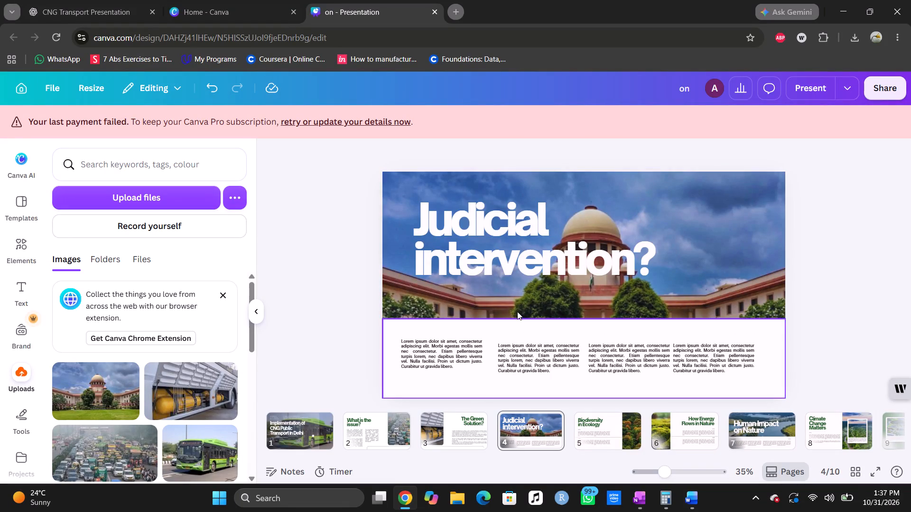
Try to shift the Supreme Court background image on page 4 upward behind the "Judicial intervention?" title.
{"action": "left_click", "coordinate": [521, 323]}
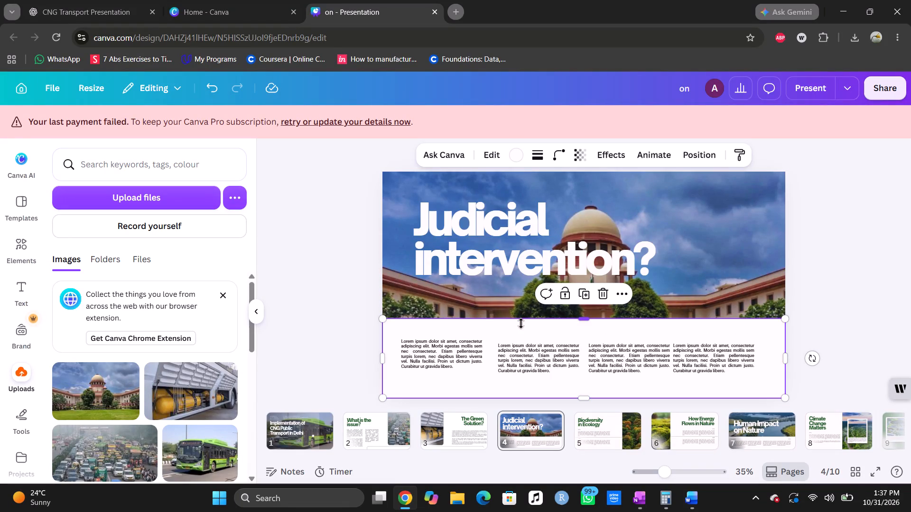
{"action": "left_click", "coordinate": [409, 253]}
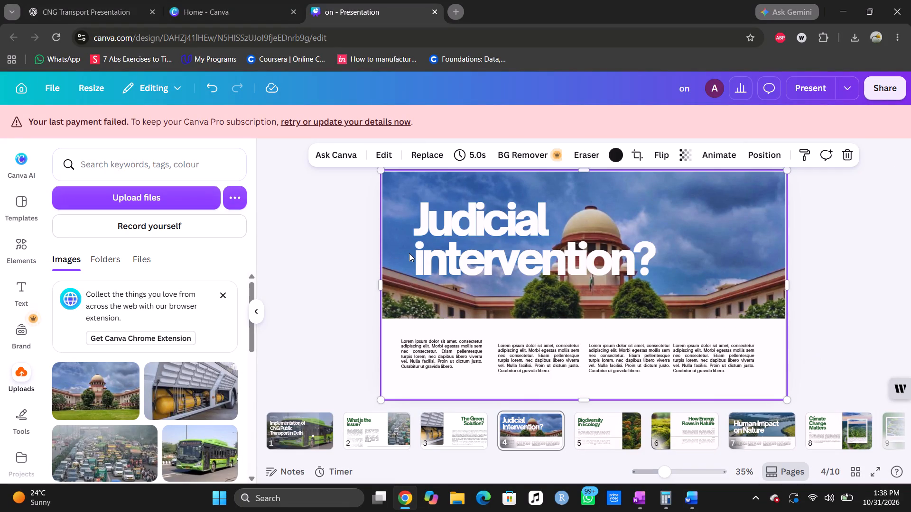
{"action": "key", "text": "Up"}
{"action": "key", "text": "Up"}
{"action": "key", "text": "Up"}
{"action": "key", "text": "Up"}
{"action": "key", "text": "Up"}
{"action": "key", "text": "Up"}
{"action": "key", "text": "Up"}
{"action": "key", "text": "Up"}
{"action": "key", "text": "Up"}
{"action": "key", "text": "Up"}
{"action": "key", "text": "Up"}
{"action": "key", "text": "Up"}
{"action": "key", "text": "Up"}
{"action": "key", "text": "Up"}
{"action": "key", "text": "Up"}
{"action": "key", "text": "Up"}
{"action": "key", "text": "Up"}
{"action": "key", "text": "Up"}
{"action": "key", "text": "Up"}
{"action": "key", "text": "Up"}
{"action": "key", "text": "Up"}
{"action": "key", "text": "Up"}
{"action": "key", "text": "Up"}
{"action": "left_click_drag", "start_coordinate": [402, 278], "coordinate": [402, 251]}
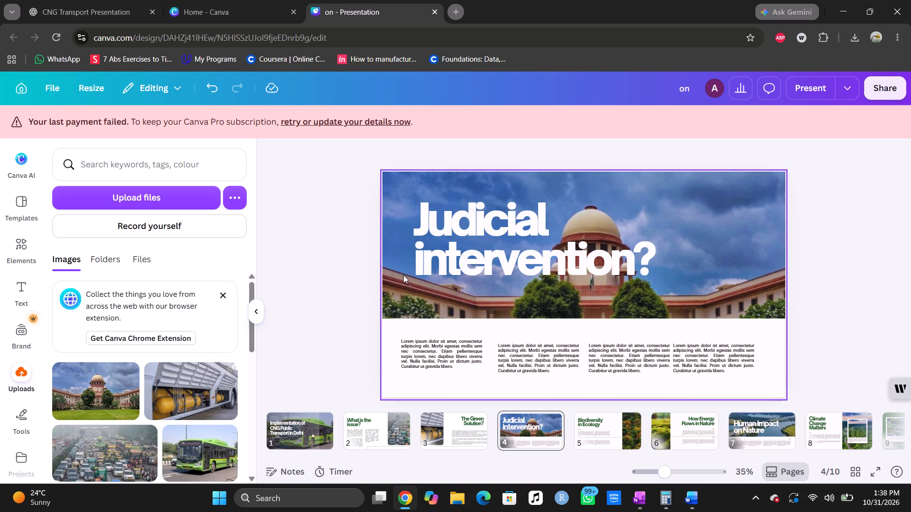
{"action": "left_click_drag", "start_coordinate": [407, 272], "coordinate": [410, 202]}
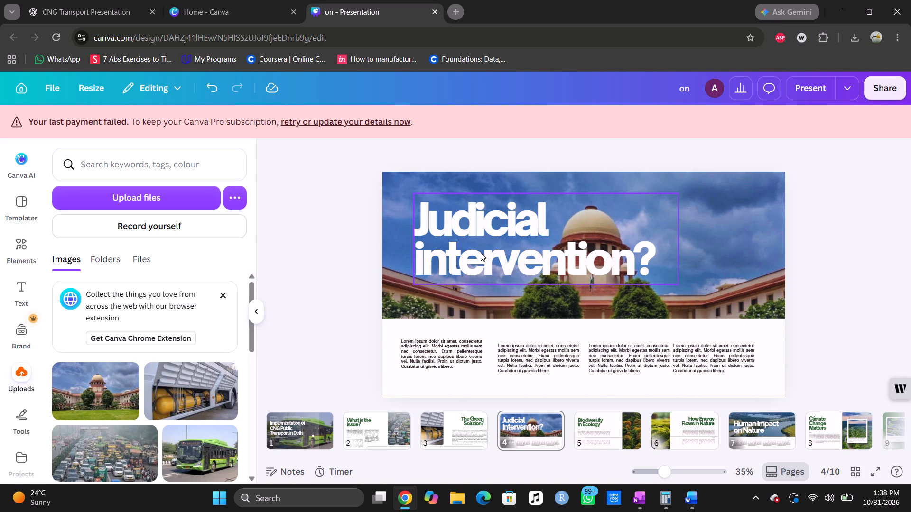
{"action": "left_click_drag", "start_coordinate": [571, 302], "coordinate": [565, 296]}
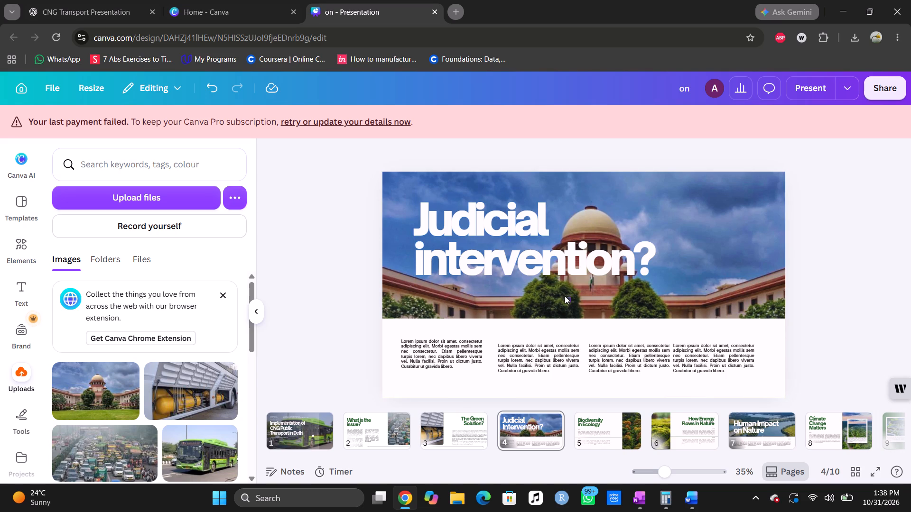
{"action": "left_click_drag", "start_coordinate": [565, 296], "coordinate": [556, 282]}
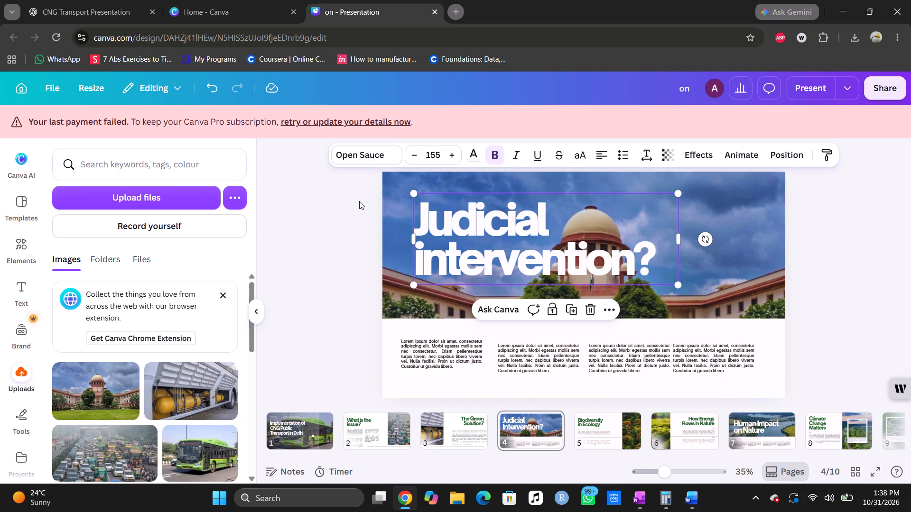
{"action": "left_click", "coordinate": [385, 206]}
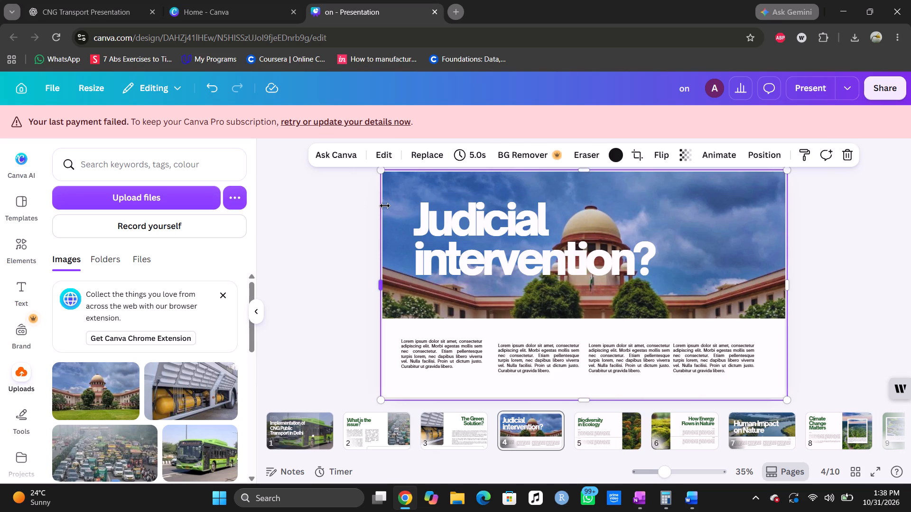
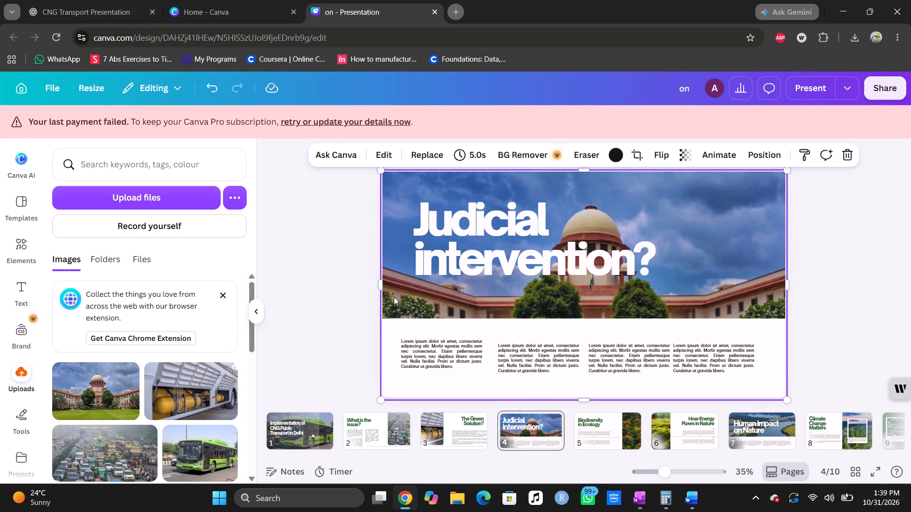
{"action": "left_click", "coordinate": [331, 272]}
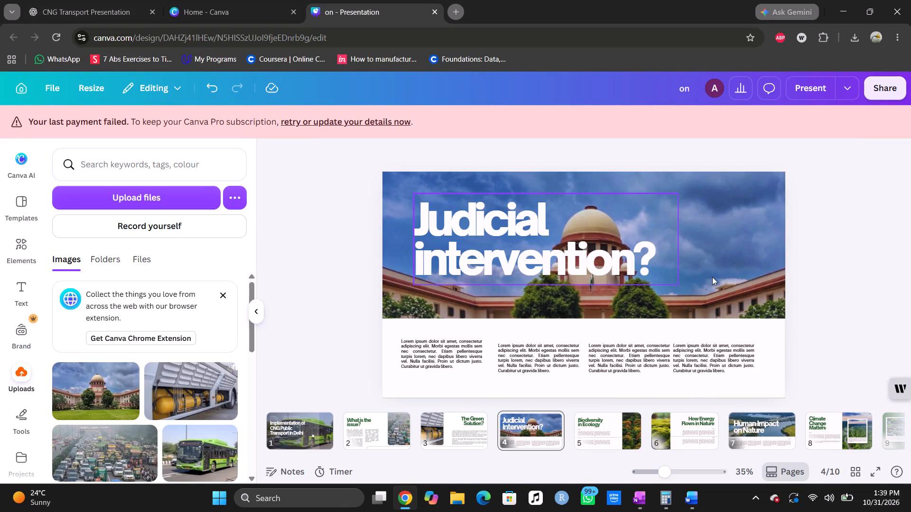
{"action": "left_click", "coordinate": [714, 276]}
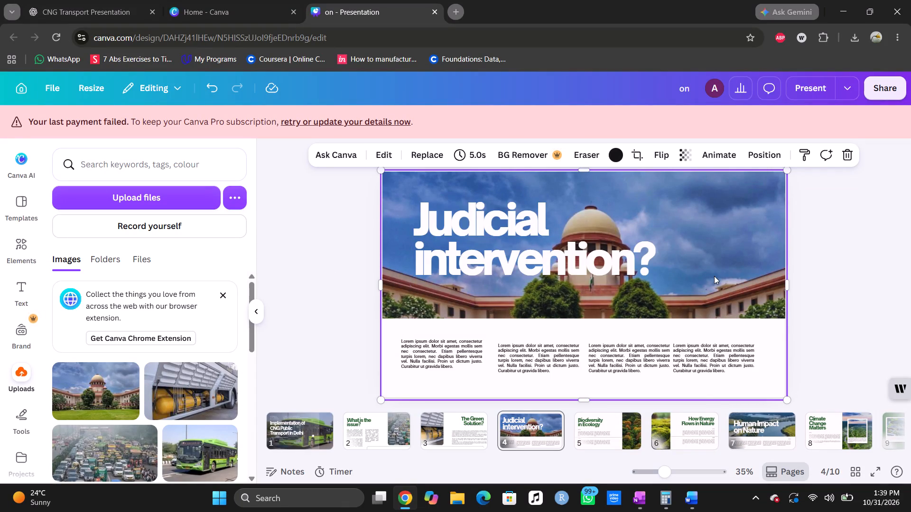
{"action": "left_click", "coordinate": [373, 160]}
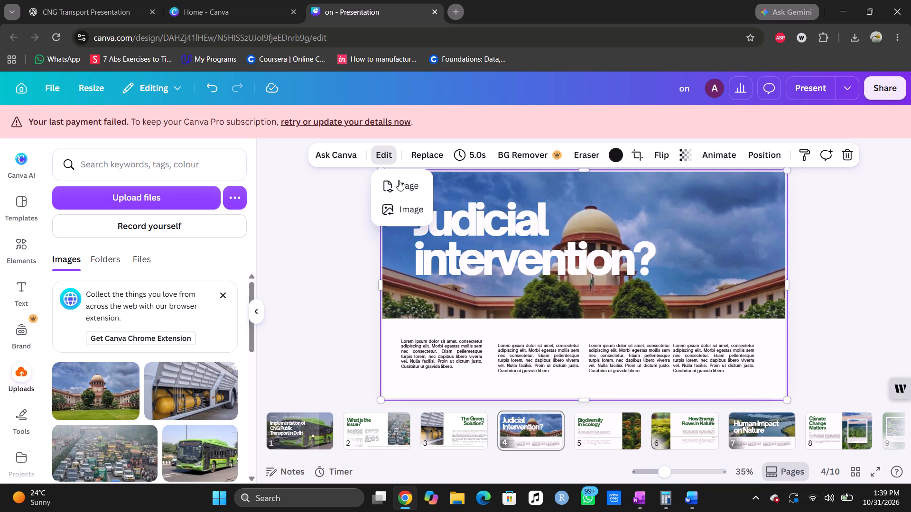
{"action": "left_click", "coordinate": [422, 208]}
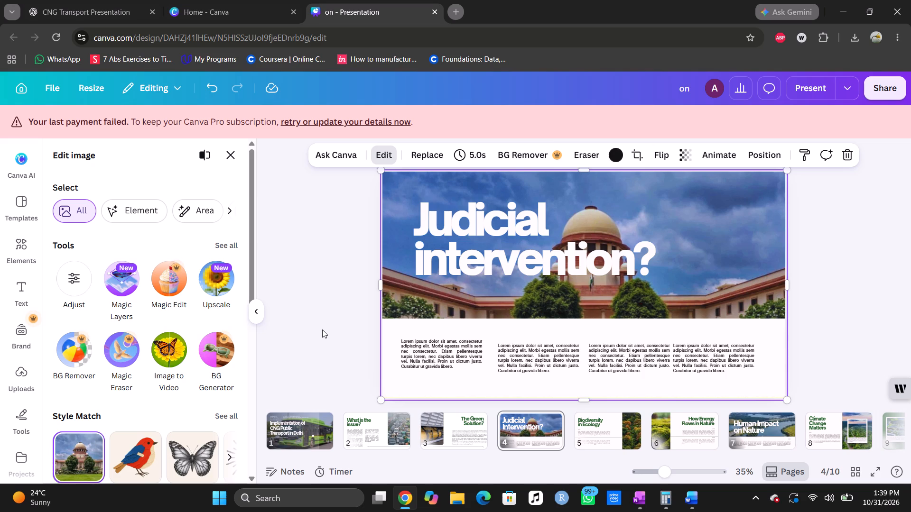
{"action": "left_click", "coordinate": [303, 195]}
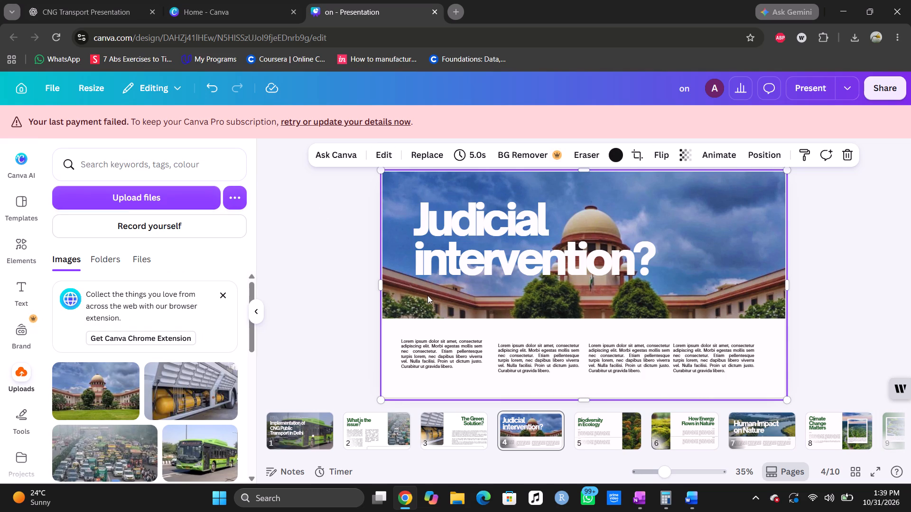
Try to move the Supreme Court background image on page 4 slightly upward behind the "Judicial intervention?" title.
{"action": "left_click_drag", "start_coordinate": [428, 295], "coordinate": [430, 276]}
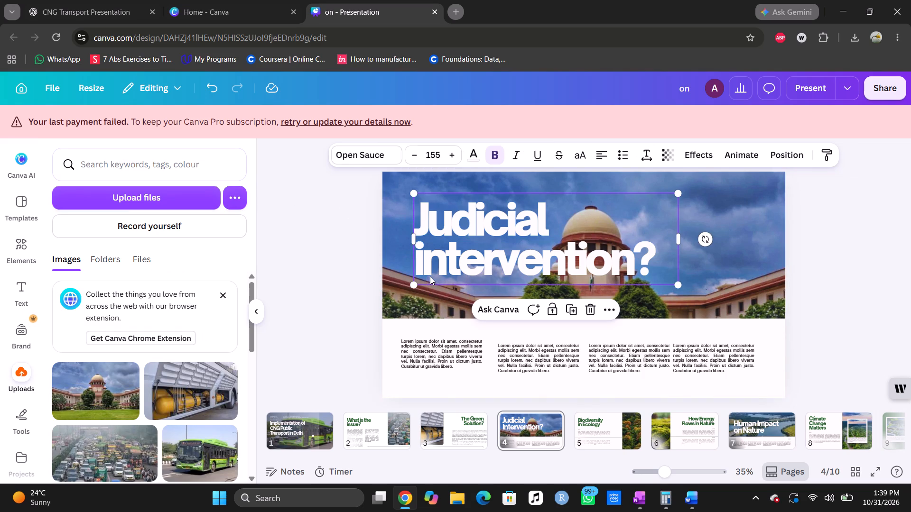
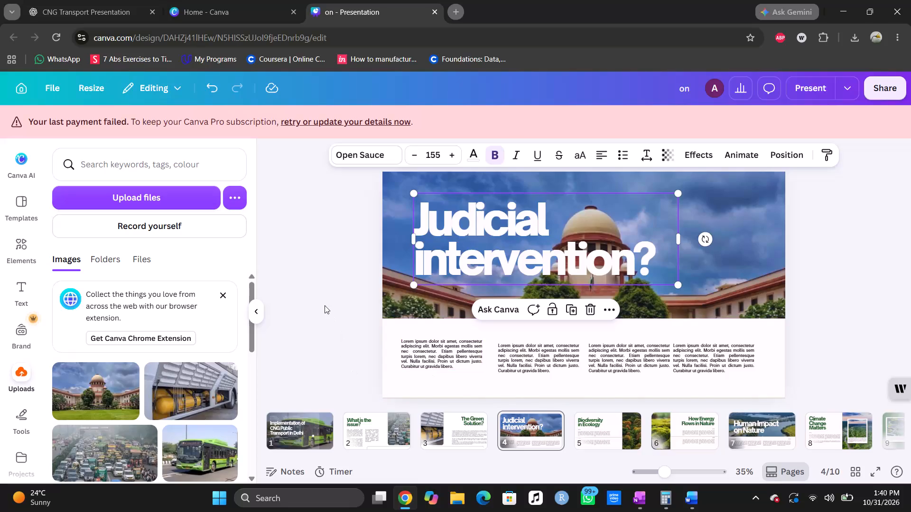
Undo the recent page 4 edits back through the Supreme Court background placement to the partly typed title "Judicial interventio".
{"action": "left_click", "coordinate": [325, 305]}
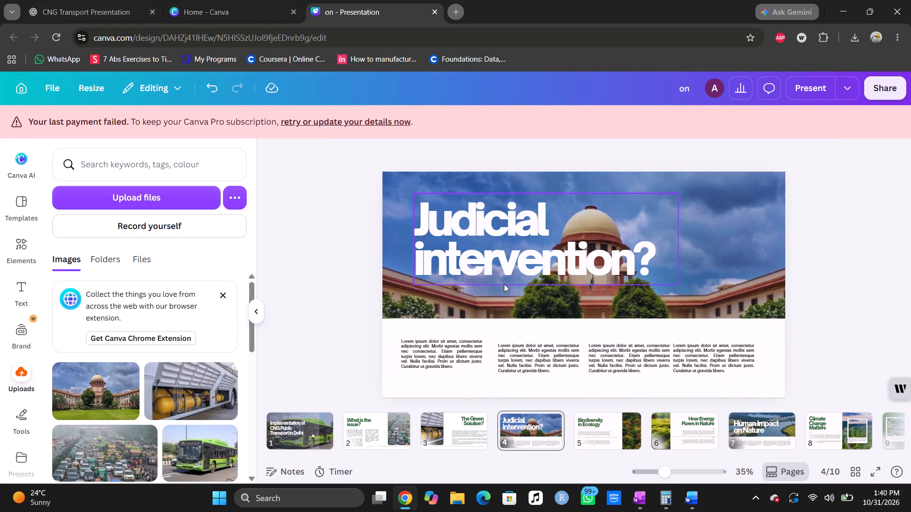
{"action": "key", "text": "ctrl+z"}
{"action": "key", "text": "ctrl+z"}
{"action": "key", "text": "ctrl+z"}
{"action": "key", "text": "ctrl+z"}
{"action": "key", "text": "ctrl+z"}
{"action": "key", "text": "ctrl+z"}
{"action": "key", "text": "ctrl+z"}
{"action": "key", "text": "ctrl+z"}
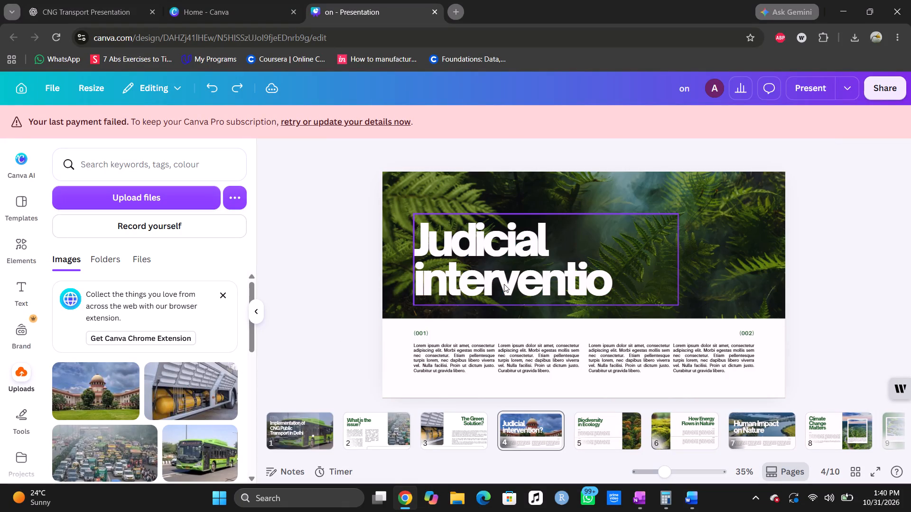
Complete the page 4 title so it reads "Judicial intervention ?", with a space before the question mark.
{"action": "left_click", "coordinate": [697, 260]}
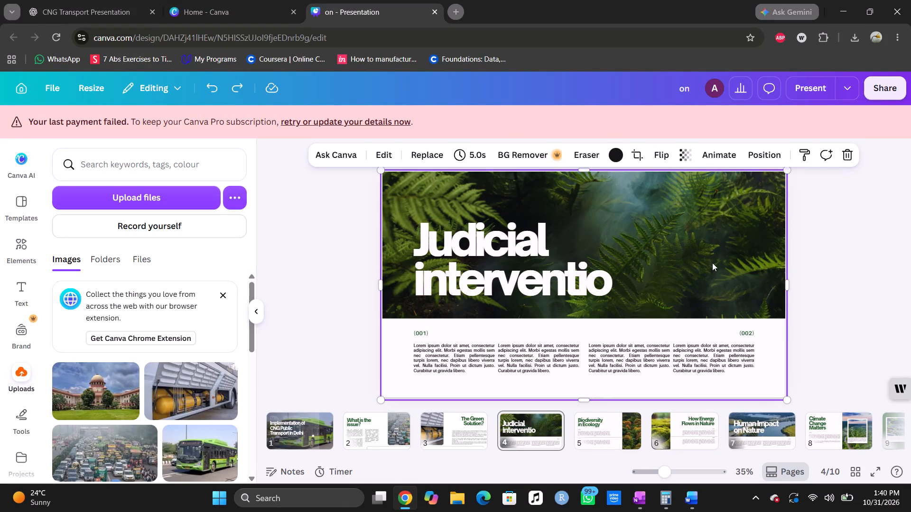
{"action": "left_click", "coordinate": [548, 272]}
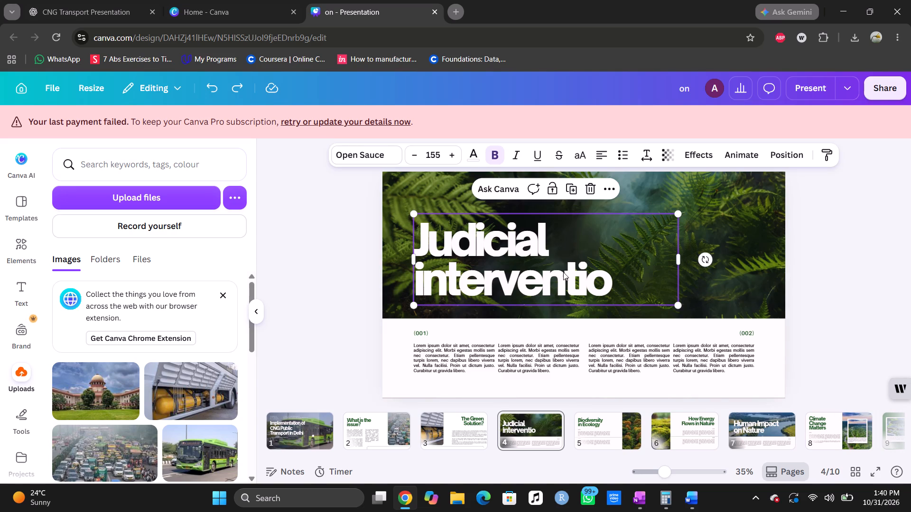
{"action": "left_click", "coordinate": [625, 286]}
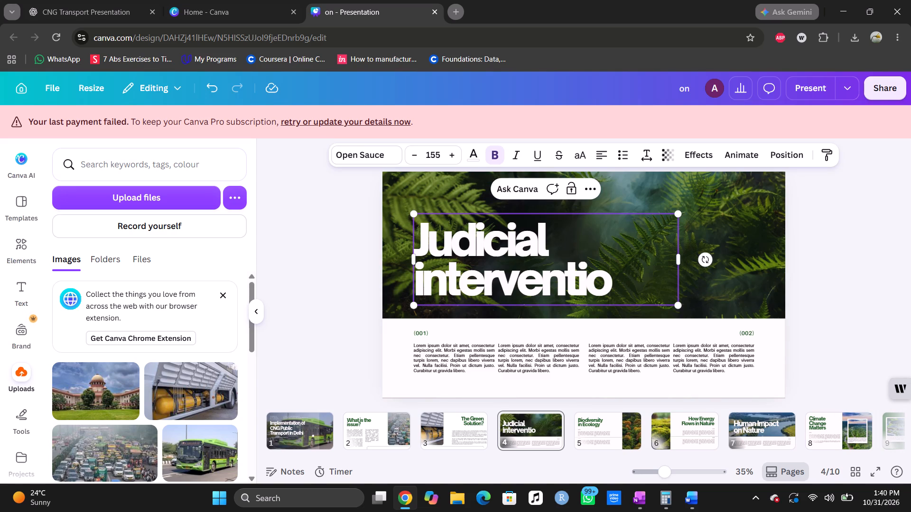
{"action": "key", "text": "n"}
{"action": "key", "text": "shift+question"}
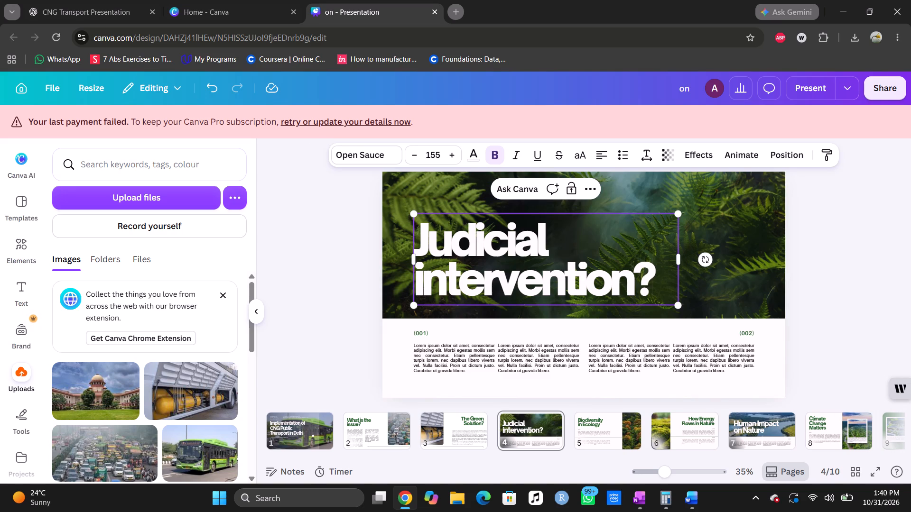
{"action": "key", "text": "Left"}
{"action": "key", "text": "space"}
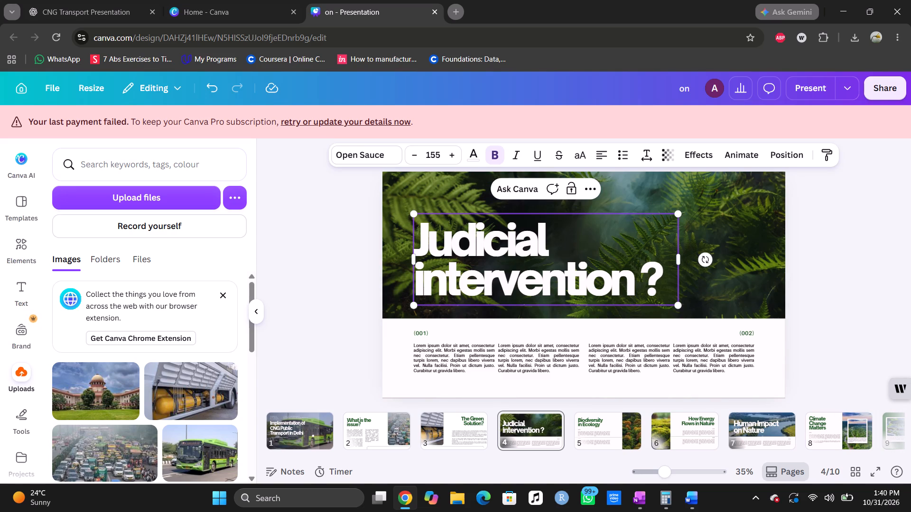
{"action": "left_click", "coordinate": [323, 242]}
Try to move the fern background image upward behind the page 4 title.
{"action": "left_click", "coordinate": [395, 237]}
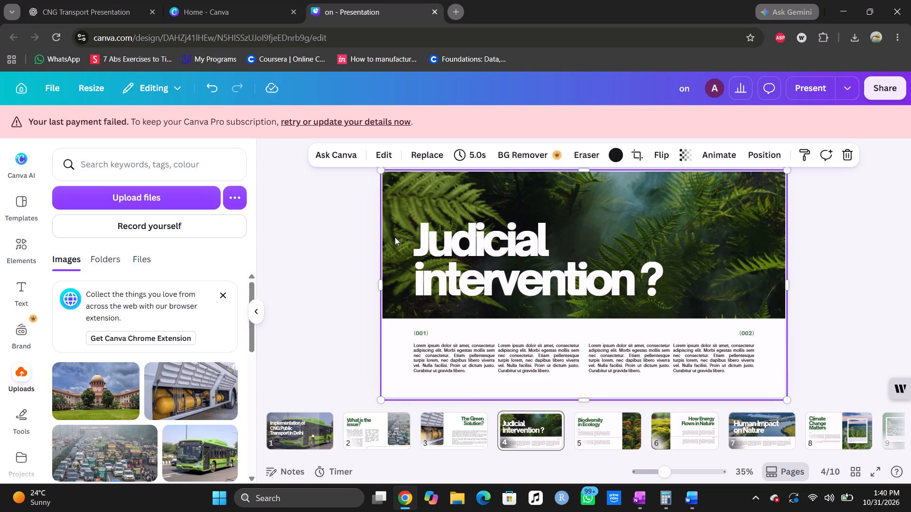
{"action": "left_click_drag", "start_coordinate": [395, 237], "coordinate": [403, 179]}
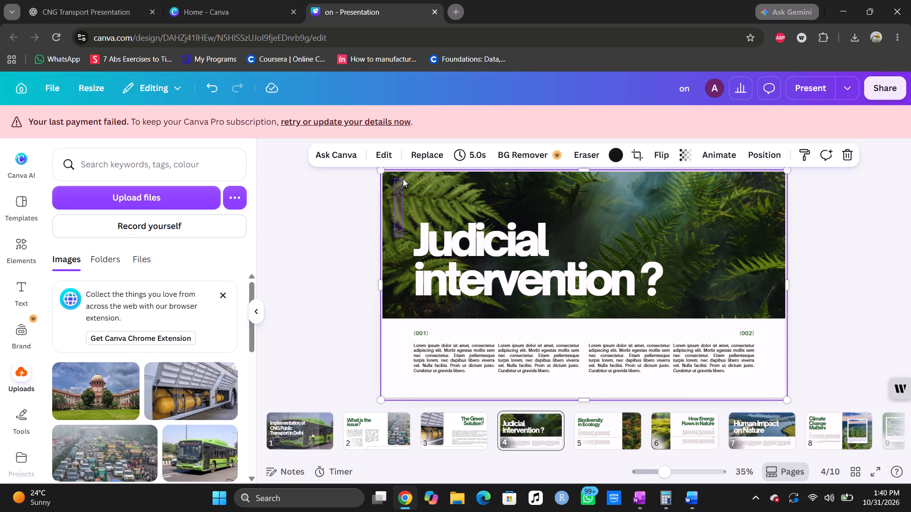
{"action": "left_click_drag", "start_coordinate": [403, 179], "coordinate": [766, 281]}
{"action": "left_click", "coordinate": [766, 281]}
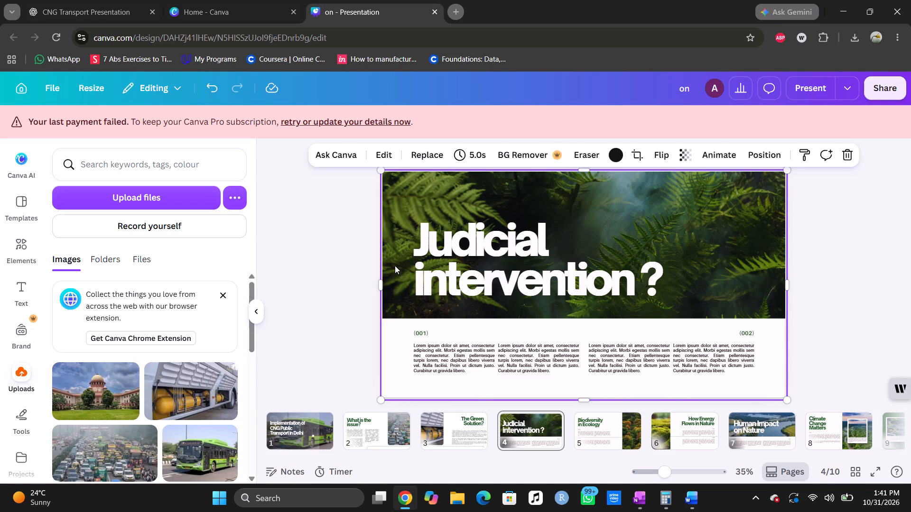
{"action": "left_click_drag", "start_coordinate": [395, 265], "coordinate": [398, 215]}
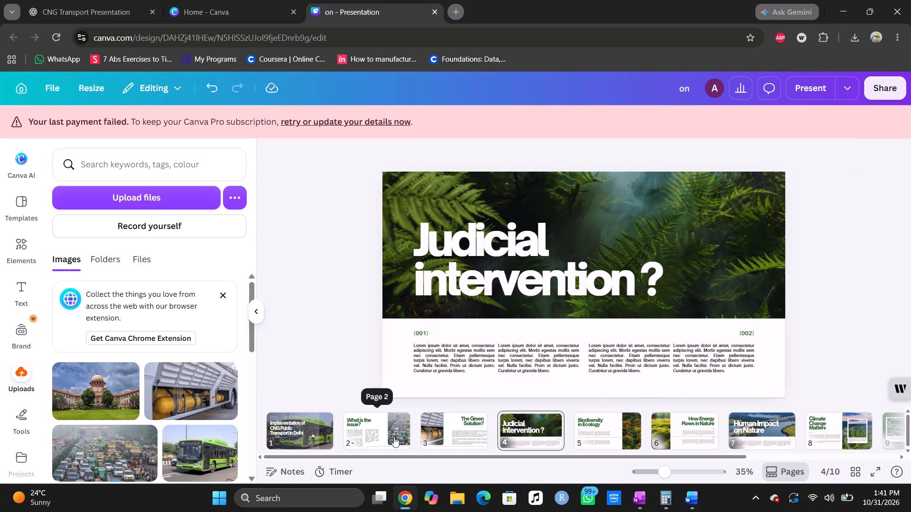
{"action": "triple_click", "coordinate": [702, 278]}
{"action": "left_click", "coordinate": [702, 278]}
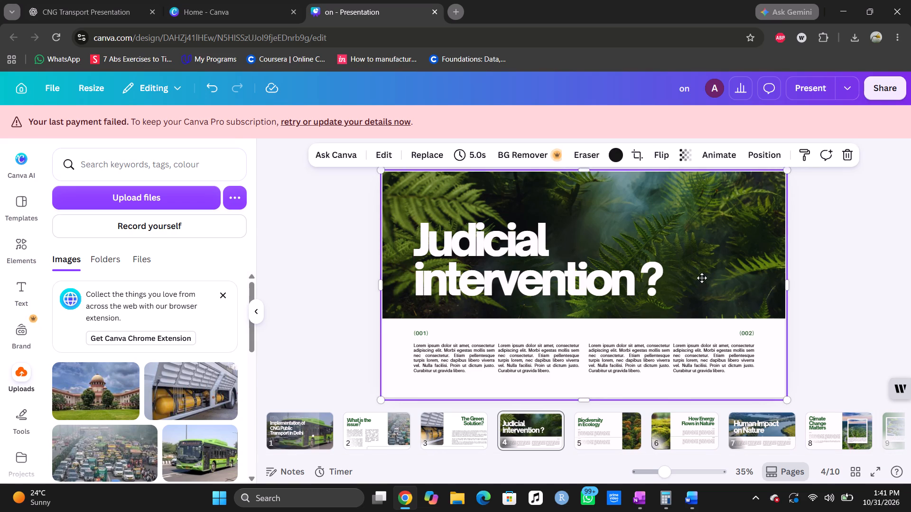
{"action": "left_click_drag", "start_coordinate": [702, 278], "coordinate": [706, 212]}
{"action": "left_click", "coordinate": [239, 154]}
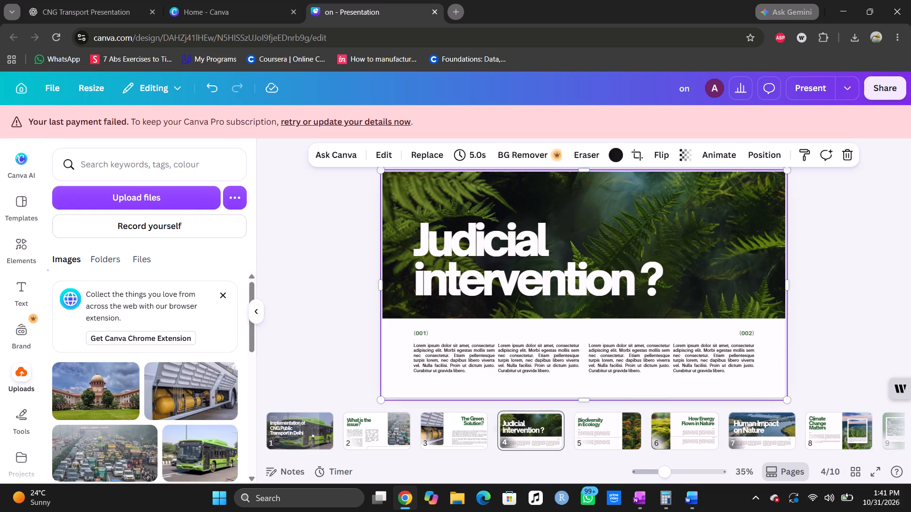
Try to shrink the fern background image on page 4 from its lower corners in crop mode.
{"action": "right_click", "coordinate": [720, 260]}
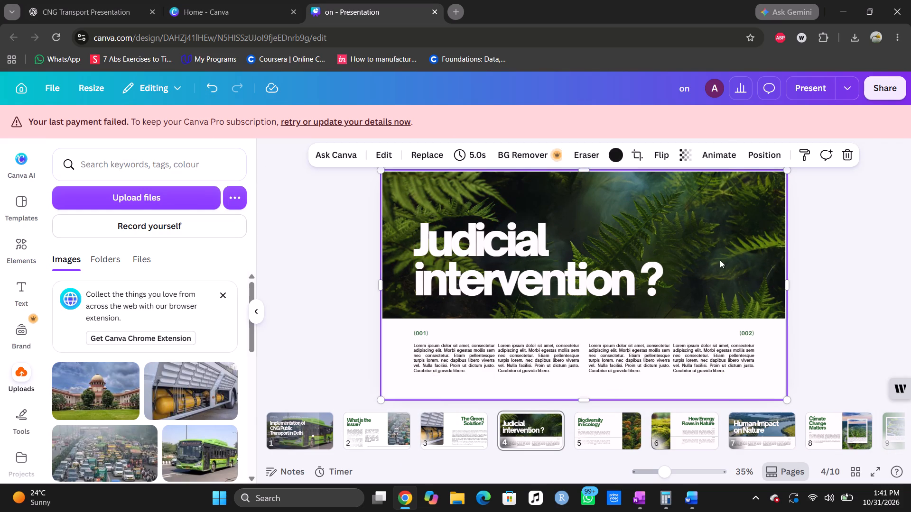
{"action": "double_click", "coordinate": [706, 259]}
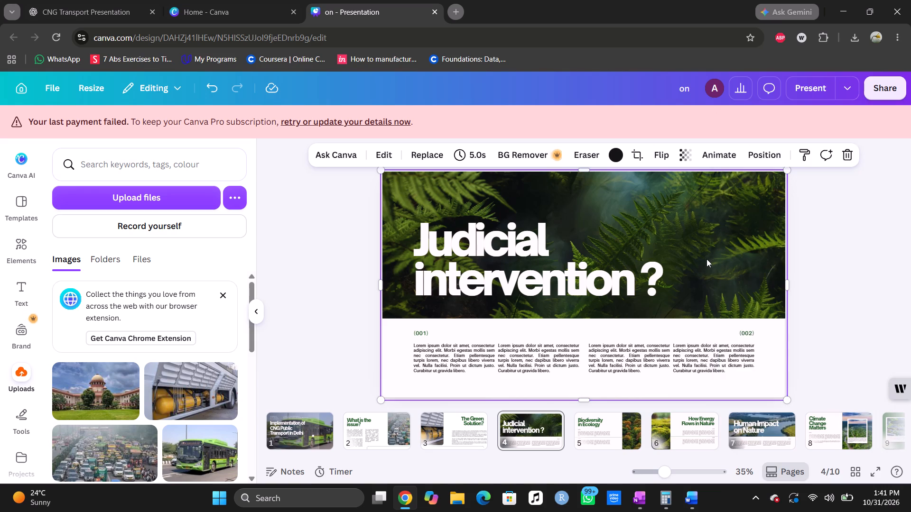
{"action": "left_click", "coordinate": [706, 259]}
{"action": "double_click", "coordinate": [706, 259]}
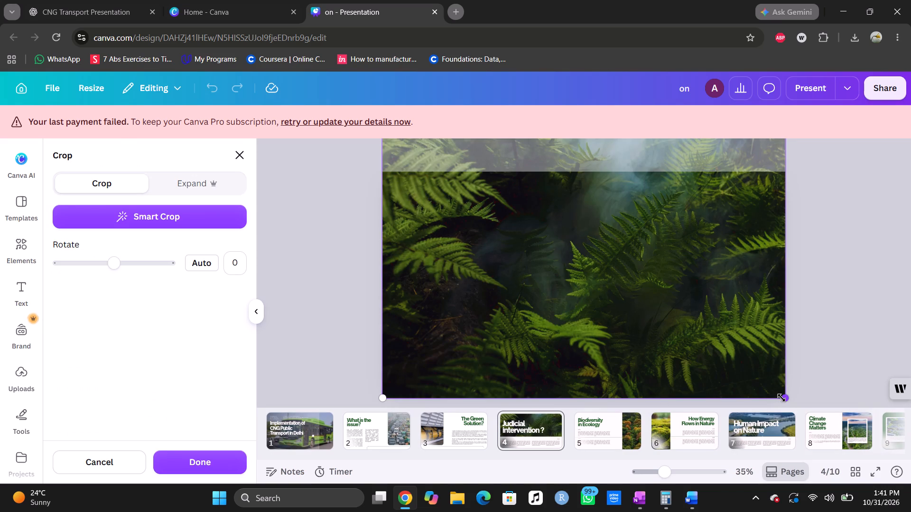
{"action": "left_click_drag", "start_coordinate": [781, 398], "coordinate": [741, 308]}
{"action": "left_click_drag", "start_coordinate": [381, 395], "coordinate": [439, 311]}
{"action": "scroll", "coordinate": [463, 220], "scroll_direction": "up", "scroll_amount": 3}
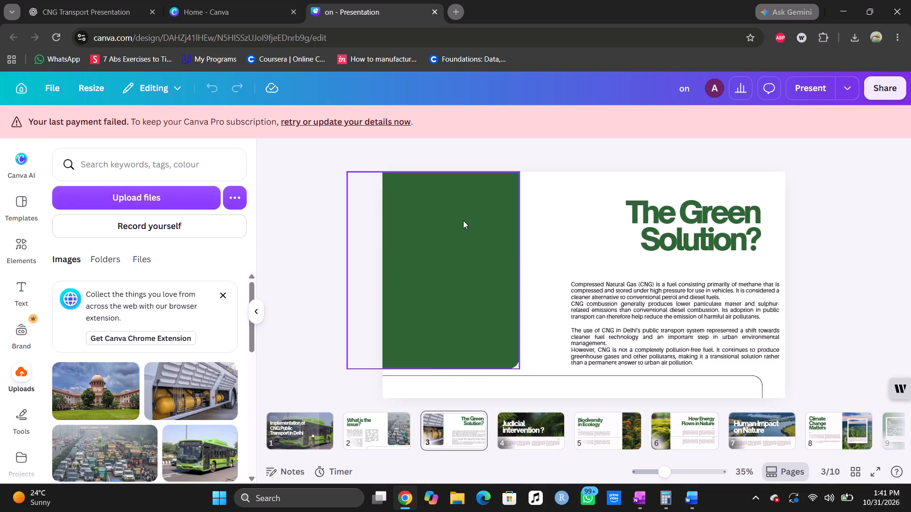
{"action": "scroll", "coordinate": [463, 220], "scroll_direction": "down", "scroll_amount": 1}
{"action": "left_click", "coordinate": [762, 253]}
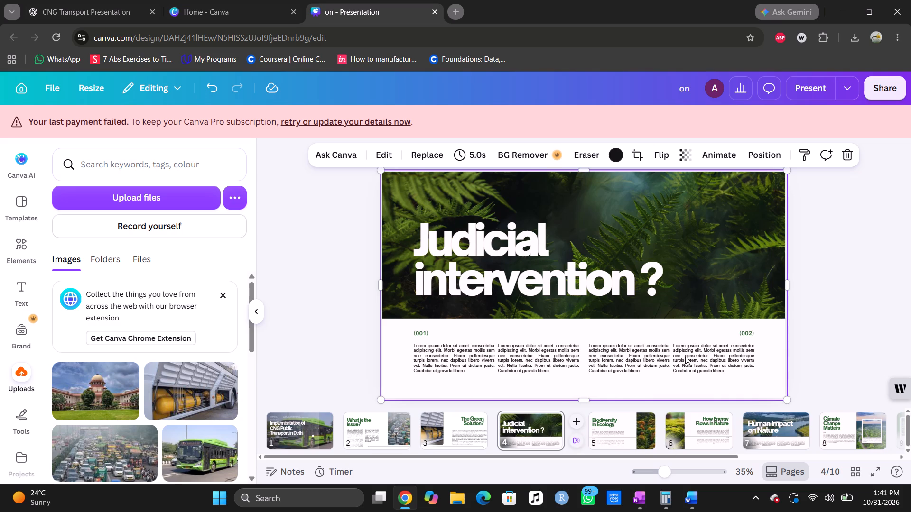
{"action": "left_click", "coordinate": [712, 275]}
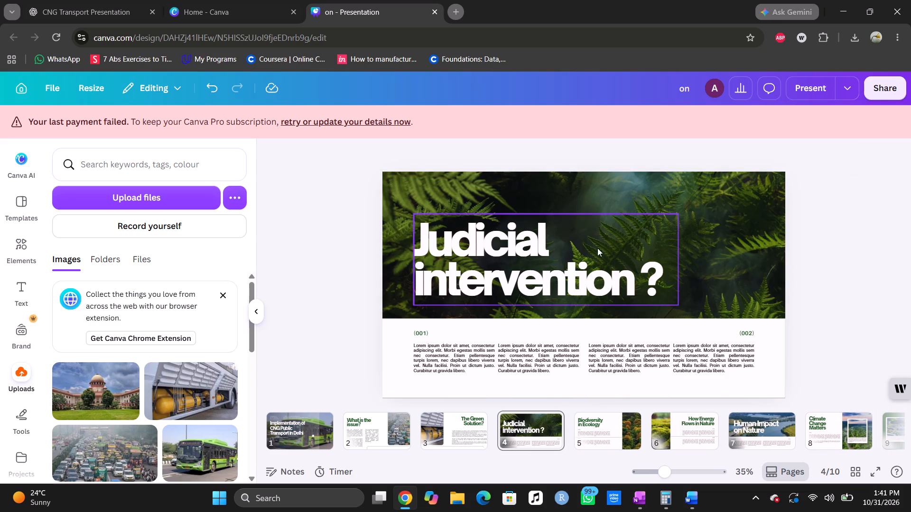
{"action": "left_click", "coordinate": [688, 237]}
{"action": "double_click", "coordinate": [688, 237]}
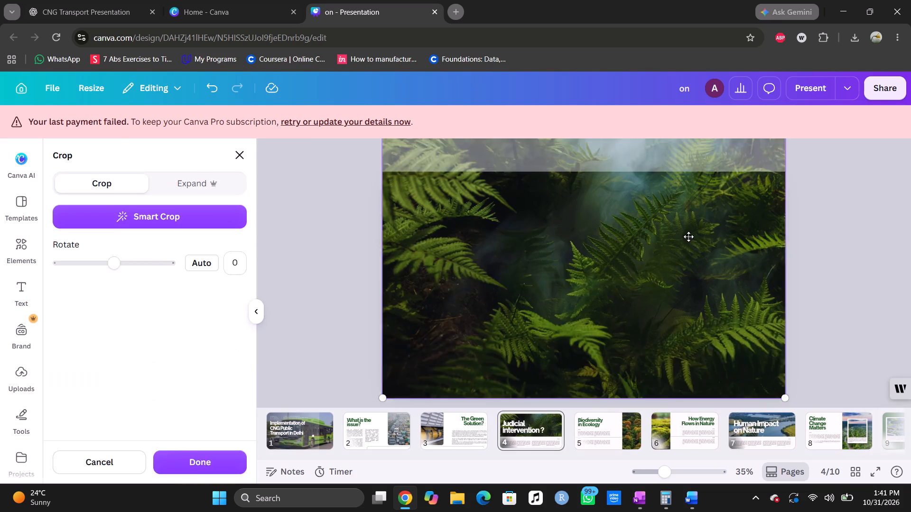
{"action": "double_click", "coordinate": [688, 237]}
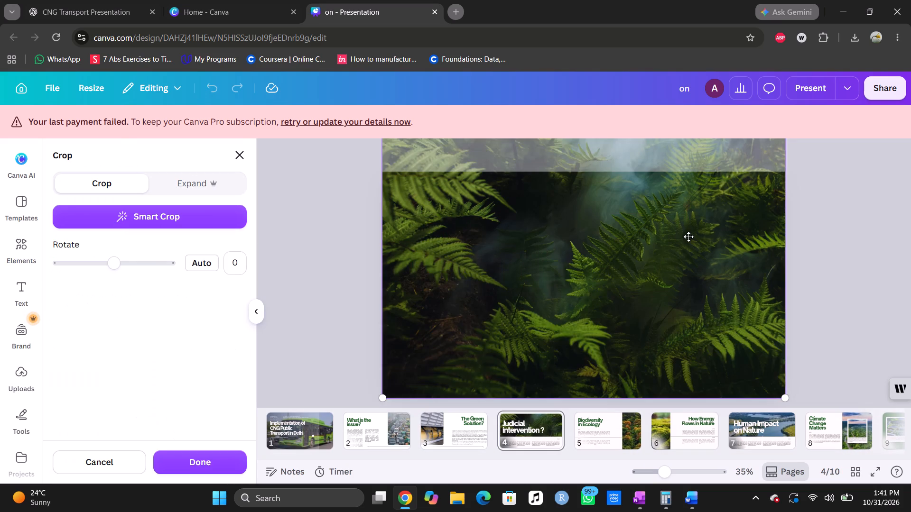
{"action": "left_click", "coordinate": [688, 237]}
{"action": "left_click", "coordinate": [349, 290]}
Delete the fern background image from page 4.
{"action": "left_click", "coordinate": [677, 198]}
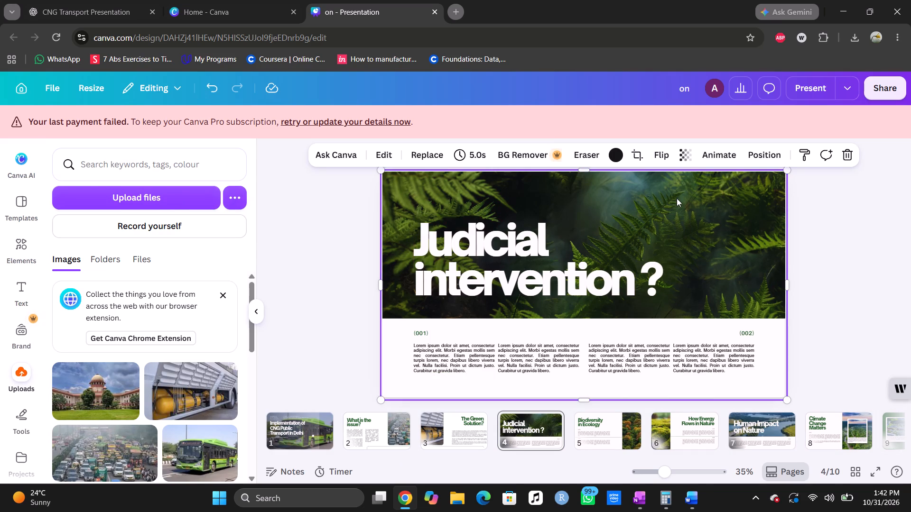
{"action": "key", "text": "Delete"}
{"action": "key", "text": "Delete"}
{"action": "key", "text": "Delete"}
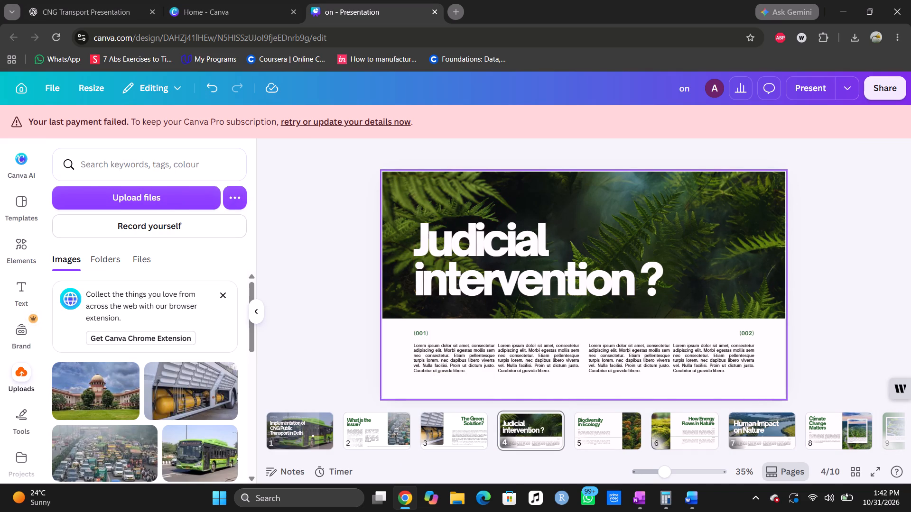
{"action": "key", "text": "Delete"}
{"action": "key", "text": "Delete"}
{"action": "left_click", "coordinate": [688, 233]}
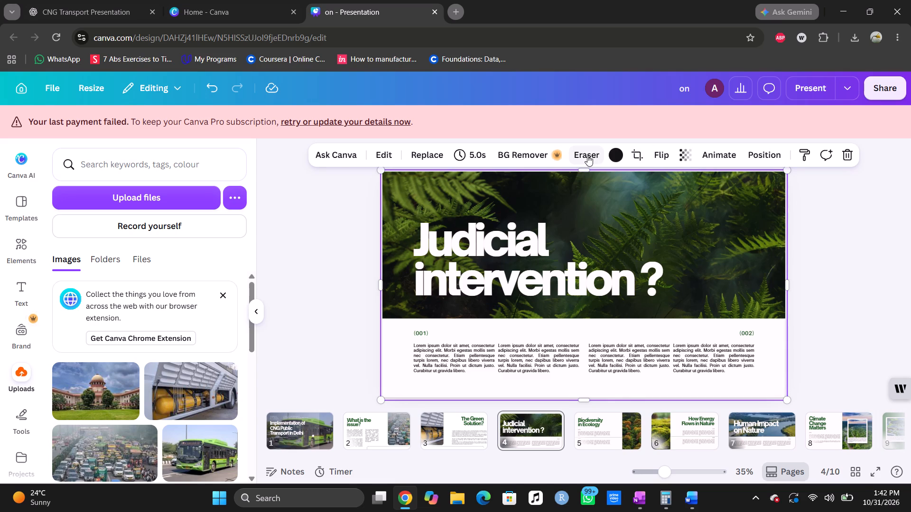
{"action": "key", "text": "Delete"}
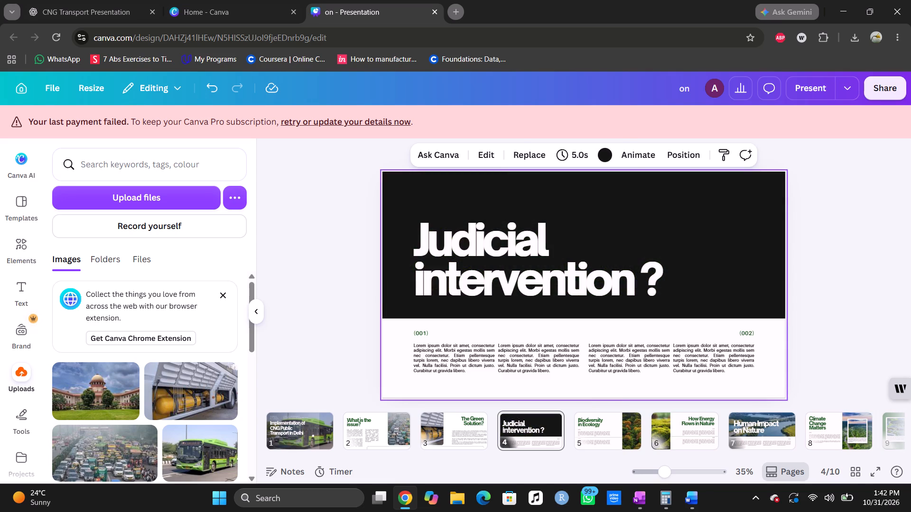
Examine the editing options for page 4, including its resize formats, layouts and styles.
{"action": "left_click", "coordinate": [724, 278]}
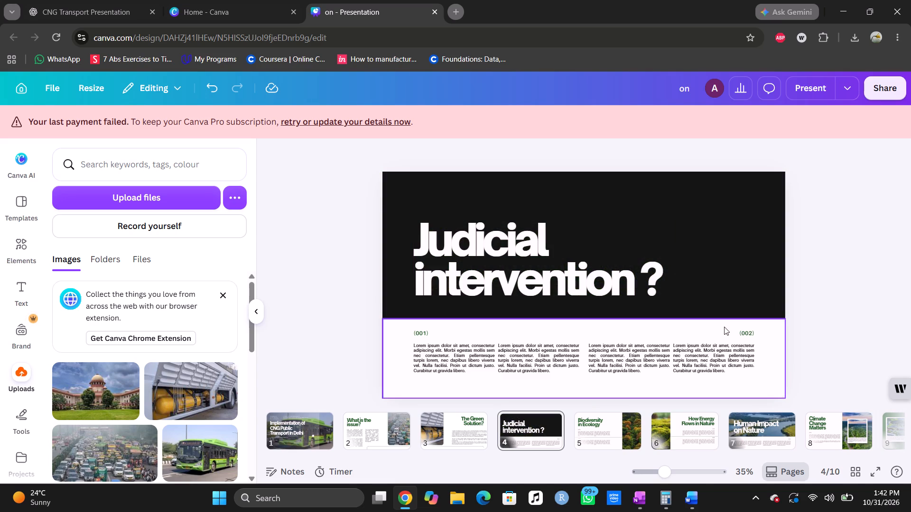
{"action": "left_click", "coordinate": [724, 309]}
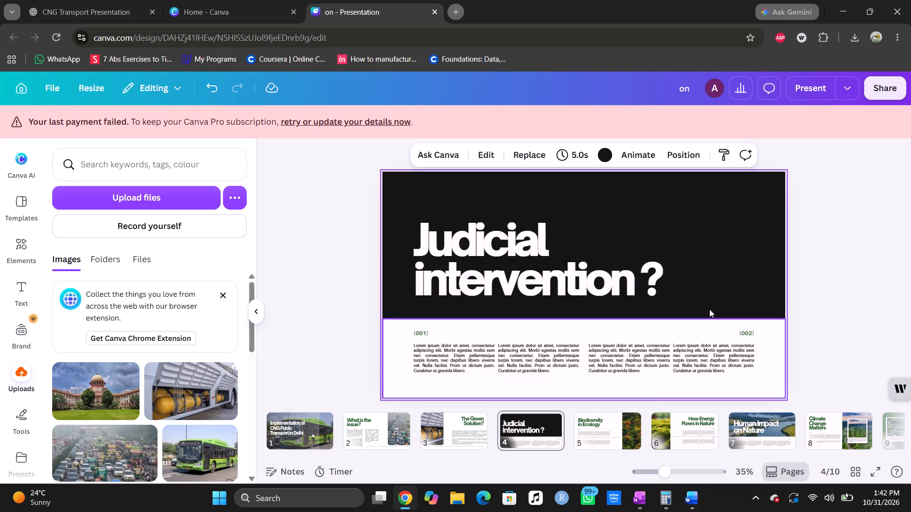
{"action": "left_click", "coordinate": [484, 156]}
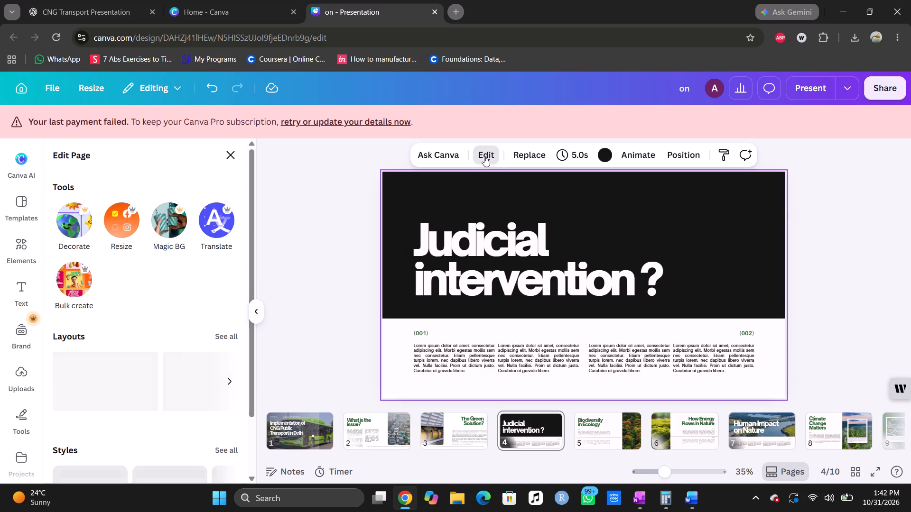
{"action": "left_click", "coordinate": [129, 230]}
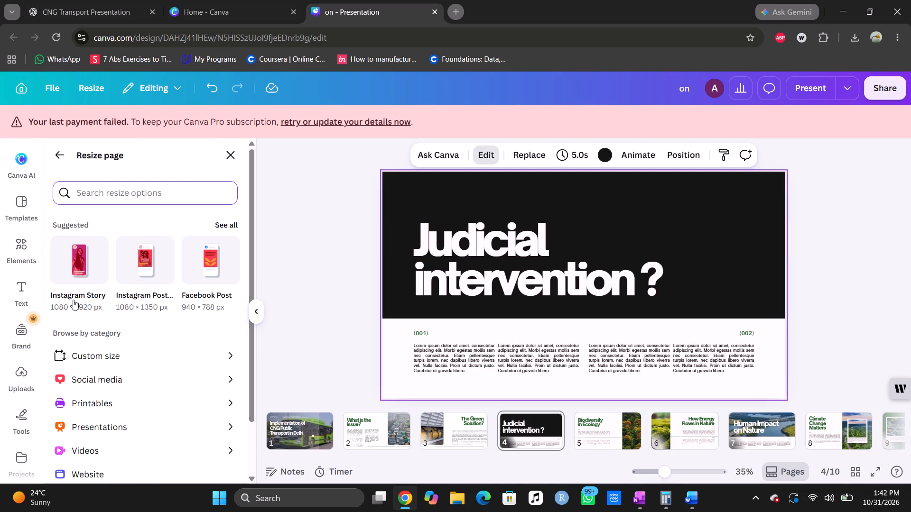
{"action": "left_click", "coordinate": [54, 152]}
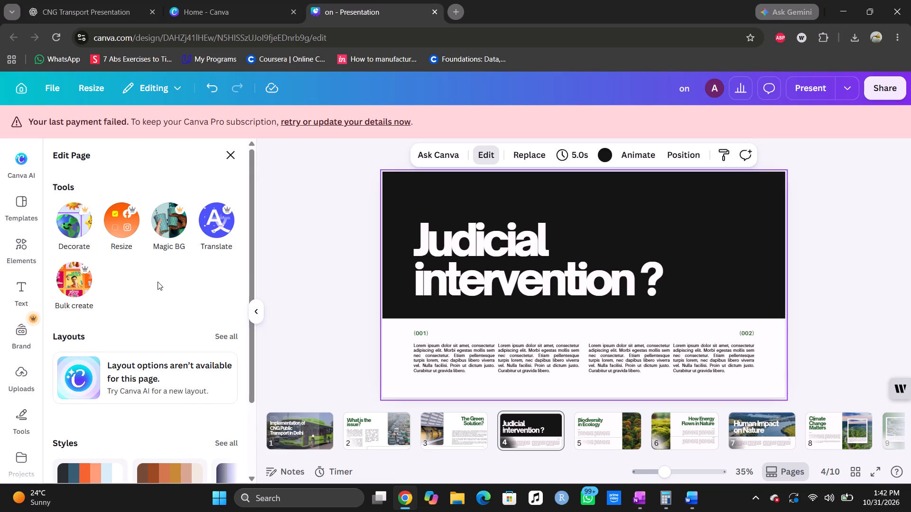
{"action": "scroll", "coordinate": [158, 282], "scroll_direction": "down", "scroll_amount": 2}
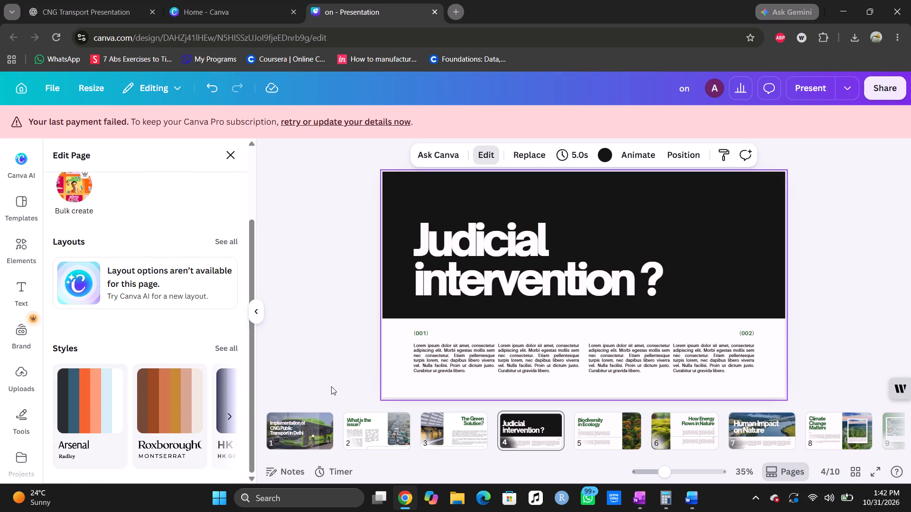
Extend the top edge of page 4's white text panel upward, making the panel about 1,920 wide by 498 high.
{"action": "left_click", "coordinate": [706, 321]}
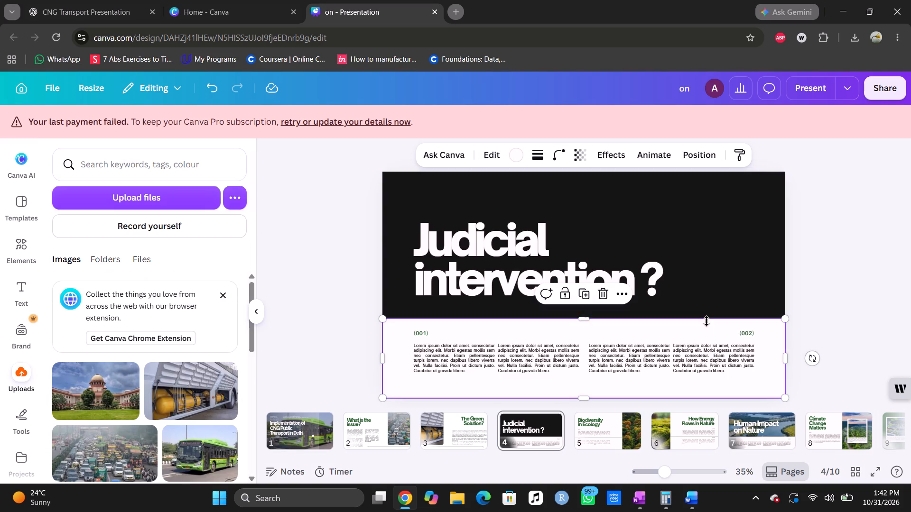
{"action": "left_click_drag", "start_coordinate": [588, 318], "coordinate": [584, 293]}
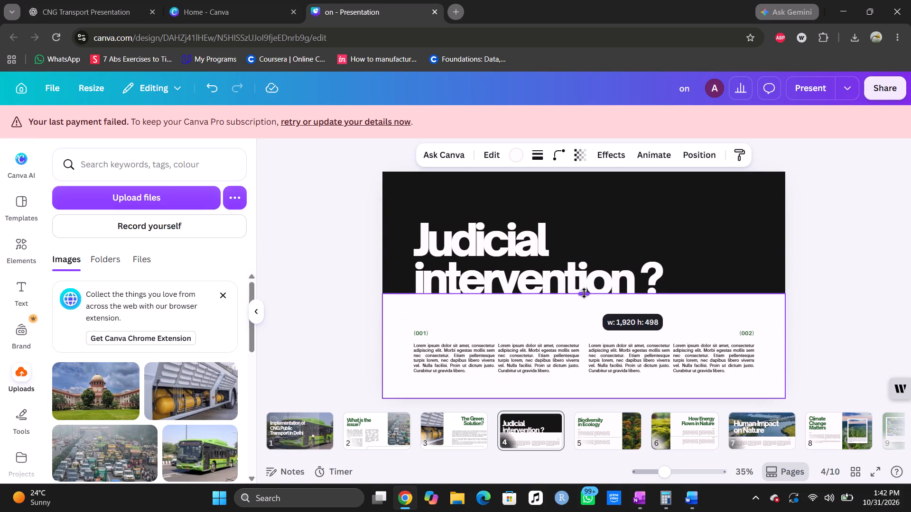
Lower the top edge of page 4's white text panel slightly.
{"action": "left_click_drag", "start_coordinate": [584, 293], "coordinate": [584, 297]}
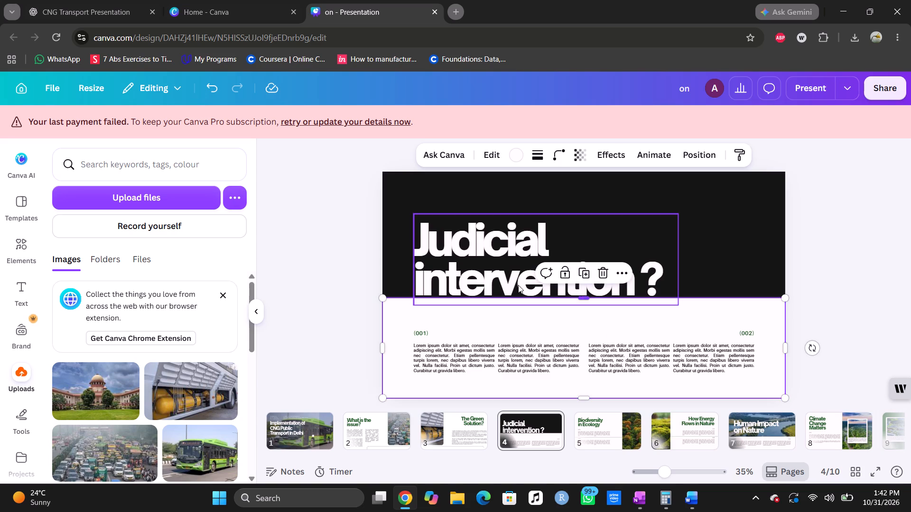
Move page 4's "Judicial intervention ?" title up and slightly left, clear of the white panel and aligned with the left page margin.
{"action": "left_click", "coordinate": [518, 285]}
{"action": "left_click_drag", "start_coordinate": [518, 285], "coordinate": [513, 271]}
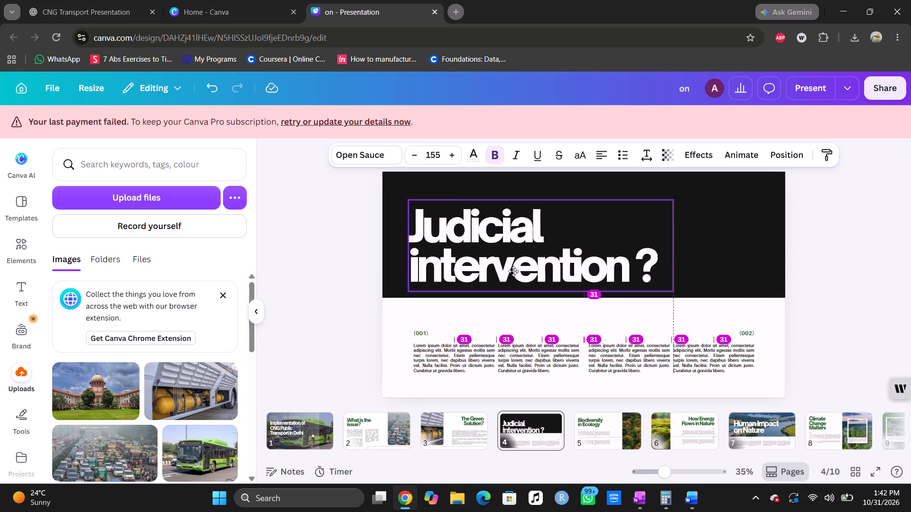
{"action": "left_click_drag", "start_coordinate": [513, 271], "coordinate": [507, 260]}
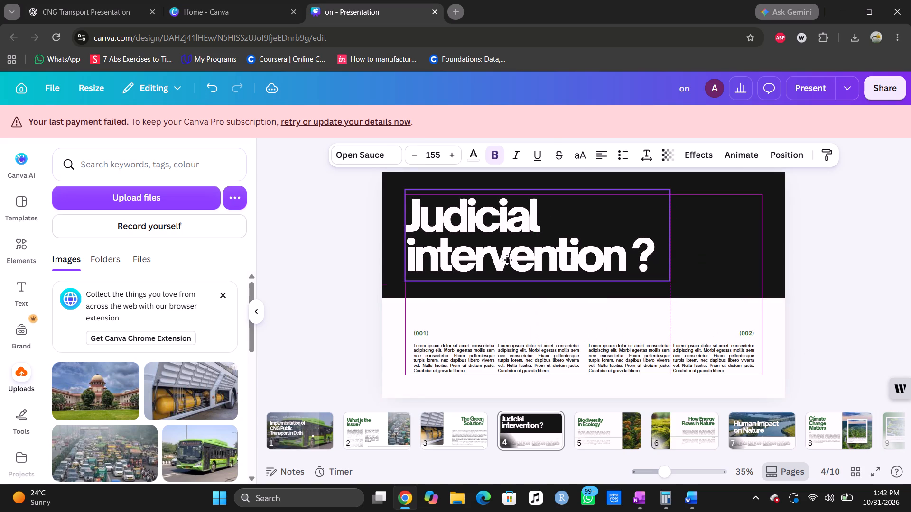
{"action": "left_click_drag", "start_coordinate": [507, 260], "coordinate": [507, 262]}
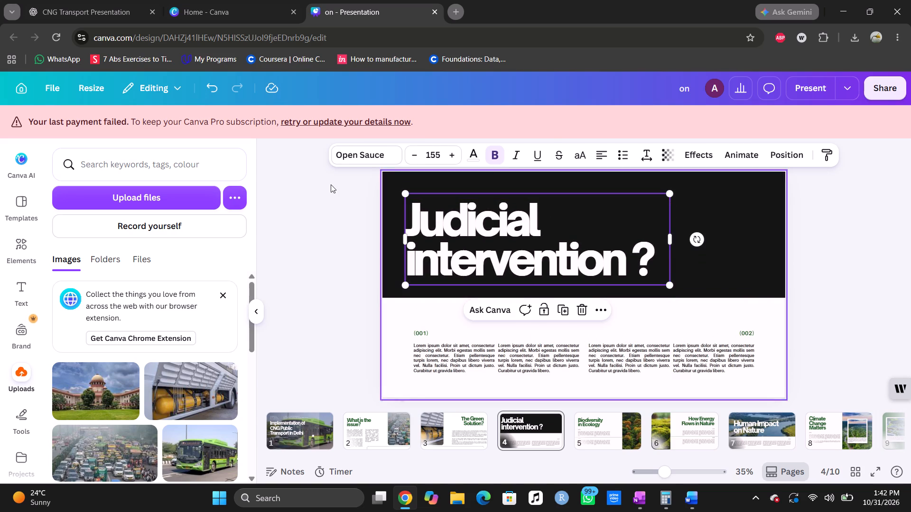
Place the uploaded Supreme Court building image onto the black upper area of page 4.
{"action": "left_click", "coordinate": [722, 232]}
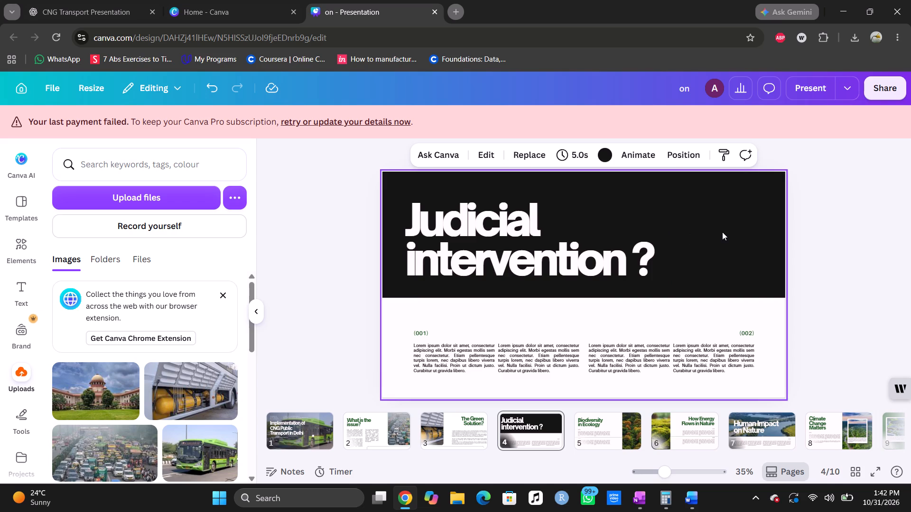
{"action": "left_click", "coordinate": [518, 148]}
{"action": "left_click_drag", "start_coordinate": [89, 410], "coordinate": [157, 403]}
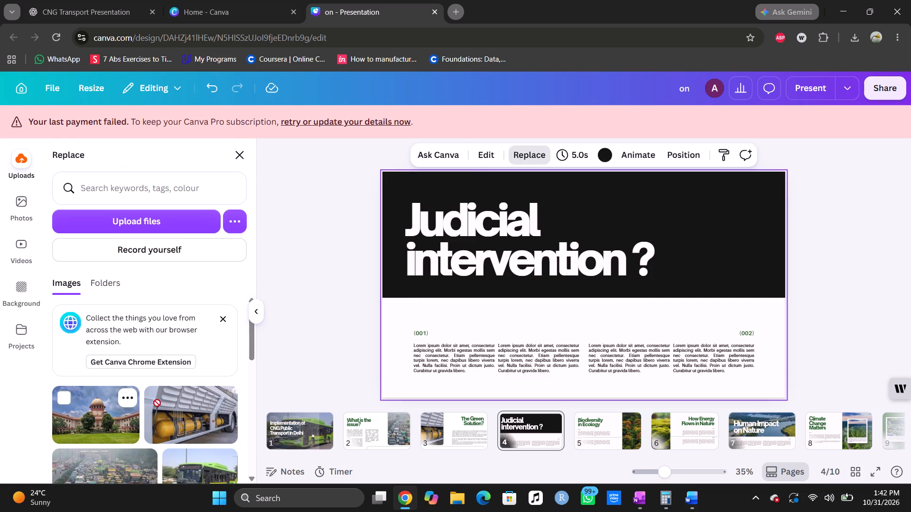
{"action": "left_click_drag", "start_coordinate": [157, 403], "coordinate": [507, 204]}
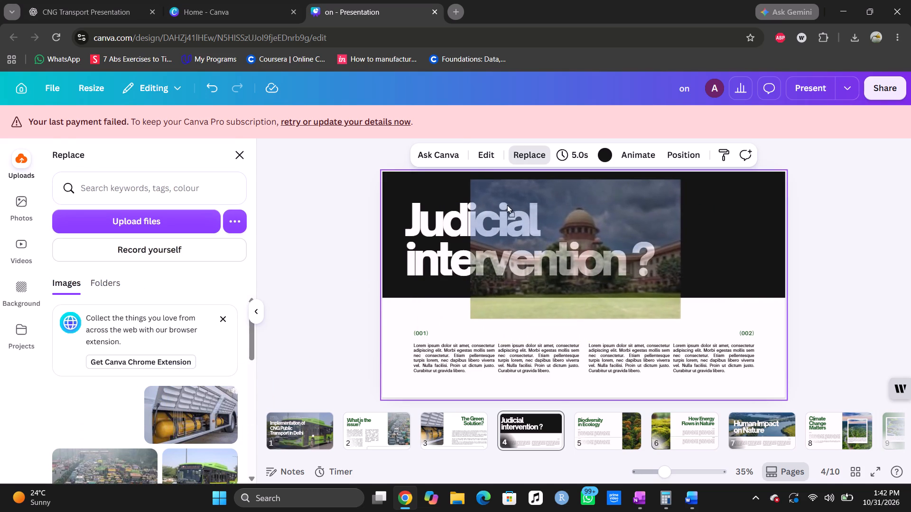
{"action": "left_click_drag", "start_coordinate": [507, 204], "coordinate": [508, 203]}
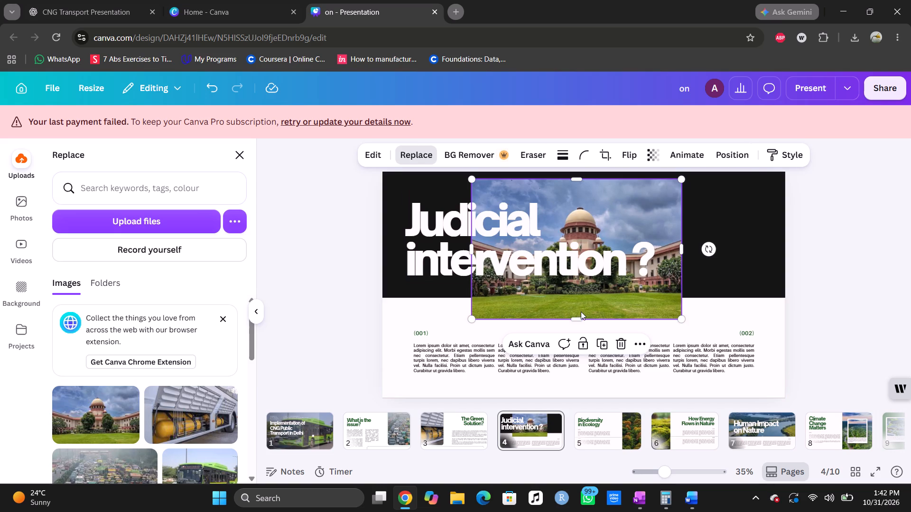
Resize the court image to span page 4's full width, from the page's top edge down to the white panel.
{"action": "left_click_drag", "start_coordinate": [577, 318], "coordinate": [577, 293]}
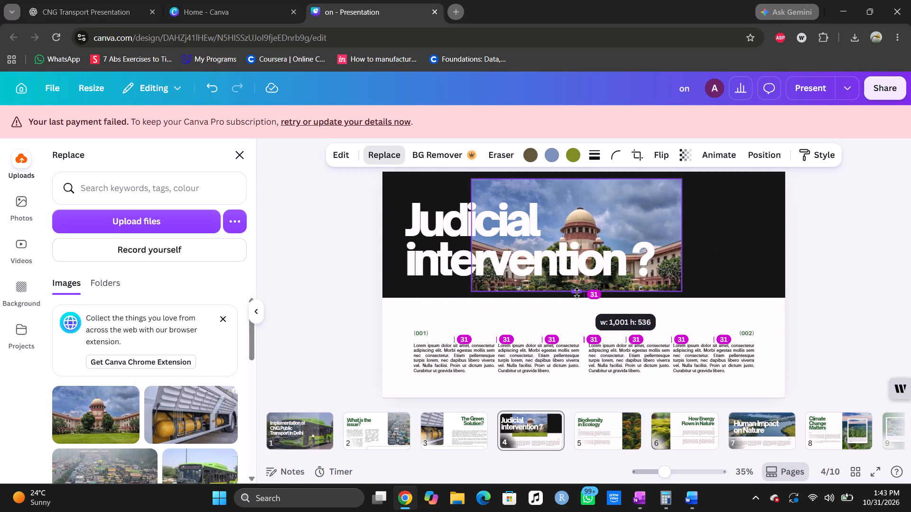
{"action": "left_click_drag", "start_coordinate": [577, 293], "coordinate": [577, 296]}
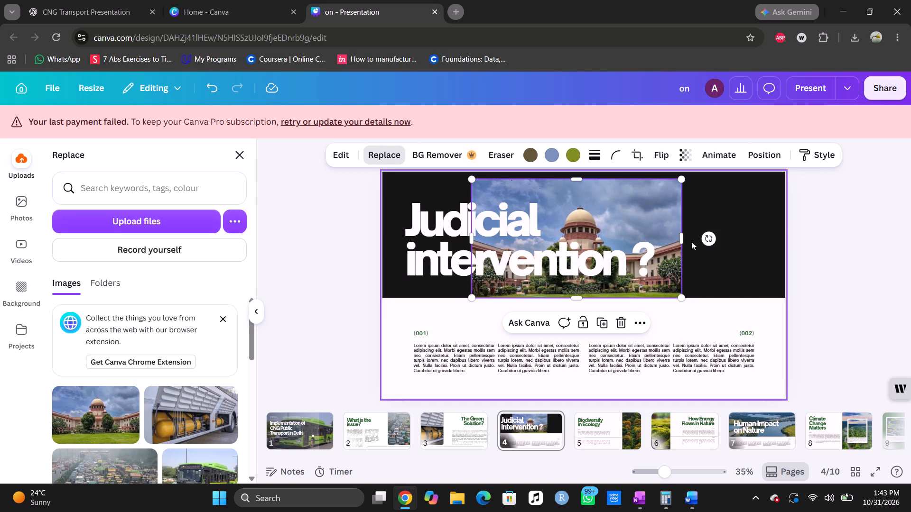
{"action": "left_click_drag", "start_coordinate": [682, 239], "coordinate": [773, 236]}
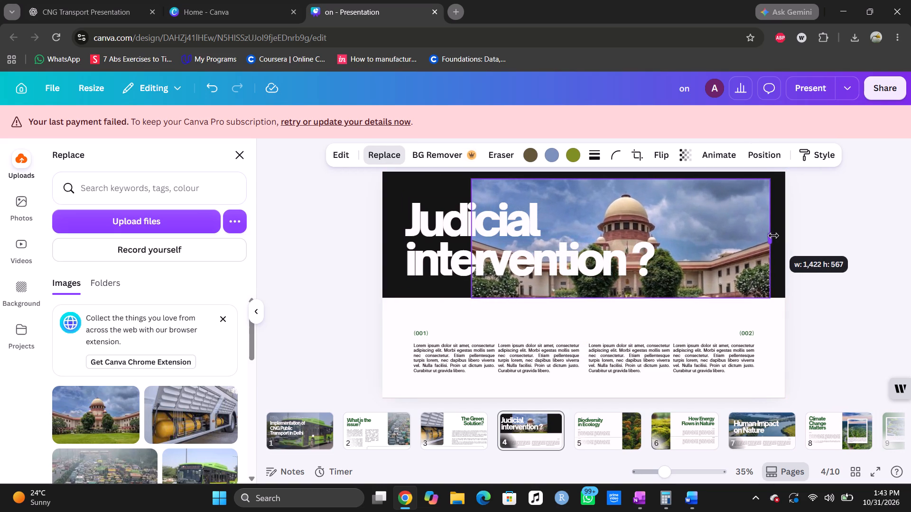
{"action": "left_click_drag", "start_coordinate": [773, 236], "coordinate": [788, 238]}
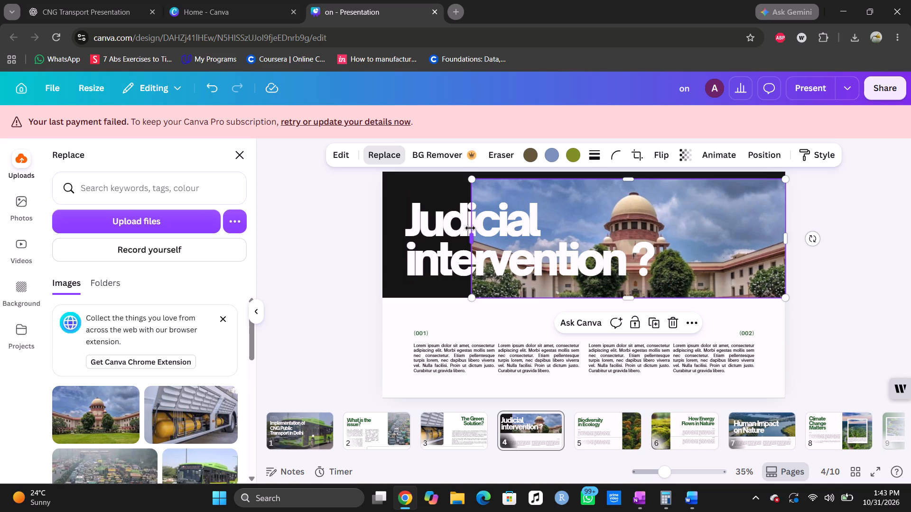
{"action": "left_click_drag", "start_coordinate": [472, 231], "coordinate": [380, 247]}
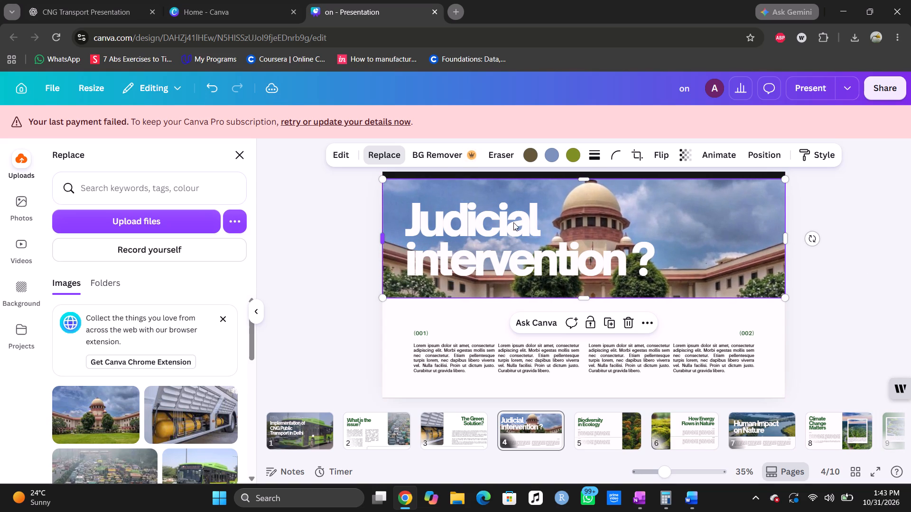
{"action": "left_click_drag", "start_coordinate": [579, 176], "coordinate": [577, 173]}
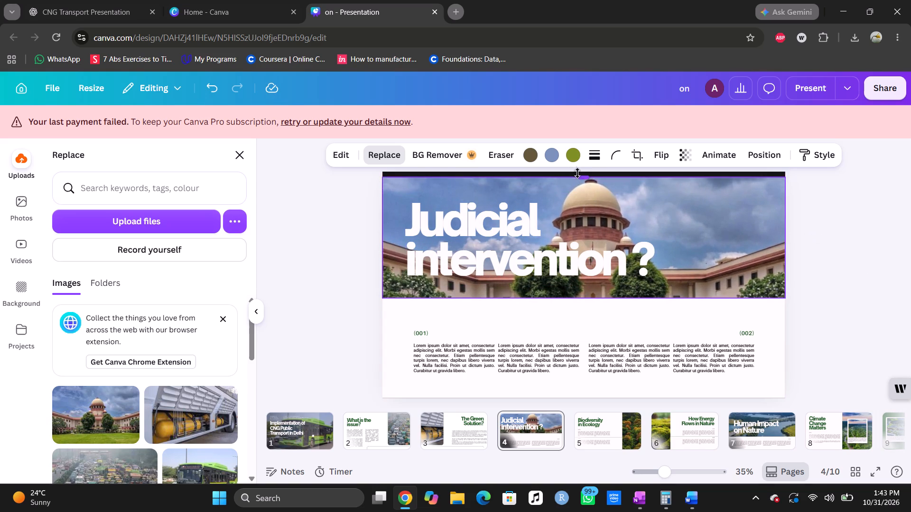
{"action": "left_click_drag", "start_coordinate": [577, 173], "coordinate": [577, 170]}
Delete the (001) and (002) number labels from page 4's white panel.
{"action": "left_click", "coordinate": [424, 330]}
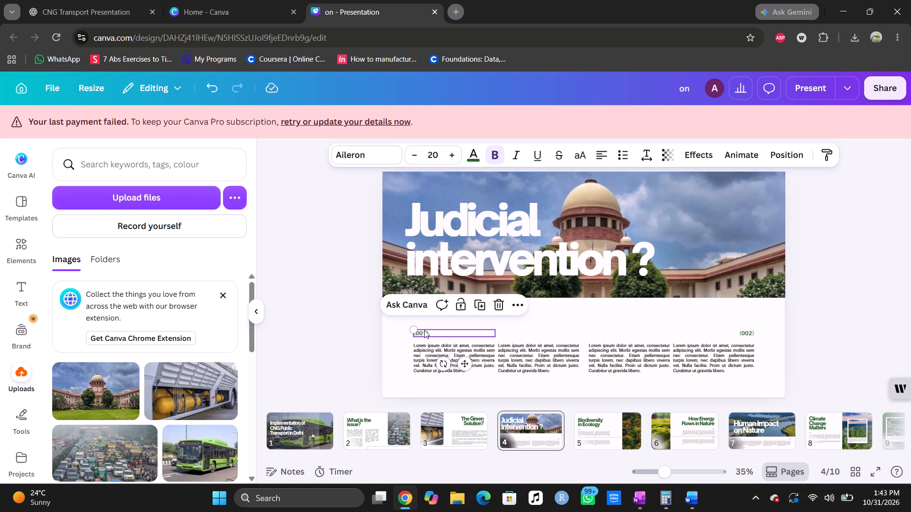
{"action": "key", "text": "Delete"}
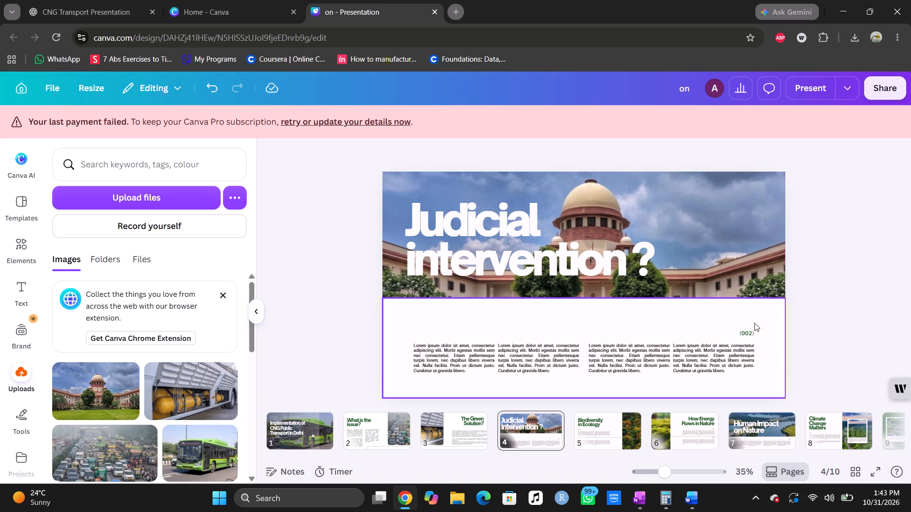
{"action": "left_click", "coordinate": [743, 333]}
{"action": "key", "text": "Delete"}
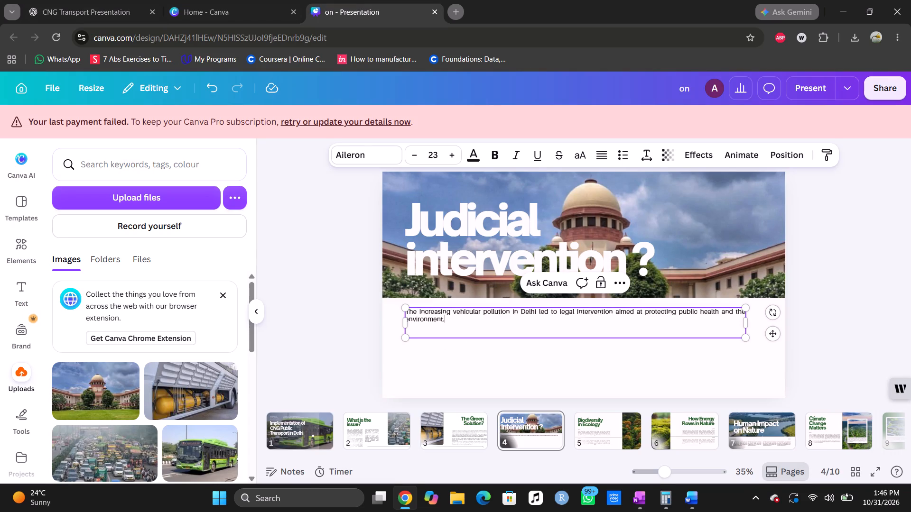
{"action": "key", "text": "Return"}
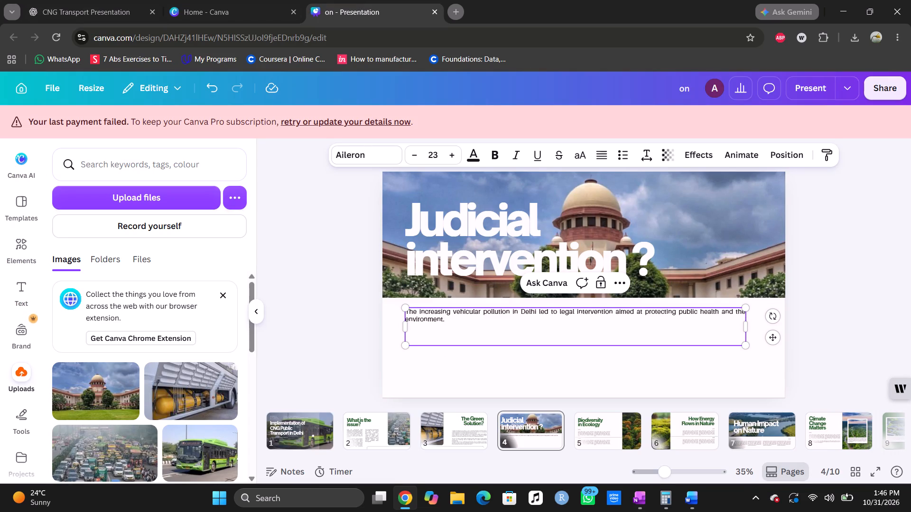
{"action": "key", "text": "Tab"}
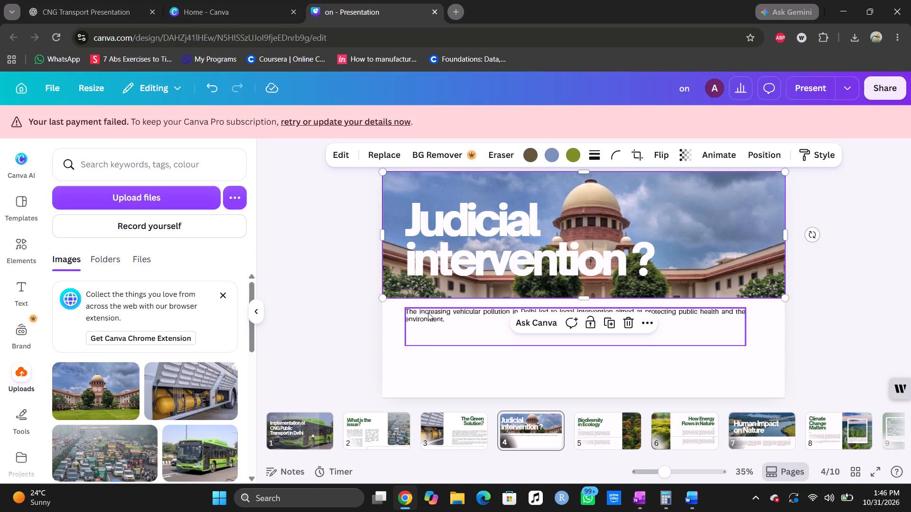
{"action": "double_click", "coordinate": [428, 312]}
{"action": "left_click", "coordinate": [445, 325]}
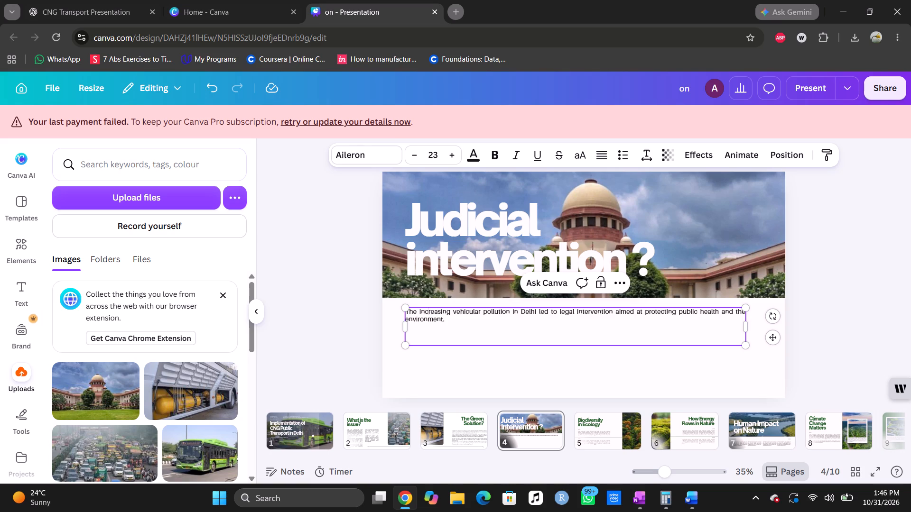
{"action": "left_click", "coordinate": [447, 324]}
{"action": "left_click", "coordinate": [447, 324]}
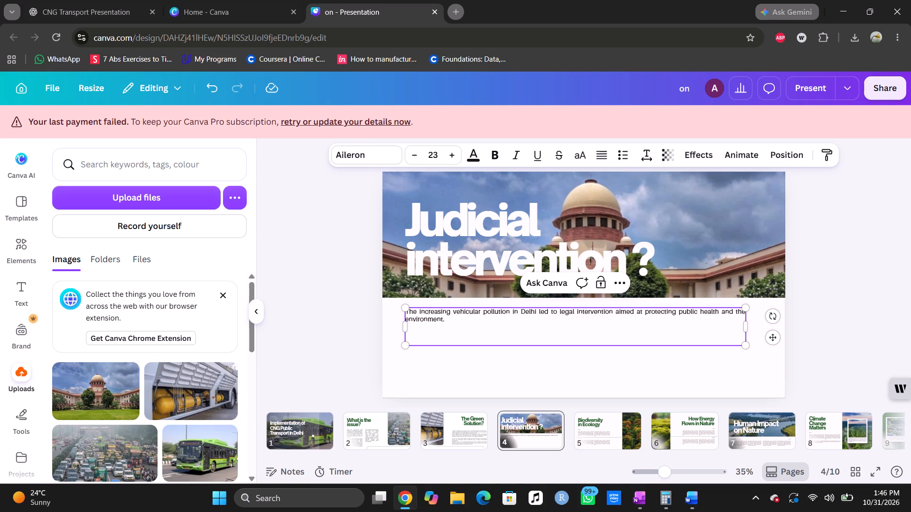
{"action": "left_click", "coordinate": [451, 318]}
{"action": "key", "text": "Return"}
{"action": "left_click", "coordinate": [626, 154]}
{"action": "key", "text": "Tab"}
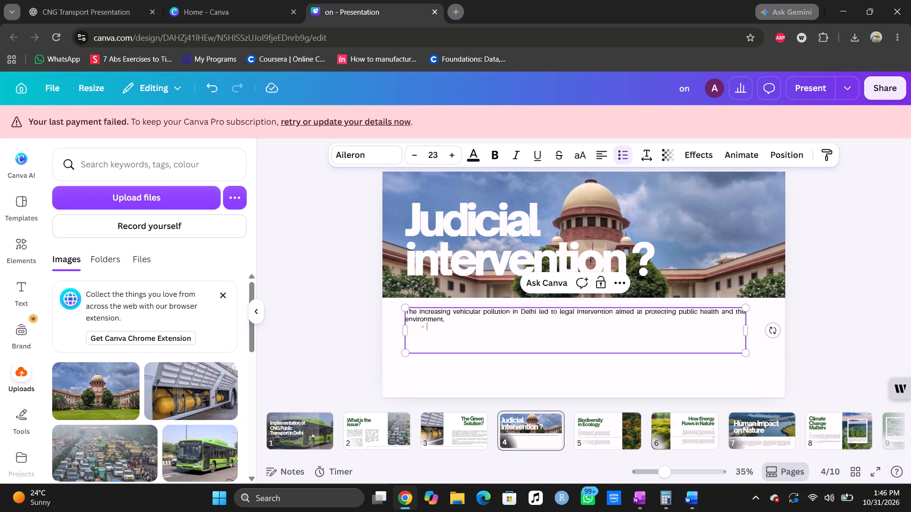
Paste the two copied paragraphs as sub-bullets on page 4 and remove the empty trailing bullet.
{"action": "key", "text": "ctrl+v"}
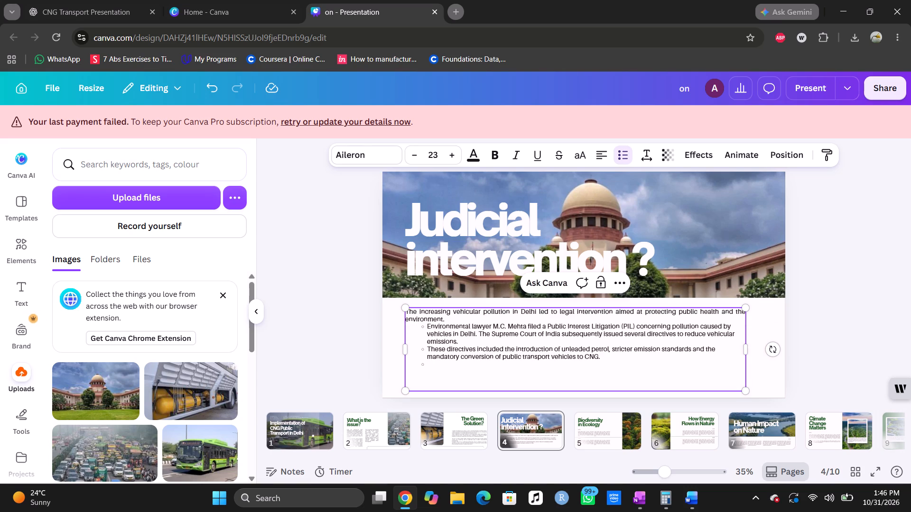
{"action": "key", "text": "BackSpace"}
{"action": "key", "text": "BackSpace"}
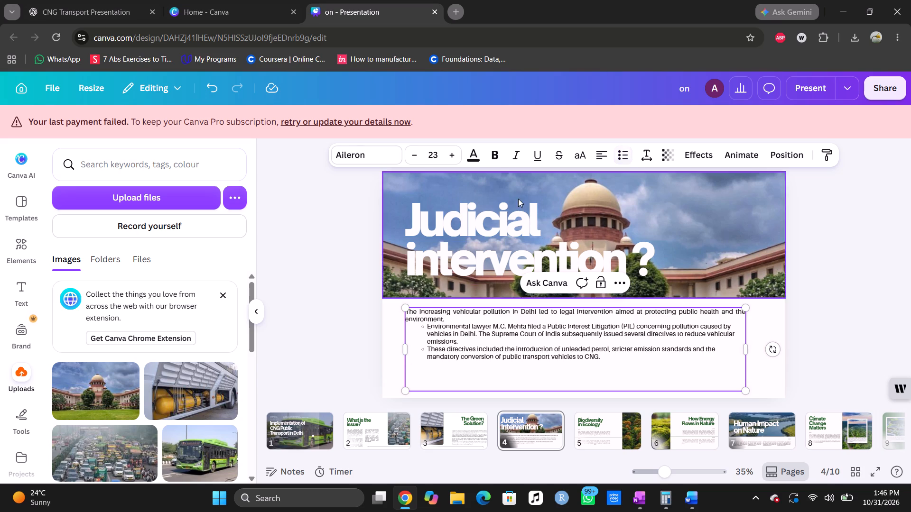
{"action": "left_click", "coordinate": [445, 354]}
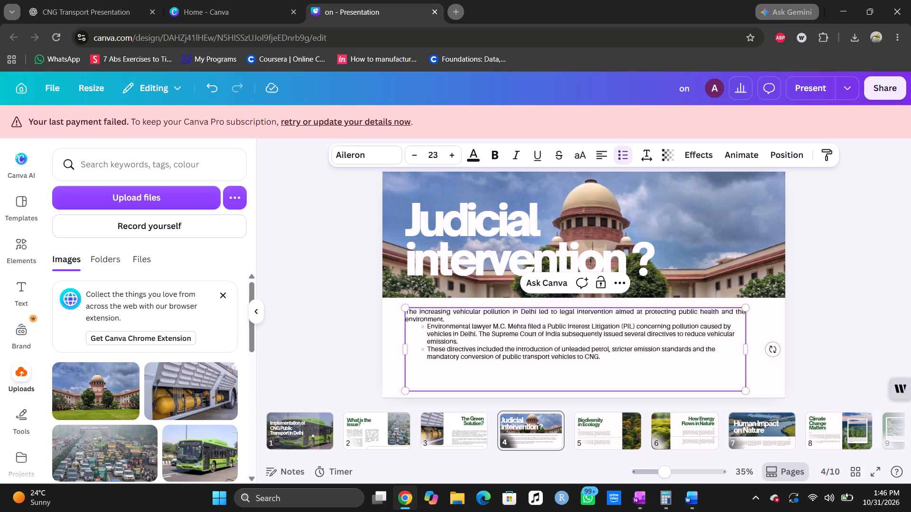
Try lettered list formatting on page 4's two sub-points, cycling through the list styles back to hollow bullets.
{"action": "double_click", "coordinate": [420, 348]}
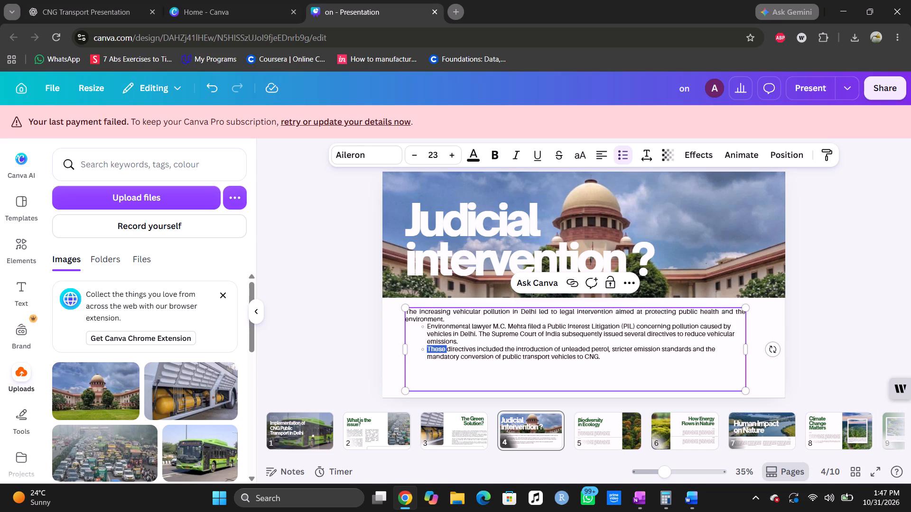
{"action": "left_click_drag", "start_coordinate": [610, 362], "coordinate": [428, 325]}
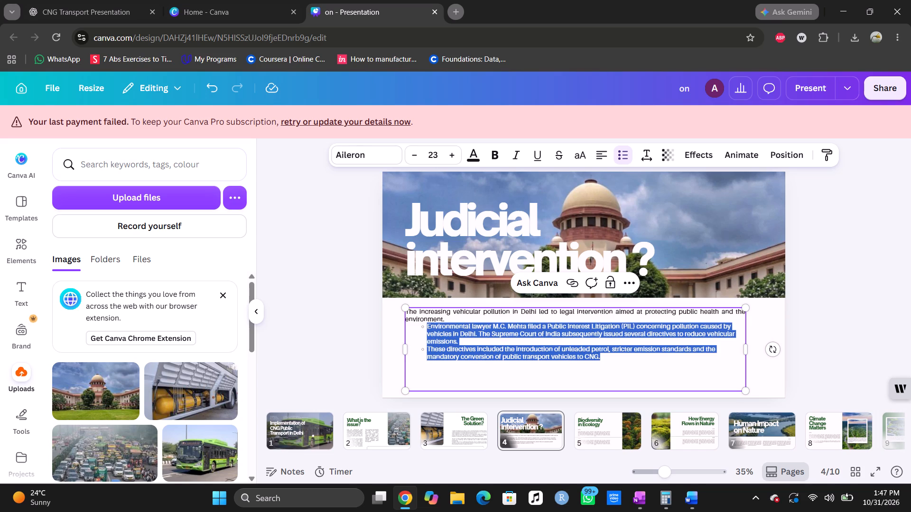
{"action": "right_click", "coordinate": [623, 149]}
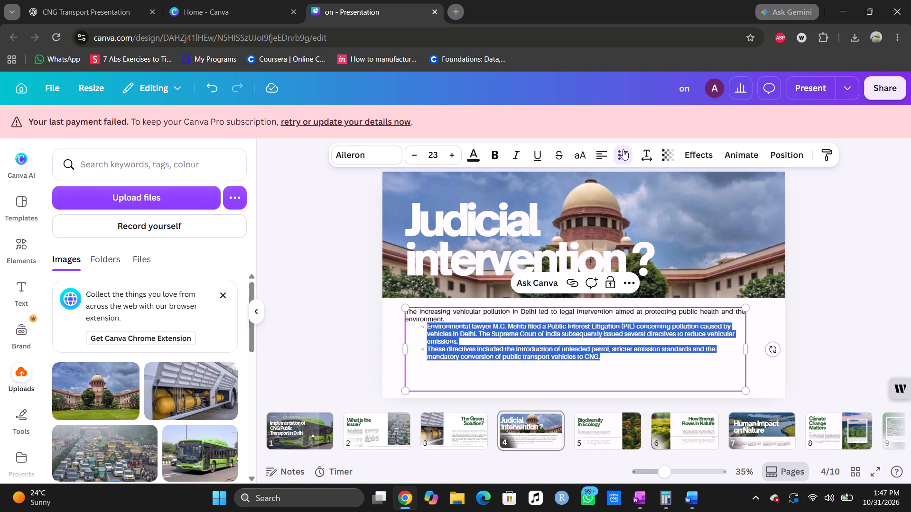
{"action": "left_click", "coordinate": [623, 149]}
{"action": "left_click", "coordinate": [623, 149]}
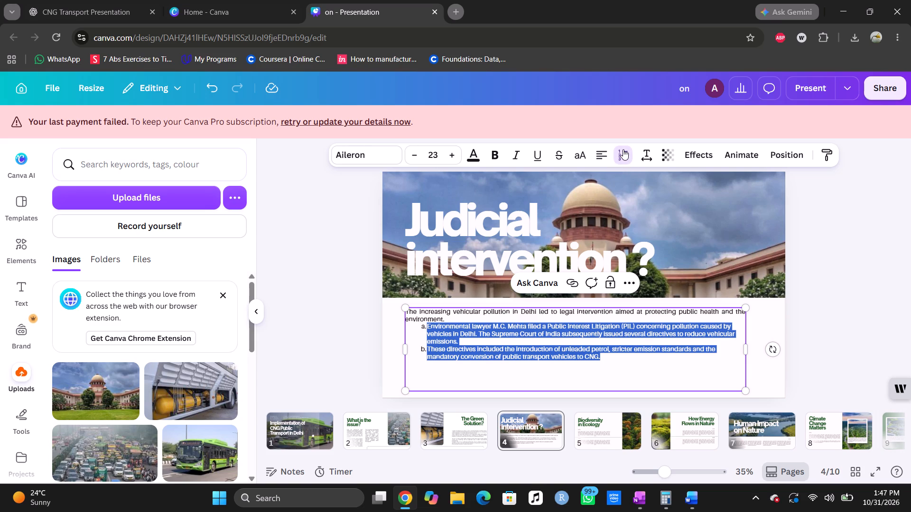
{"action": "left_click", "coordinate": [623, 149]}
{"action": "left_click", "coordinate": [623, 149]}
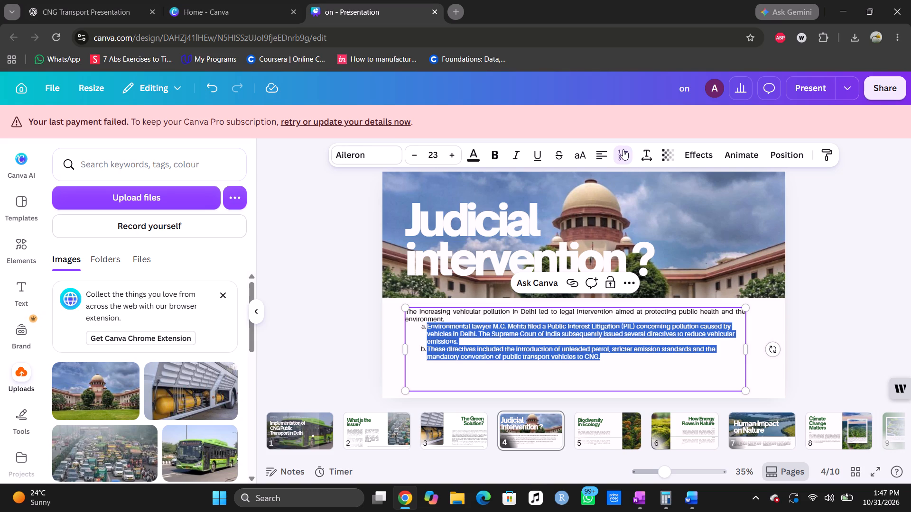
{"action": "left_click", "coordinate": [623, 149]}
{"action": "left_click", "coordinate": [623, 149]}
{"action": "left_click", "coordinate": [609, 358]}
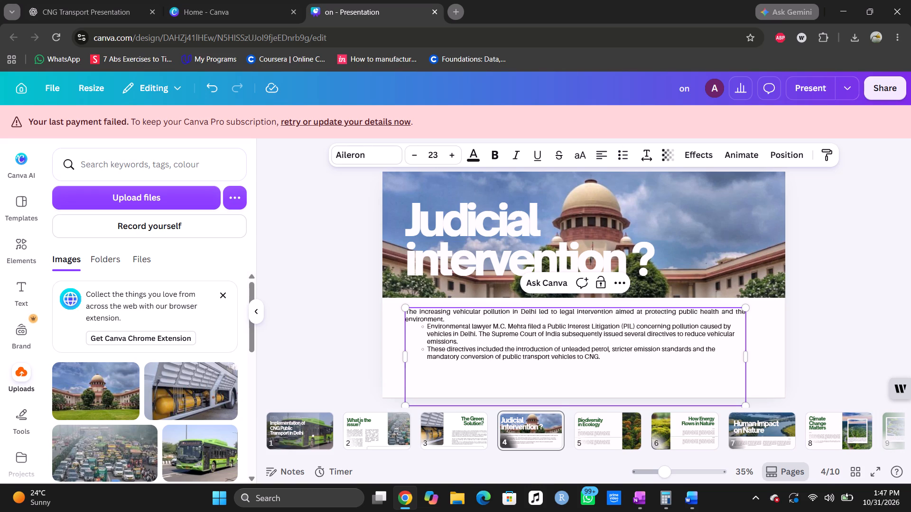
{"action": "key", "text": "ctrl+v"}
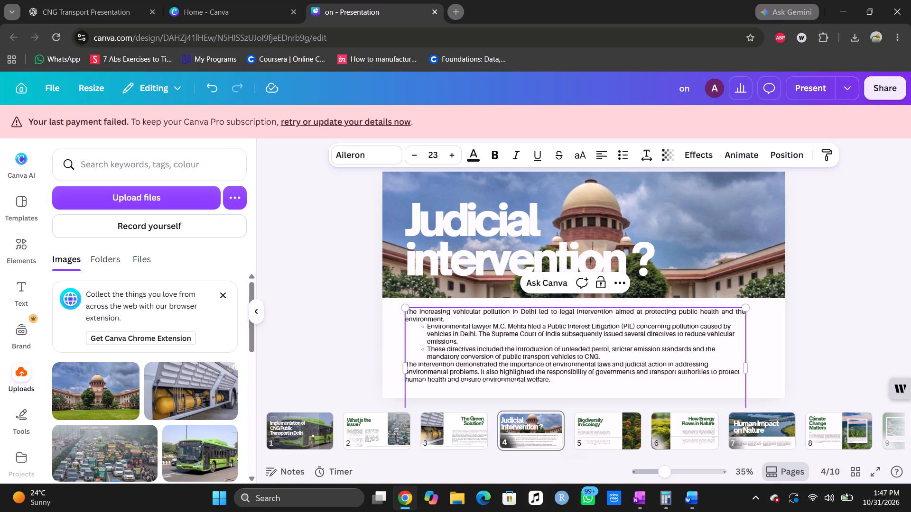
Insert a blank line between page 4's last sub-point and the closing paragraph.
{"action": "left_click", "coordinate": [644, 352]}
{"action": "left_click", "coordinate": [633, 354]}
{"action": "key", "text": "Return"}
{"action": "key", "text": "BackSpace"}
{"action": "key", "text": "BackSpace"}
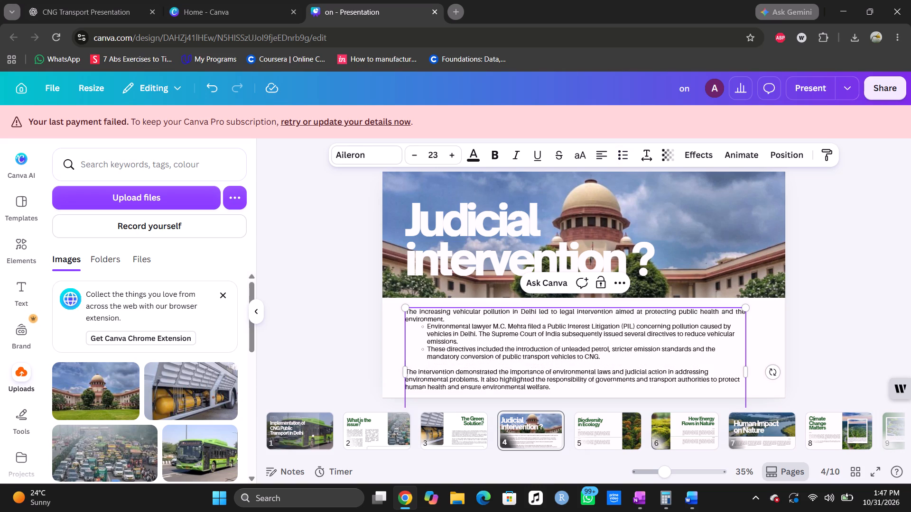
{"action": "left_click", "coordinate": [307, 319]}
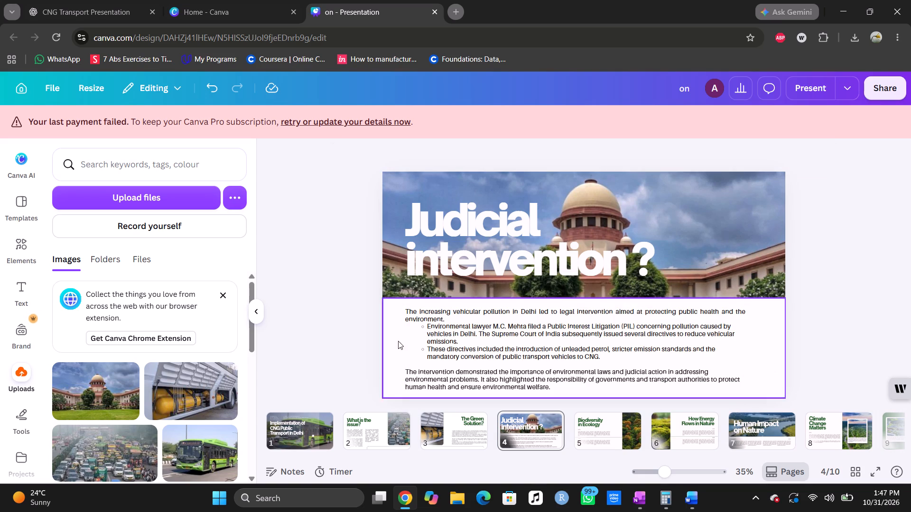
Extend page 4's body text box toward the page's left edge and trim its right side, for a width of about 1,653.
{"action": "left_click", "coordinate": [415, 346]}
{"action": "left_click", "coordinate": [407, 373]}
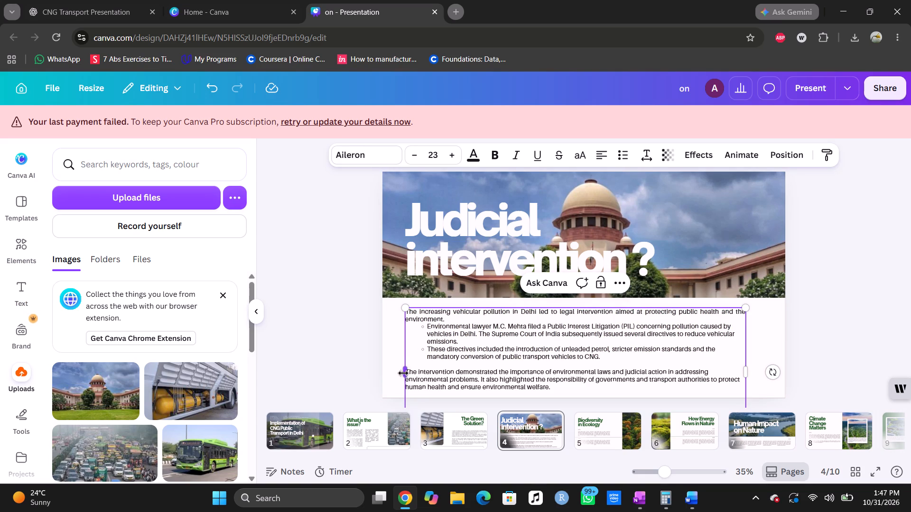
{"action": "left_click_drag", "start_coordinate": [403, 373], "coordinate": [393, 373]}
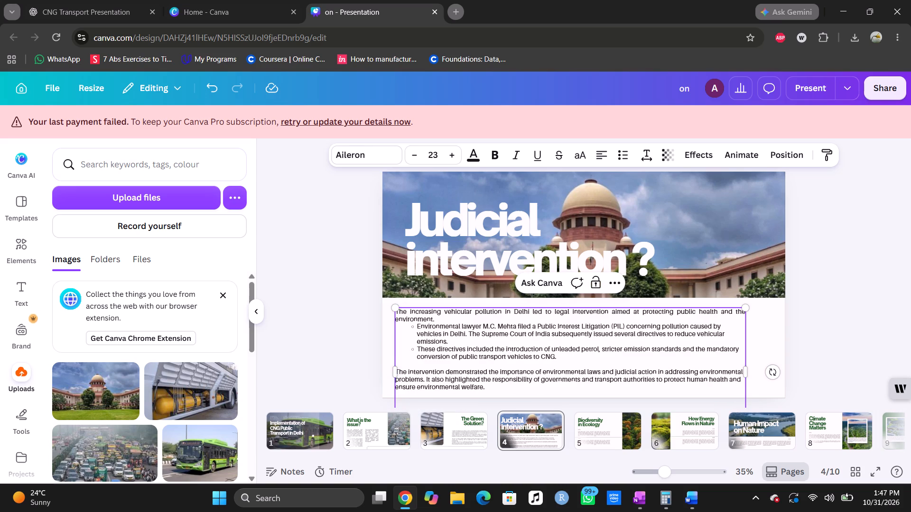
{"action": "left_click", "coordinate": [748, 370]}
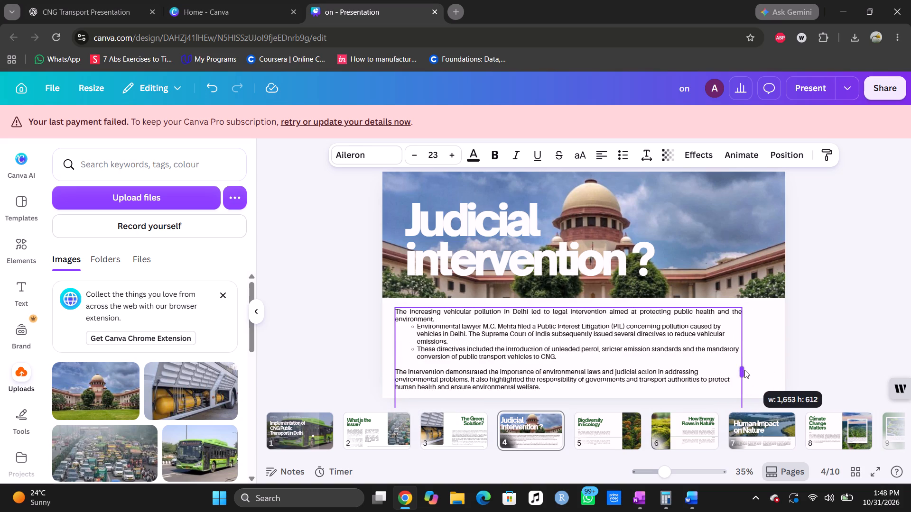
{"action": "left_click", "coordinate": [367, 328]}
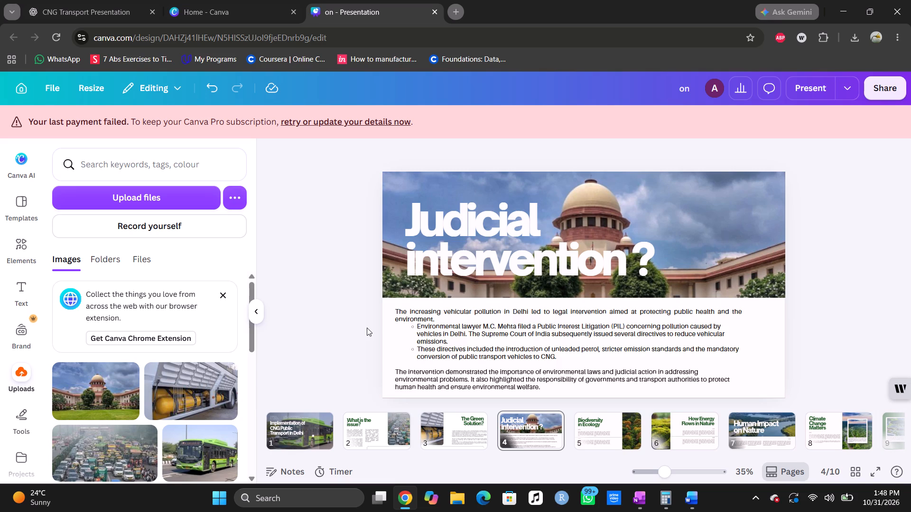
{"action": "left_click", "coordinate": [367, 328]}
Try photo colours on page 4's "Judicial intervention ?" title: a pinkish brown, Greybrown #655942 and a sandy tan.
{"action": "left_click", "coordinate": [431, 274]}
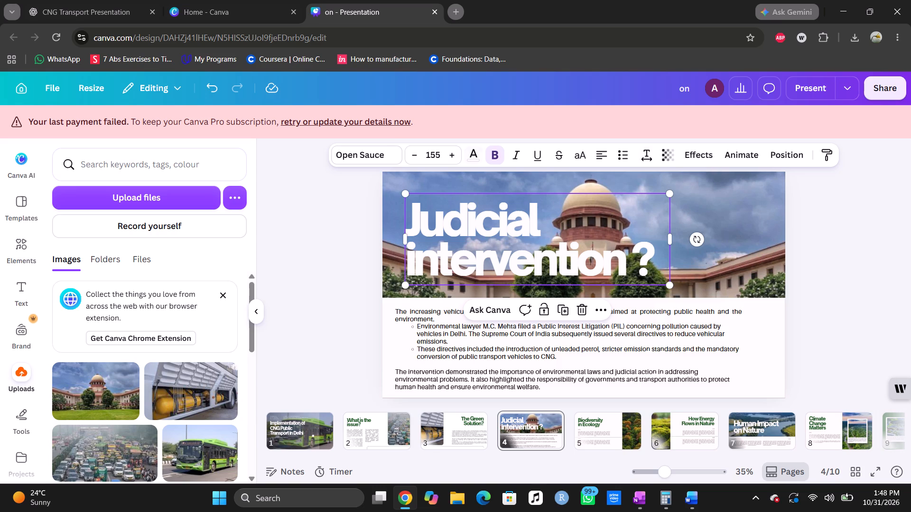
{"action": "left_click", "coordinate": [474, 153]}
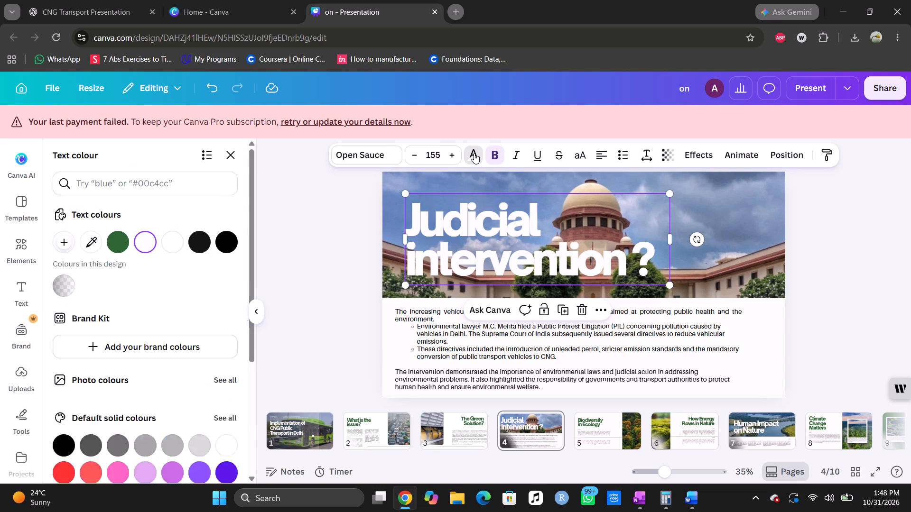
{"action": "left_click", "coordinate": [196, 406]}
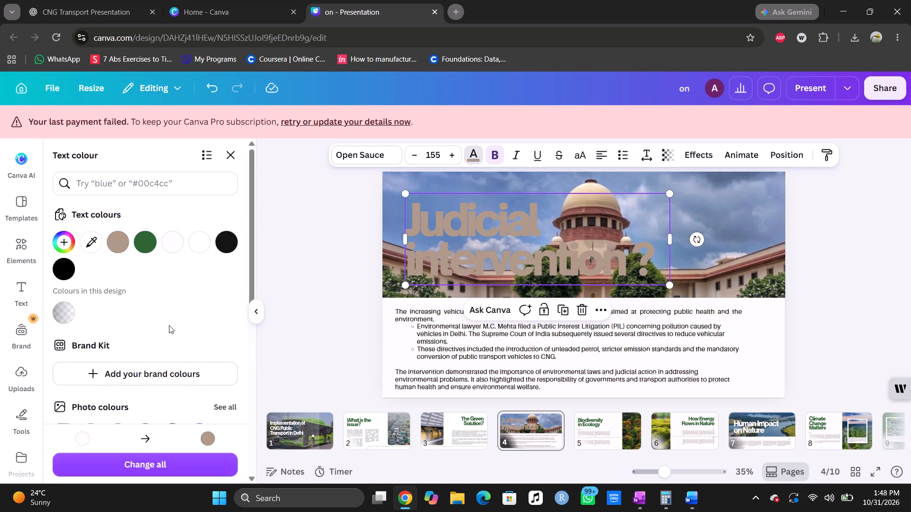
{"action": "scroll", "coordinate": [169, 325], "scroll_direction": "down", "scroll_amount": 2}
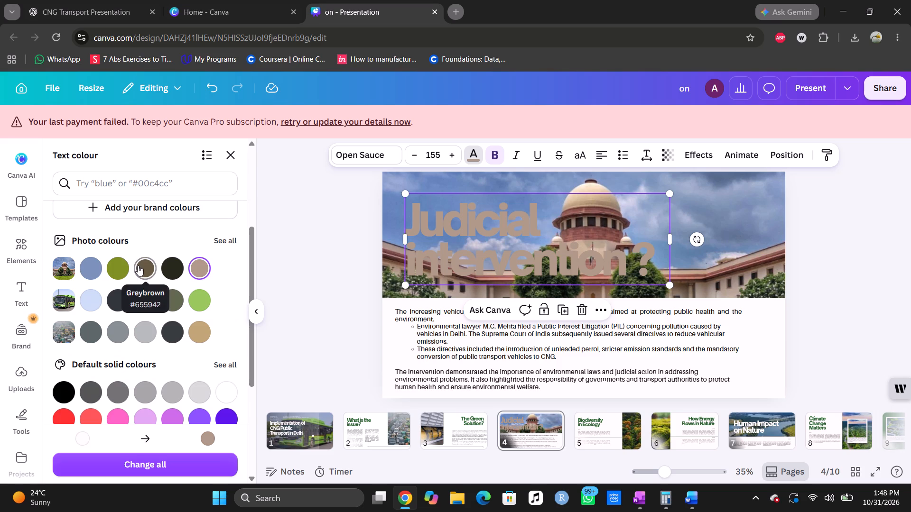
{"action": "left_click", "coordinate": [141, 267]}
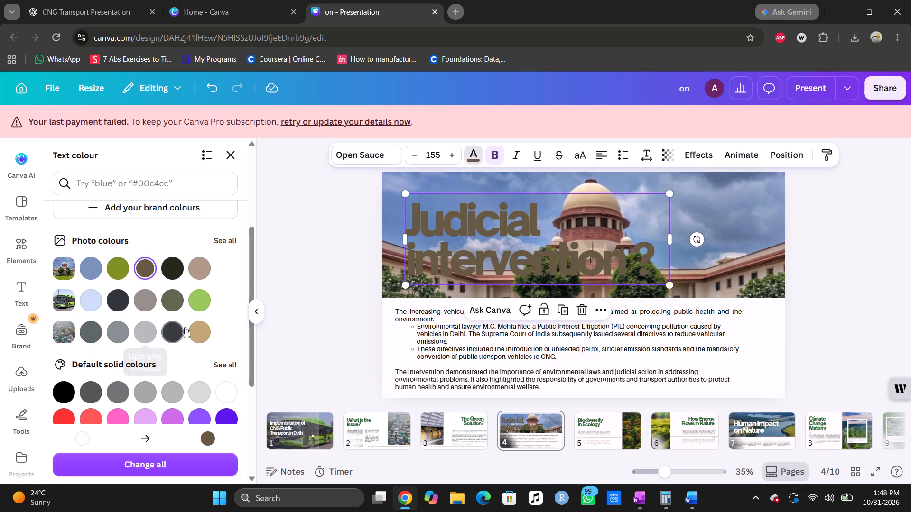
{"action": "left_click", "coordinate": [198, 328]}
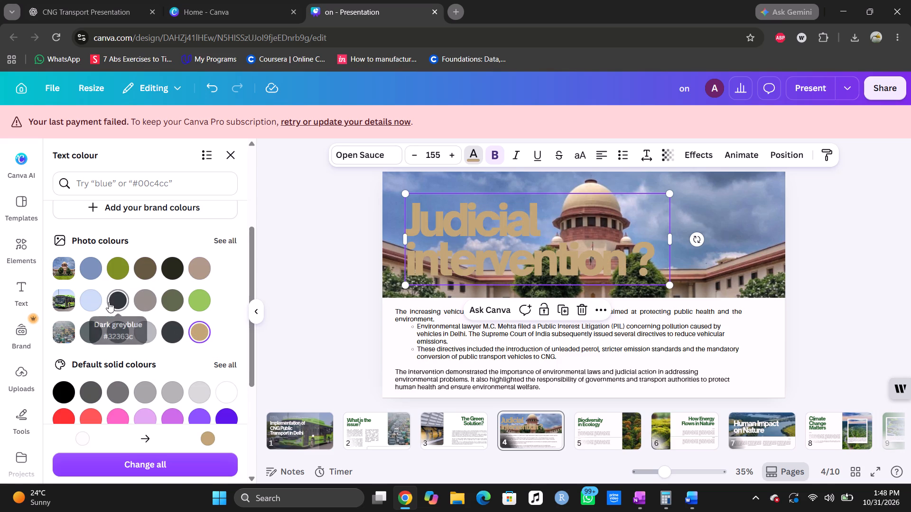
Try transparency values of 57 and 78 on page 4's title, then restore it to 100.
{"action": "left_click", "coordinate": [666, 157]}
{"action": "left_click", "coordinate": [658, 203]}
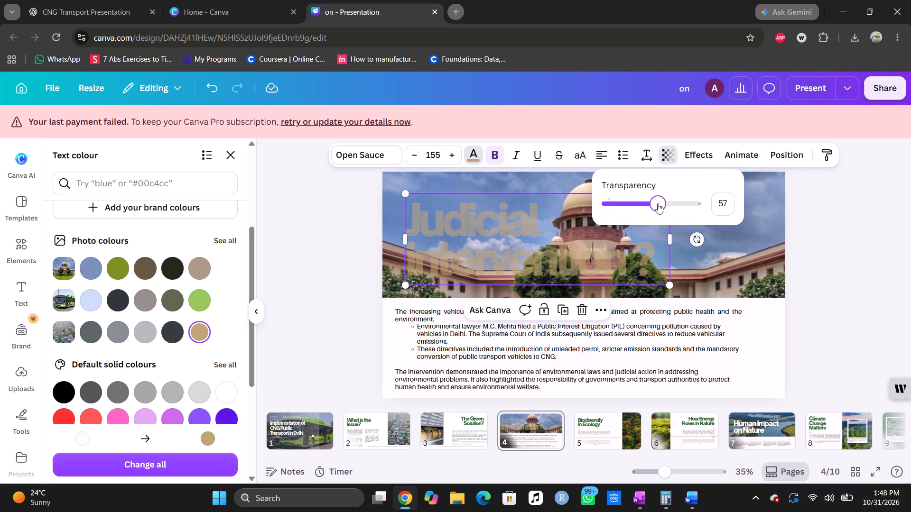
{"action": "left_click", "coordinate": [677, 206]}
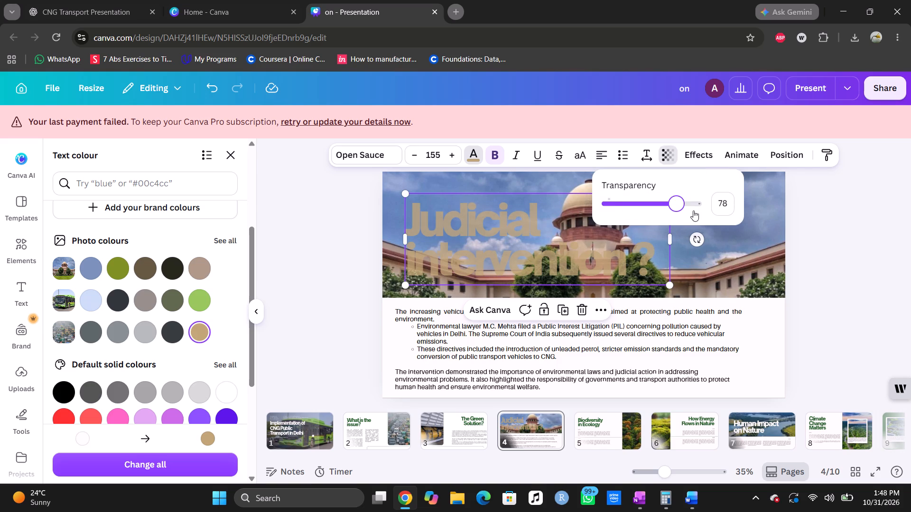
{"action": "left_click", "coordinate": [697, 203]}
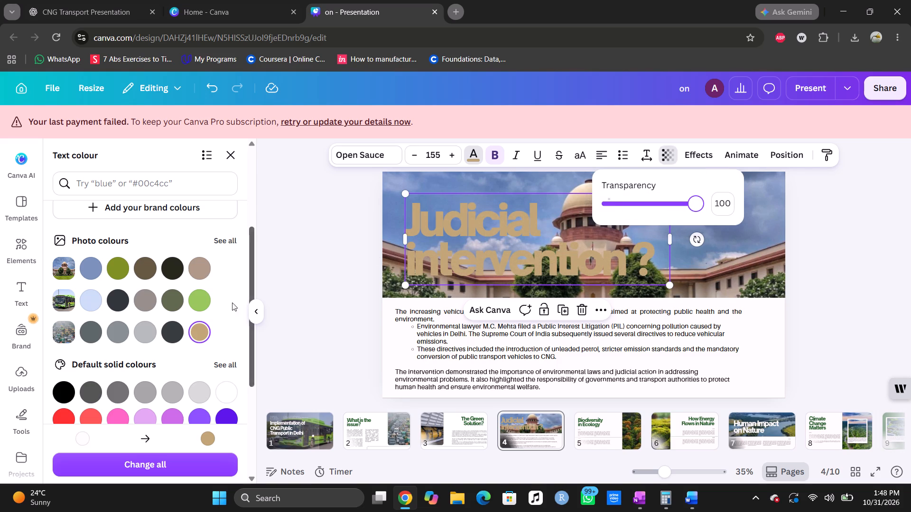
Colour page 4's title pale blue from the bus photo's colours and collapse the side panel.
{"action": "left_click", "coordinate": [86, 304]}
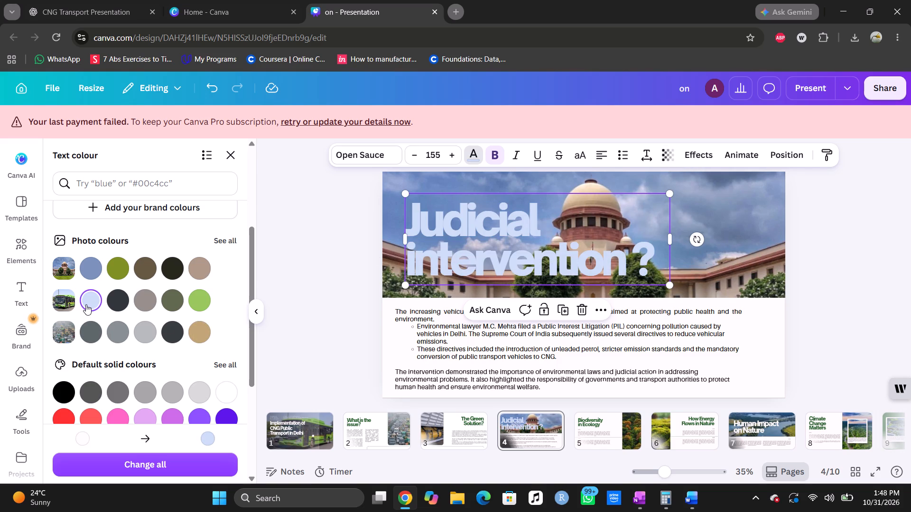
{"action": "left_click", "coordinate": [314, 284]}
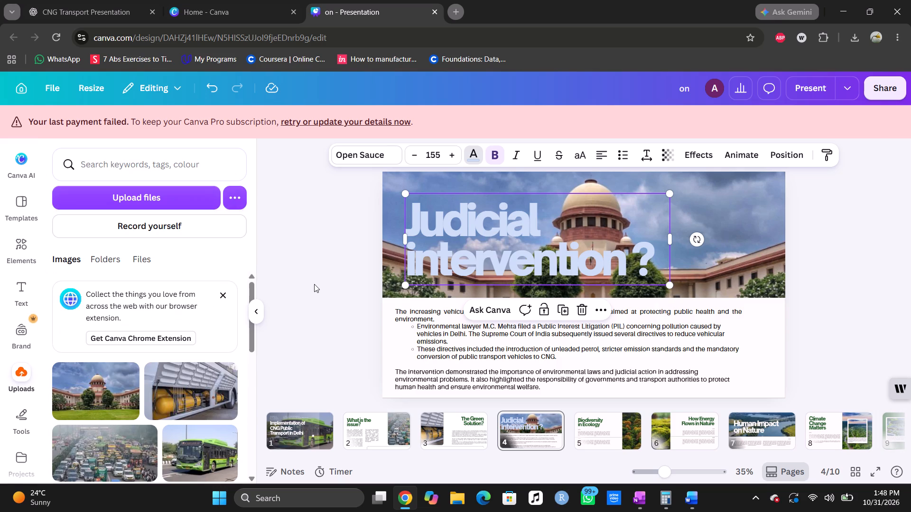
{"action": "left_click", "coordinate": [259, 305]}
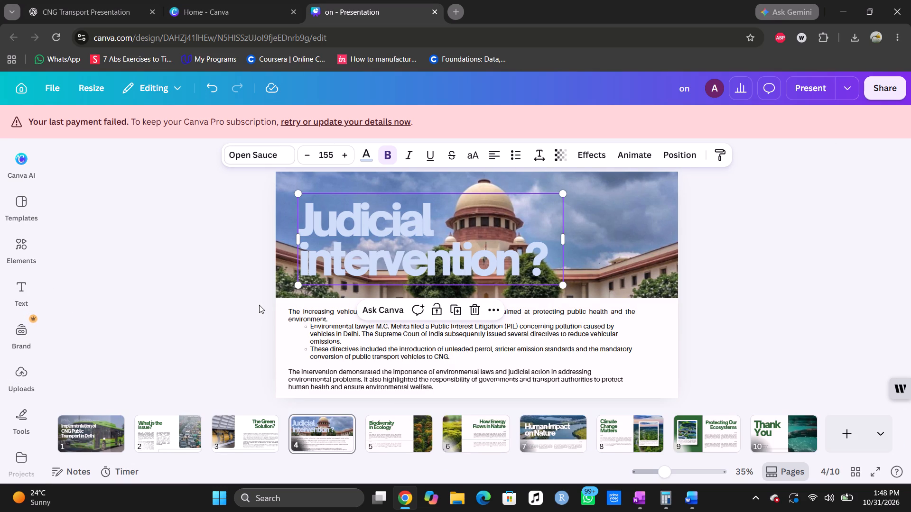
{"action": "double_click", "coordinate": [417, 439]}
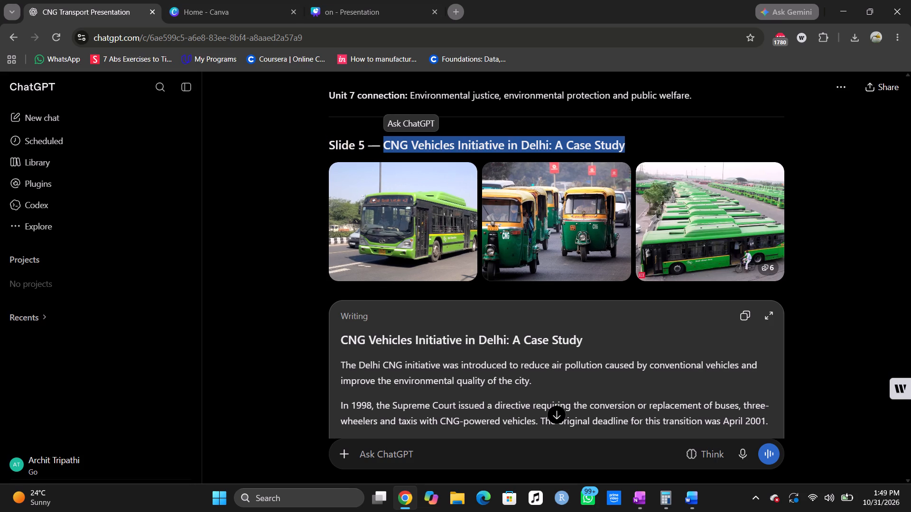
{"action": "left_click", "coordinate": [362, 0]}
{"action": "double_click", "coordinate": [402, 232]}
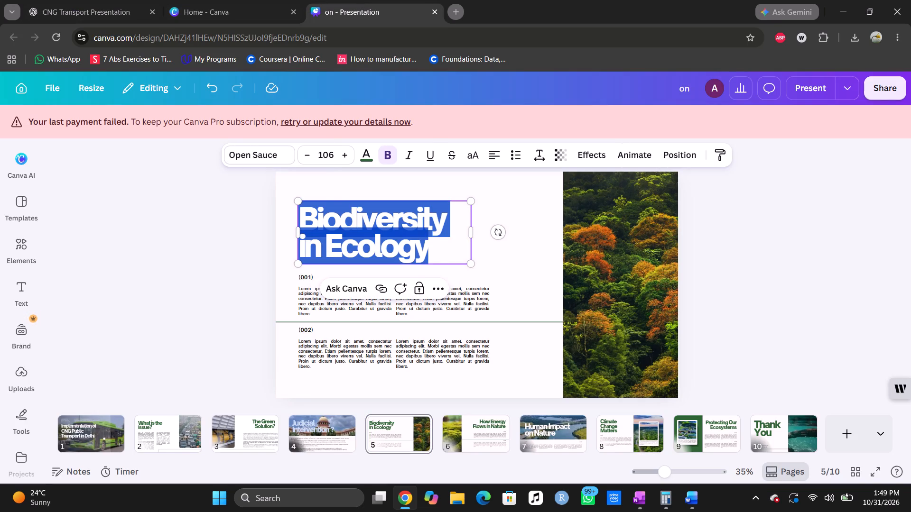
{"action": "key", "text": "ctrl+v"}
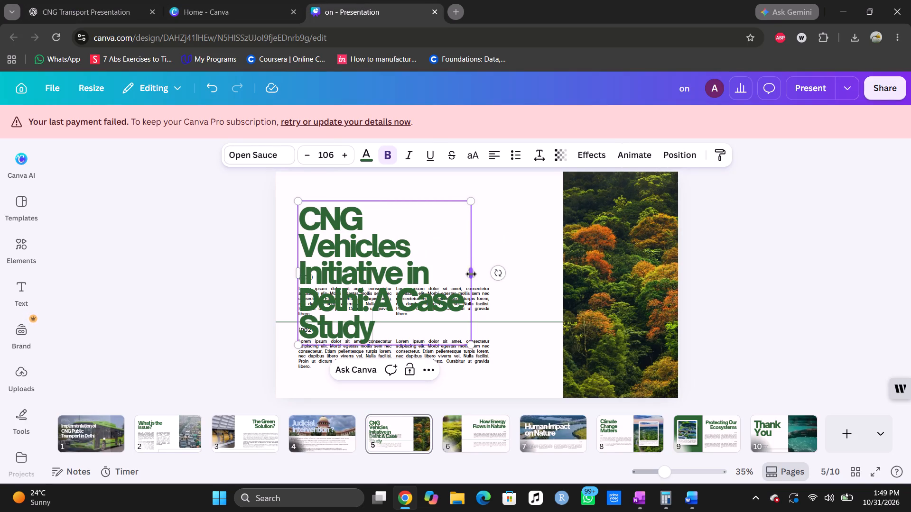
Widen page 5's title text box to about 1,145 so the heading wraps onto three lines.
{"action": "left_click_drag", "start_coordinate": [471, 274], "coordinate": [539, 263]}
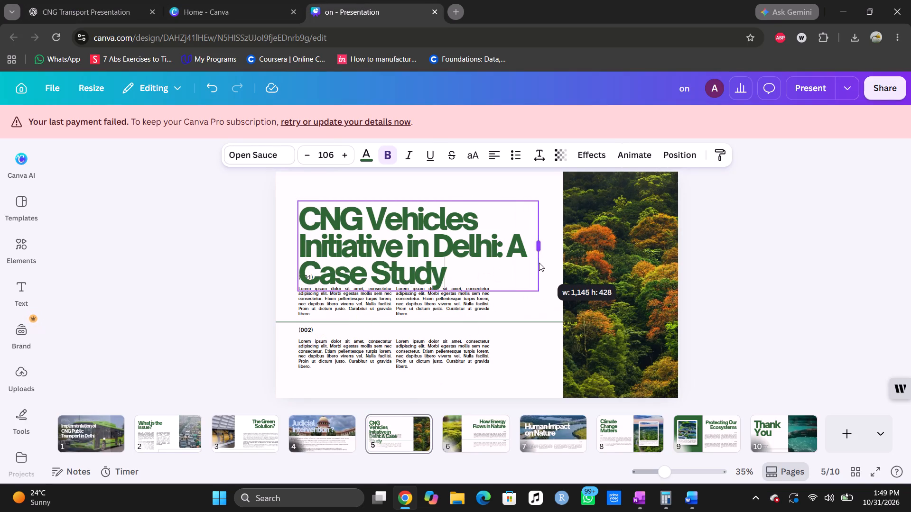
{"action": "left_click_drag", "start_coordinate": [539, 263], "coordinate": [540, 261]}
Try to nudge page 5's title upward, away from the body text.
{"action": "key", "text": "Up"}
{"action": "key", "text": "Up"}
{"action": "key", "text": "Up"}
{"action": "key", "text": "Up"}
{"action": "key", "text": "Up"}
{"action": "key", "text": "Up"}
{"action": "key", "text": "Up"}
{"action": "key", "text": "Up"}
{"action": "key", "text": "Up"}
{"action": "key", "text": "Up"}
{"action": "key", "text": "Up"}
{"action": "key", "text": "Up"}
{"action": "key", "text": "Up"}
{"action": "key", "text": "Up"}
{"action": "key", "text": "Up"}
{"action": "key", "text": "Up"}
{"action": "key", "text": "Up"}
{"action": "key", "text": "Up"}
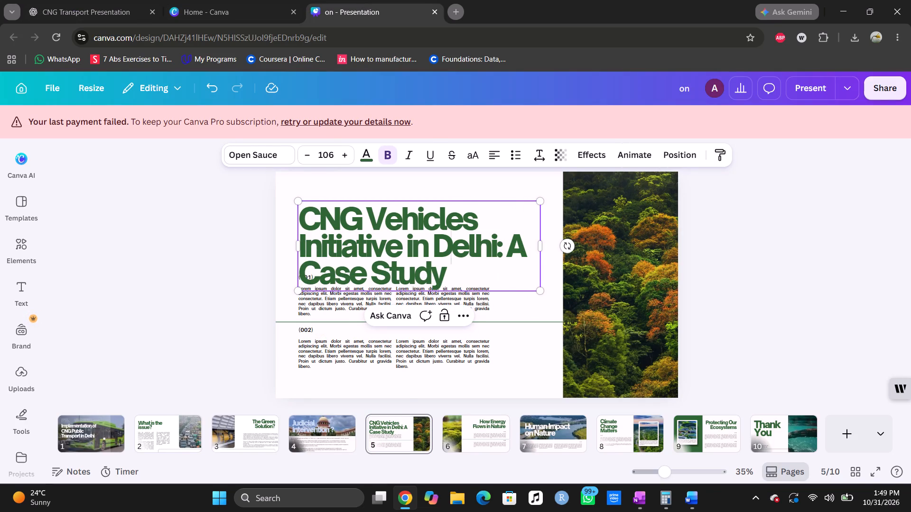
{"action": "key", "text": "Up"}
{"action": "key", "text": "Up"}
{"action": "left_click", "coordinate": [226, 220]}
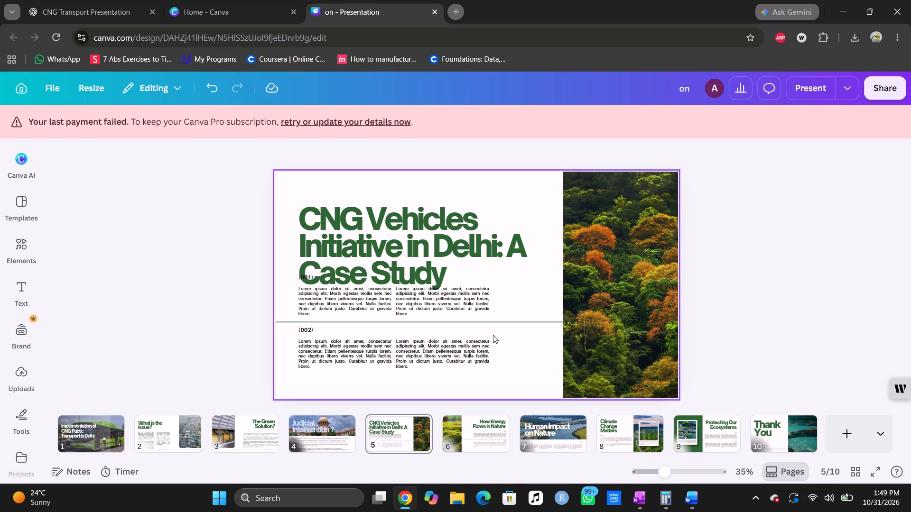
Move page 5's title up in small nudges until it clears the "(001)" label and body text below.
{"action": "left_click", "coordinate": [513, 293]}
{"action": "left_click", "coordinate": [493, 262]}
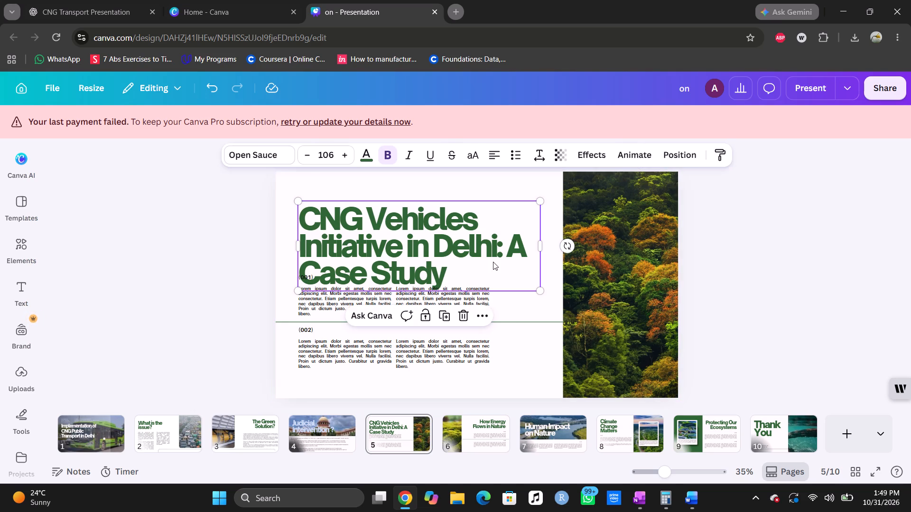
{"action": "key", "text": "Up"}
{"action": "key", "text": "Up"}
{"action": "key", "text": "Up"}
{"action": "key", "text": "Up"}
{"action": "key", "text": "Up"}
{"action": "key", "text": "Up"}
{"action": "key", "text": "Up"}
{"action": "key", "text": "Up"}
{"action": "key", "text": "Up"}
{"action": "key", "text": "Up"}
{"action": "key", "text": "Up"}
{"action": "key", "text": "Up"}
{"action": "key", "text": "Up"}
{"action": "key", "text": "Up"}
{"action": "key", "text": "Up"}
{"action": "key", "text": "Up"}
{"action": "key", "text": "Up"}
{"action": "key", "text": "Up"}
{"action": "key", "text": "Up"}
{"action": "key", "text": "Up"}
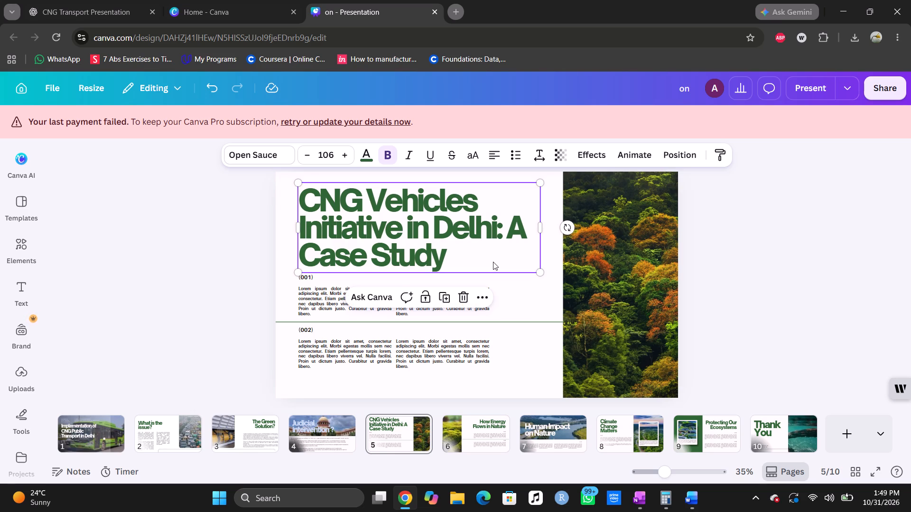
{"action": "key", "text": "Up"}
{"action": "key", "text": "Up"}
{"action": "key", "text": "Up"}
{"action": "key", "text": "Up"}
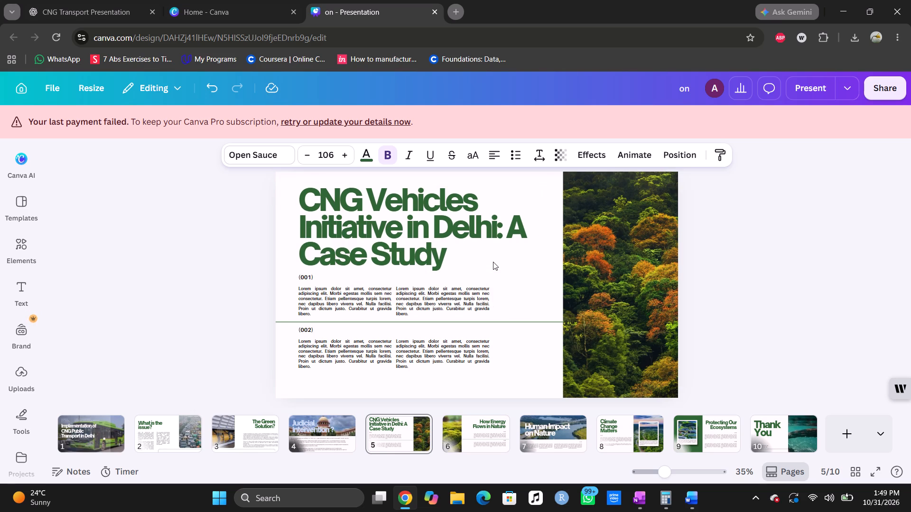
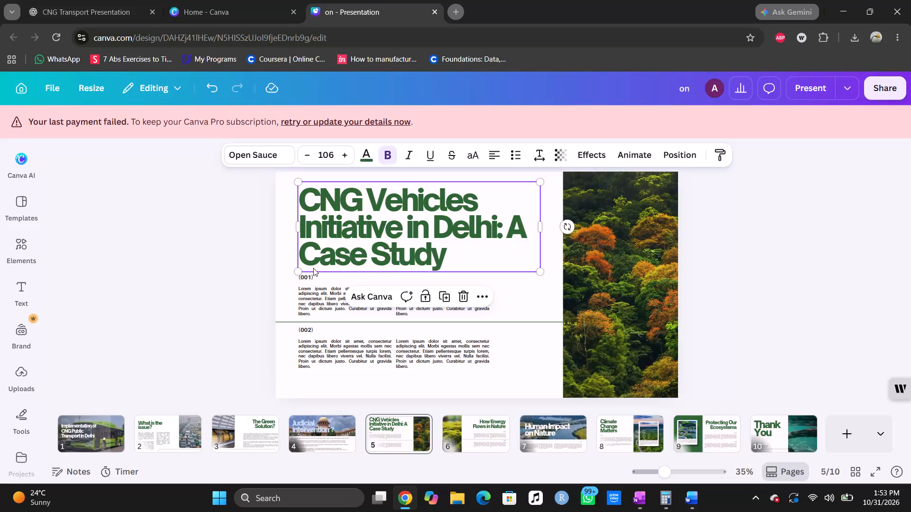
Select the "(001)" label beneath page 5's title.
{"action": "left_click", "coordinate": [318, 276]}
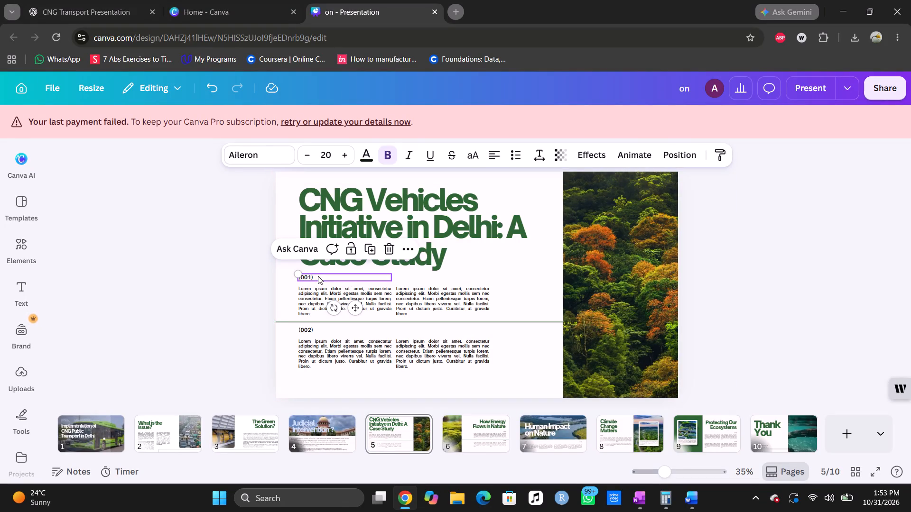
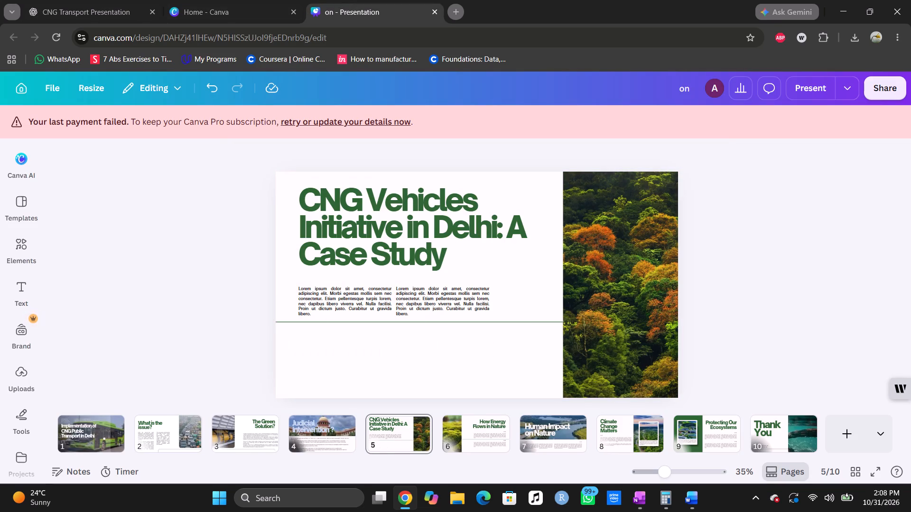
{"action": "left_click", "coordinate": [462, 285]}
{"action": "left_click", "coordinate": [460, 294]}
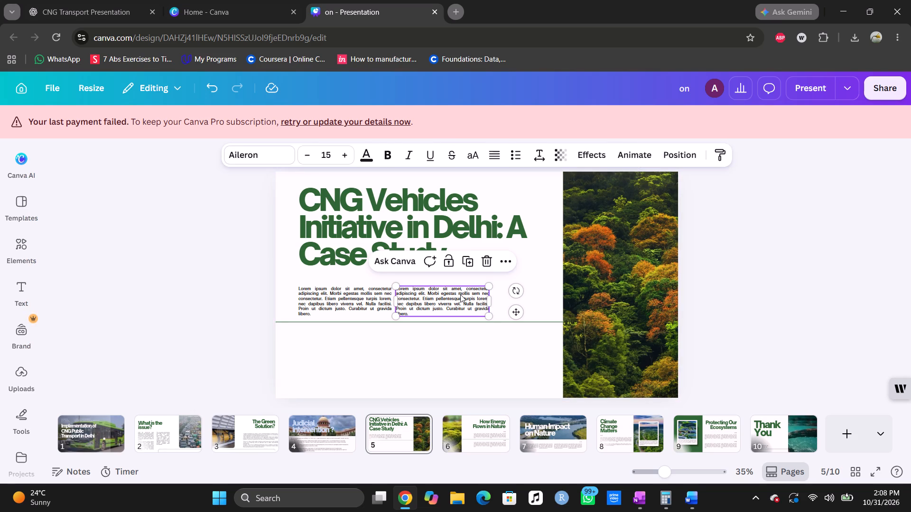
{"action": "key", "text": "Delete"}
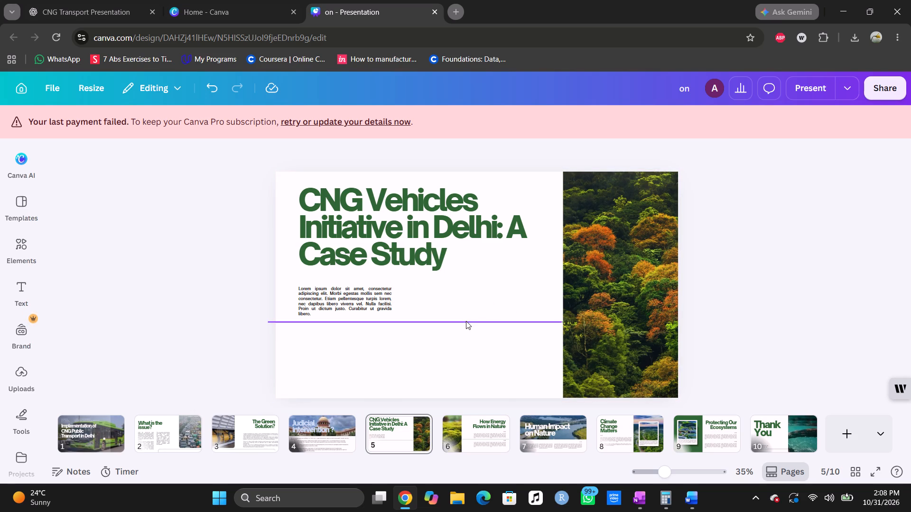
{"action": "left_click", "coordinate": [466, 321]}
{"action": "key", "text": "Delete"}
{"action": "key", "text": "BackSpace"}
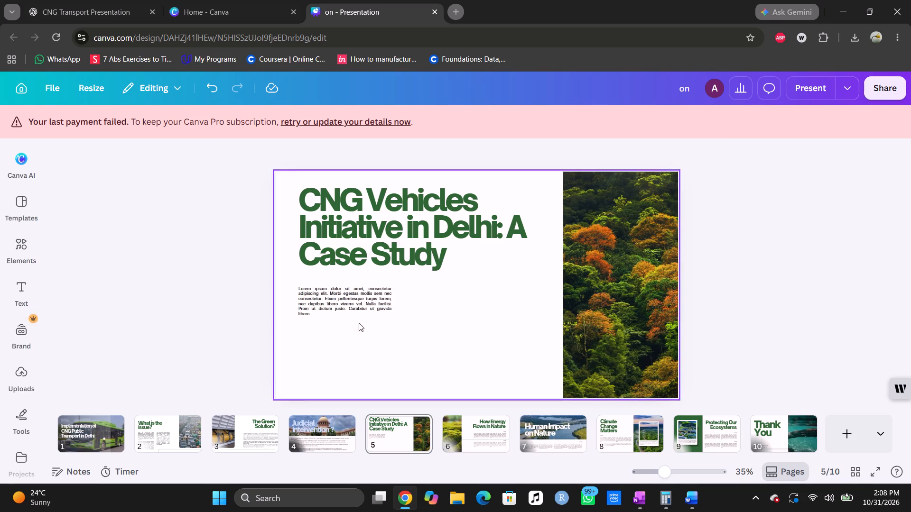
Replace the remaining placeholder text on page 5 with the copied paragraphs and widen its box to match the title's width.
{"action": "double_click", "coordinate": [348, 302]}
{"action": "key", "text": "ctrl+v"}
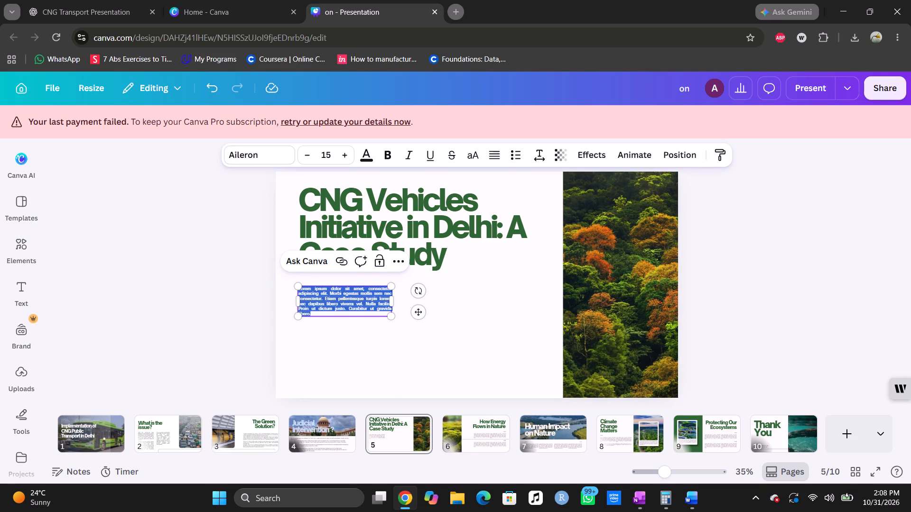
{"action": "triple_click", "coordinate": [340, 151]}
{"action": "double_click", "coordinate": [340, 151]}
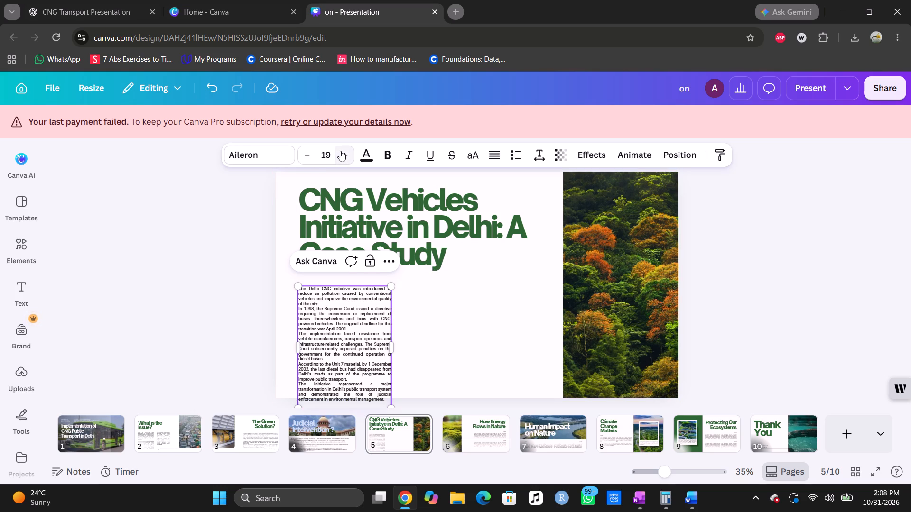
{"action": "left_click", "coordinate": [392, 349]}
{"action": "left_click_drag", "start_coordinate": [393, 347], "coordinate": [501, 361]}
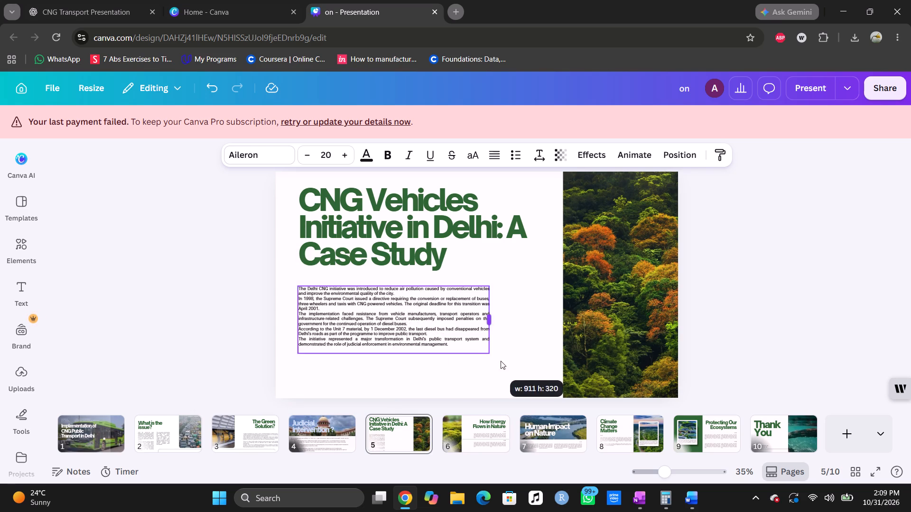
{"action": "left_click_drag", "start_coordinate": [501, 361], "coordinate": [542, 363]}
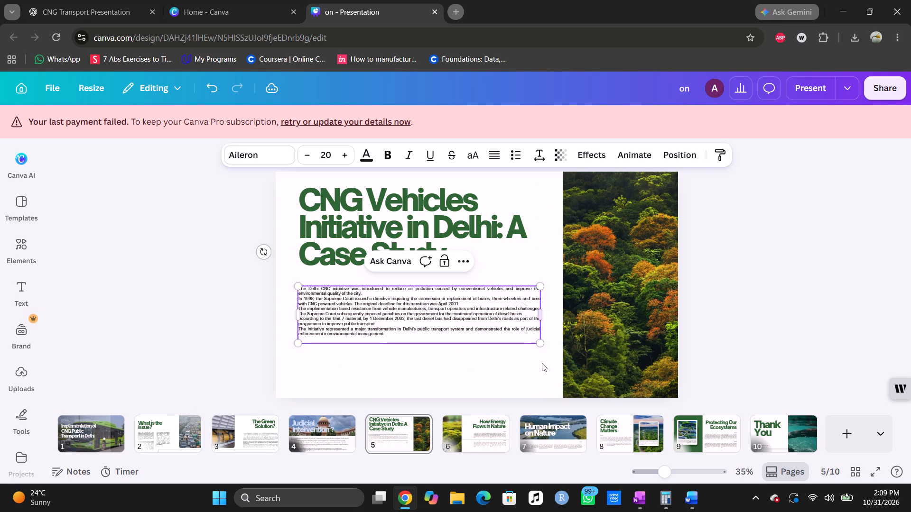
Set the font size of all the body text on page 5 to 23.
{"action": "triple_click", "coordinate": [345, 150]}
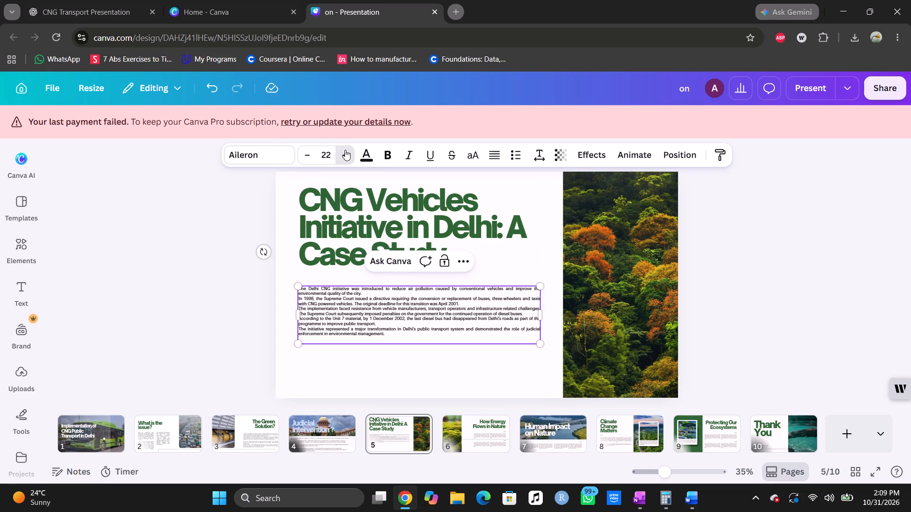
{"action": "double_click", "coordinate": [348, 315]}
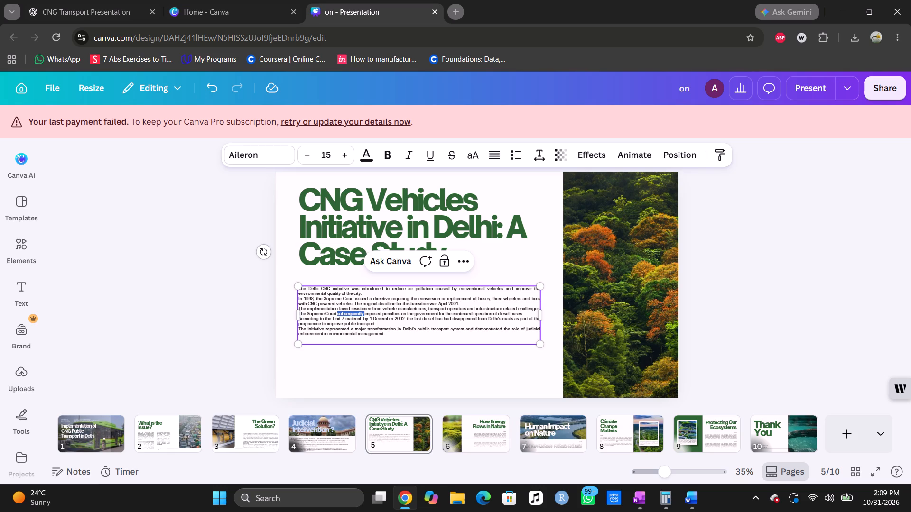
{"action": "key", "text": "ctrl+a"}
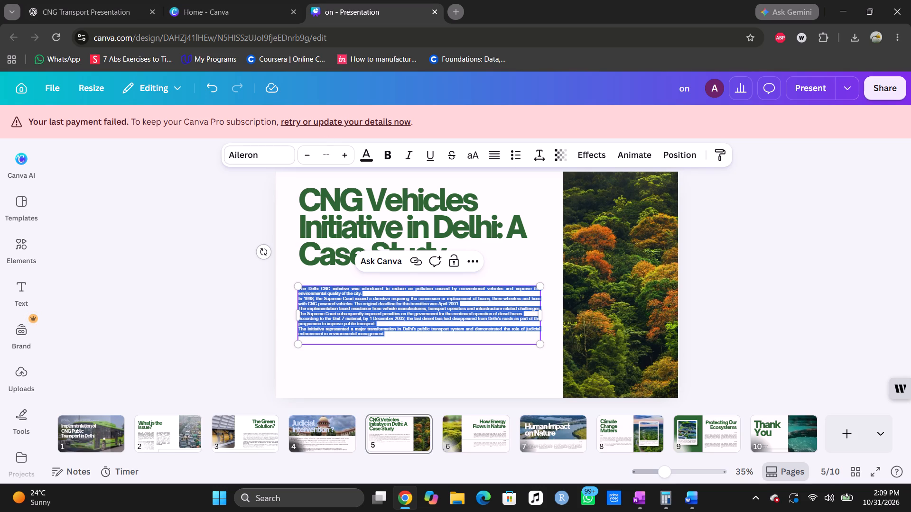
{"action": "left_click", "coordinate": [327, 153]}
{"action": "left_click", "coordinate": [331, 345]}
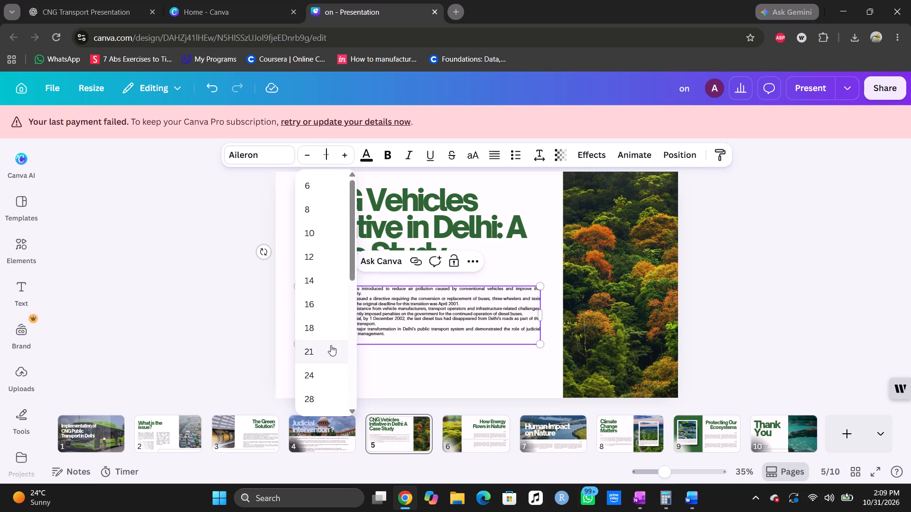
{"action": "double_click", "coordinate": [343, 150]}
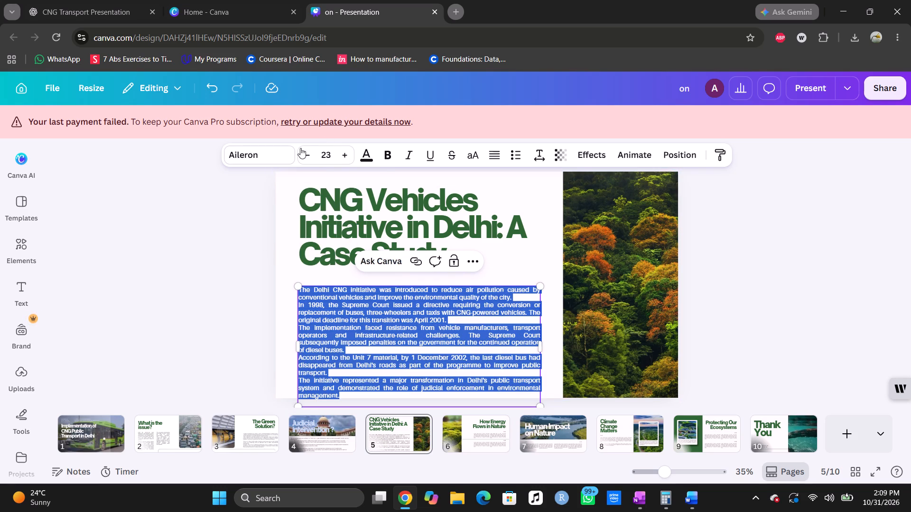
{"action": "left_click", "coordinate": [270, 266]}
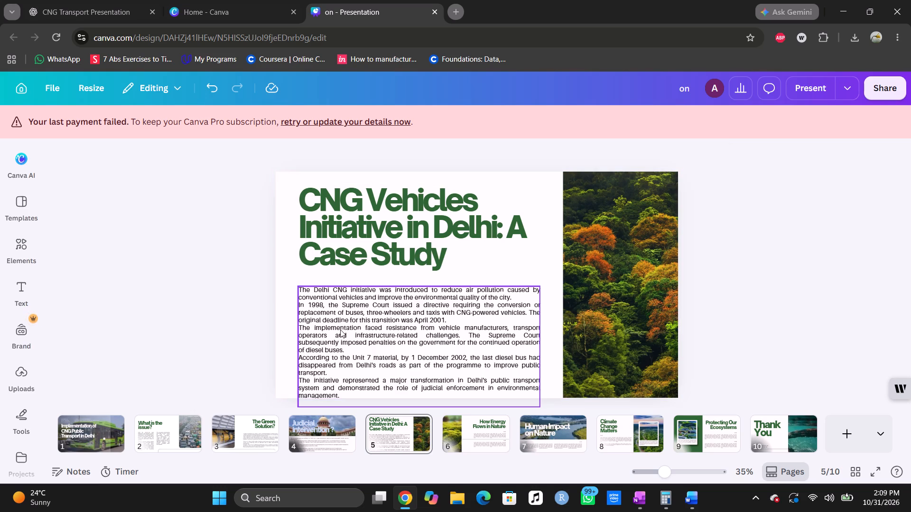
Move page 5's body text slightly up and left, and separate its five paragraphs with blank lines.
{"action": "left_click_drag", "start_coordinate": [340, 329], "coordinate": [335, 322]}
{"action": "left_click", "coordinate": [328, 365]}
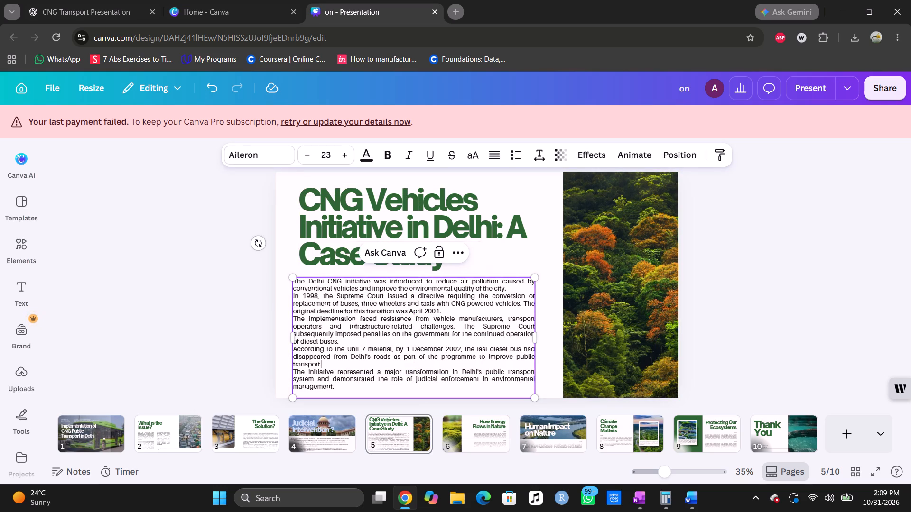
{"action": "key", "text": "Return"}
{"action": "key", "text": "Up"}
{"action": "key", "text": "Up"}
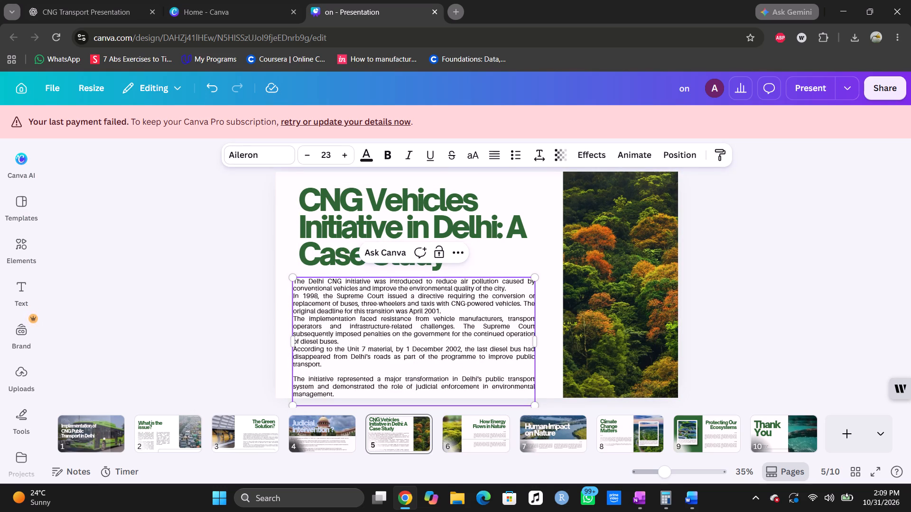
{"action": "left_click", "coordinate": [343, 340]}
{"action": "key", "text": "Return"}
{"action": "key", "text": "Up"}
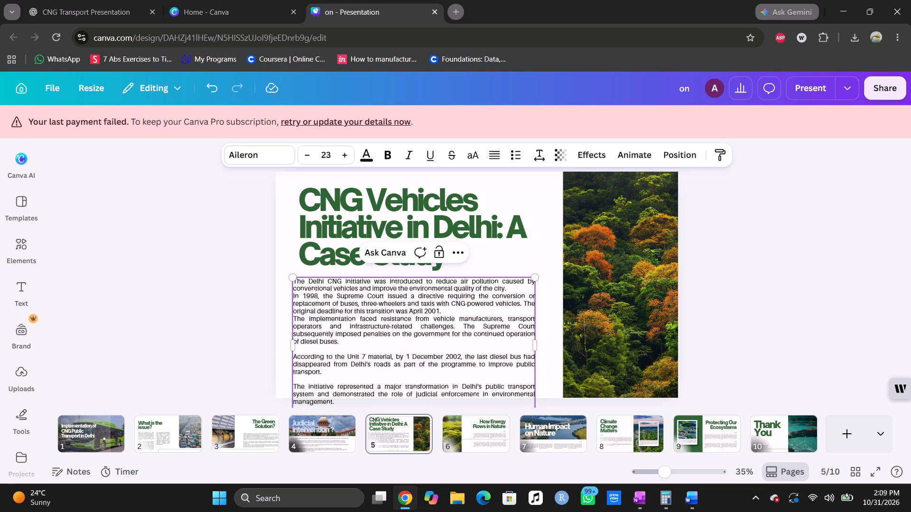
{"action": "left_click", "coordinate": [446, 312]}
{"action": "key", "text": "Return"}
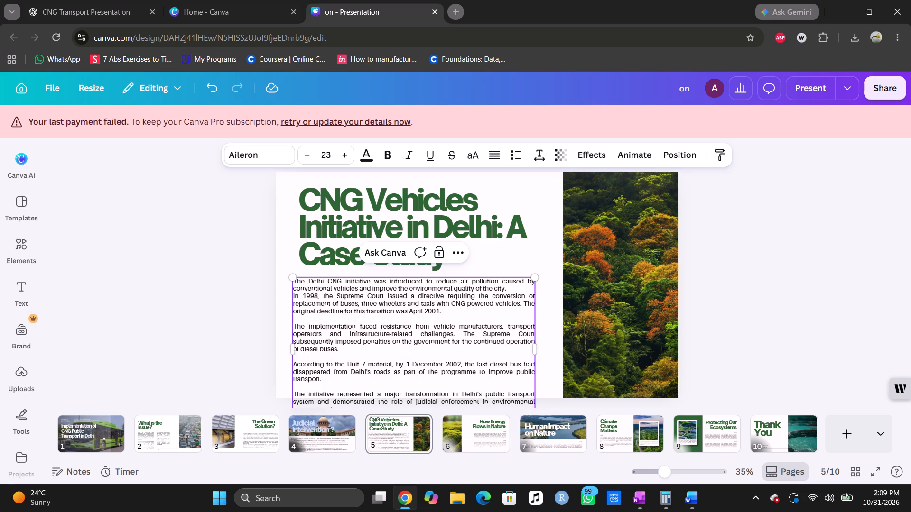
{"action": "left_click", "coordinate": [522, 289]}
{"action": "key", "text": "Return"}
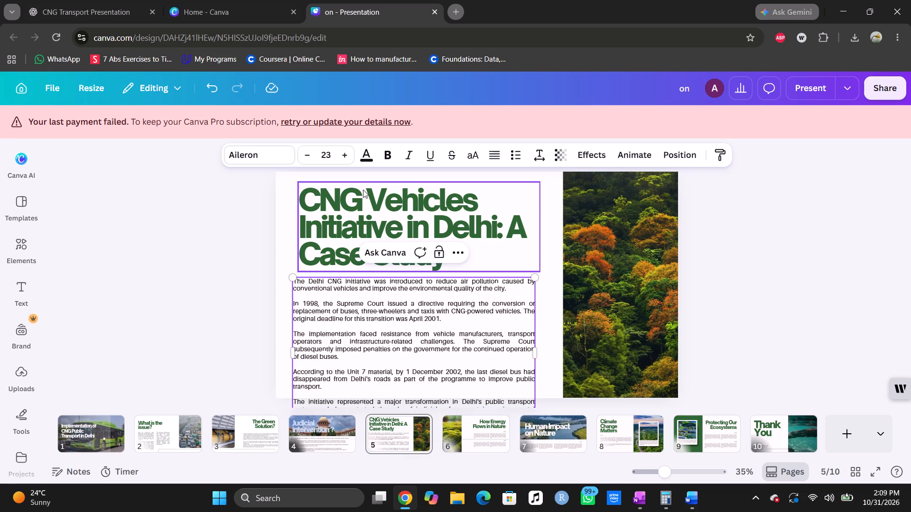
Reduce the font size of all the body text on page 5 to 21.
{"action": "key", "text": "ctrl+a"}
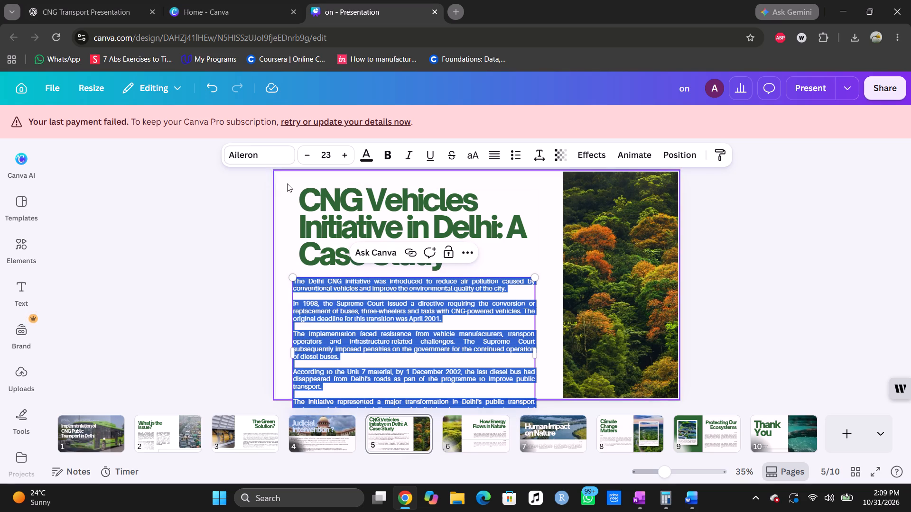
{"action": "double_click", "coordinate": [311, 146]}
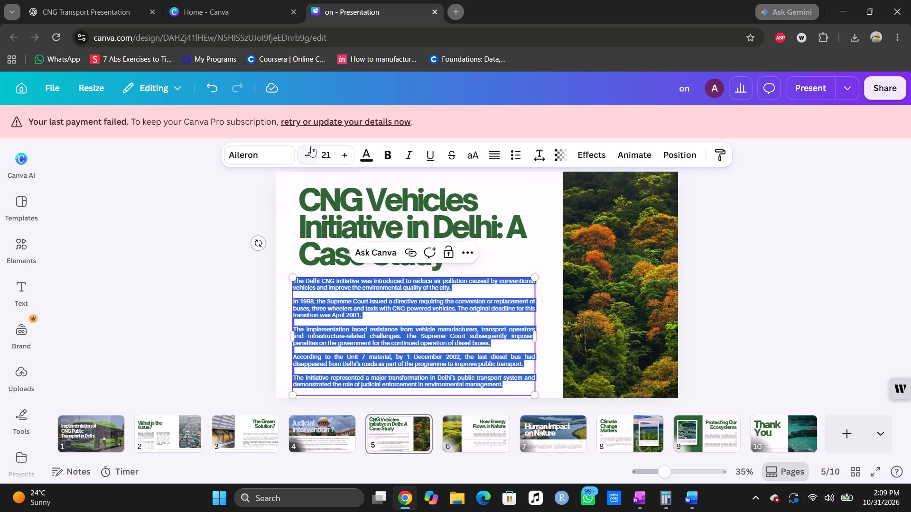
{"action": "left_click", "coordinate": [260, 217]}
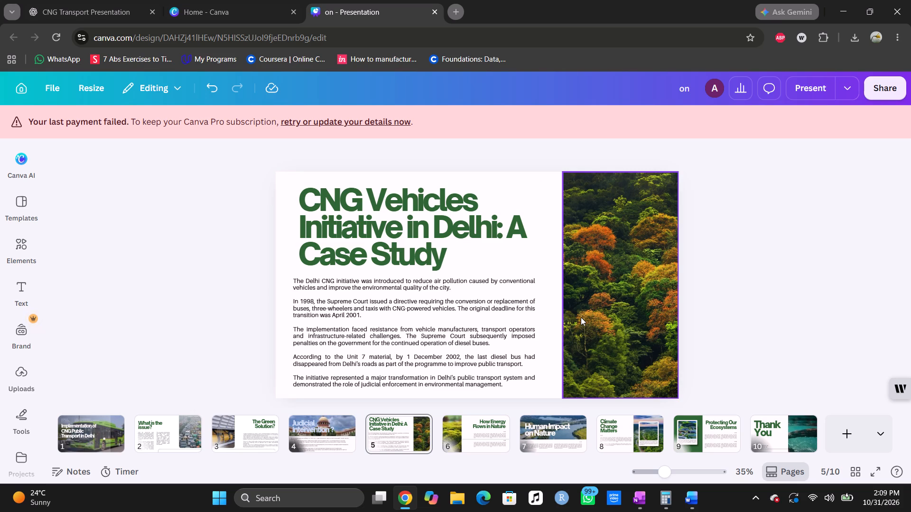
Recolour page 4's "Judicial intervention ?" title, trying dark, mid, gradient and lime greens before choosing white.
{"action": "scroll", "coordinate": [327, 430], "scroll_direction": "right", "scroll_amount": 1}
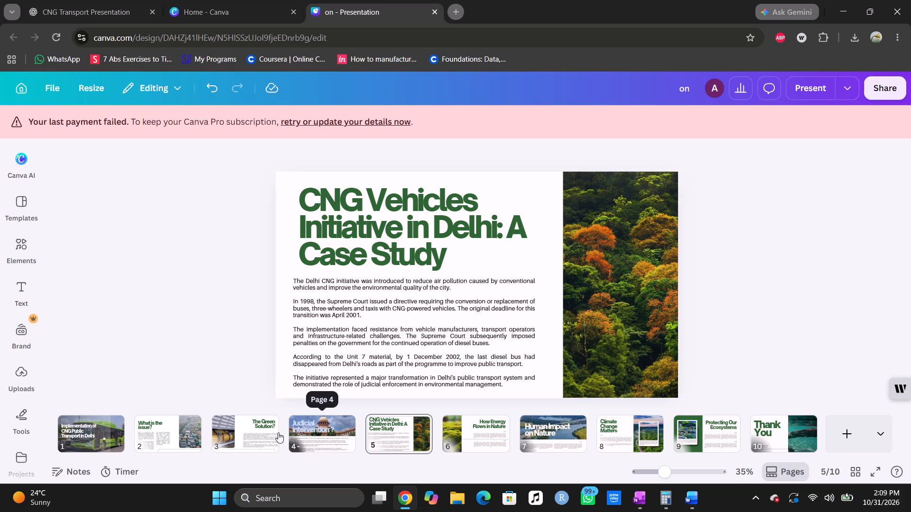
{"action": "left_click", "coordinate": [306, 438]}
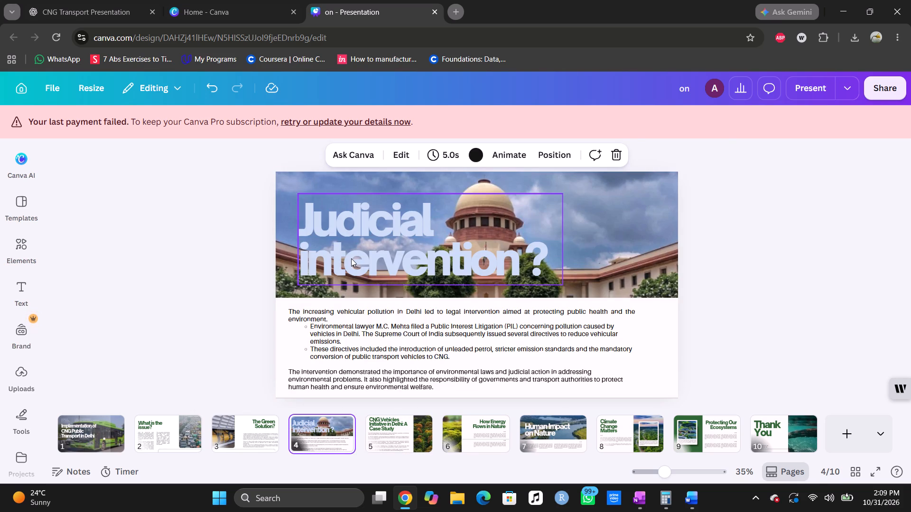
{"action": "left_click", "coordinate": [351, 258]}
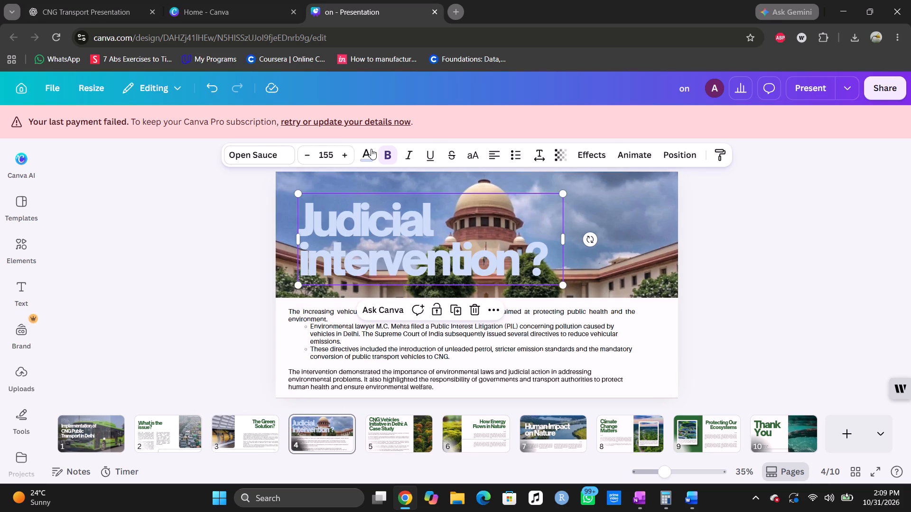
{"action": "left_click", "coordinate": [366, 146]}
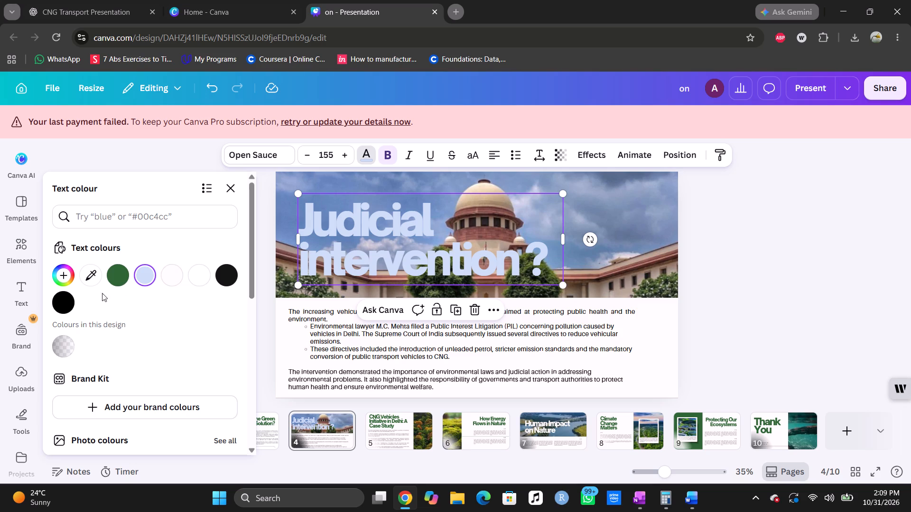
{"action": "left_click", "coordinate": [120, 270]}
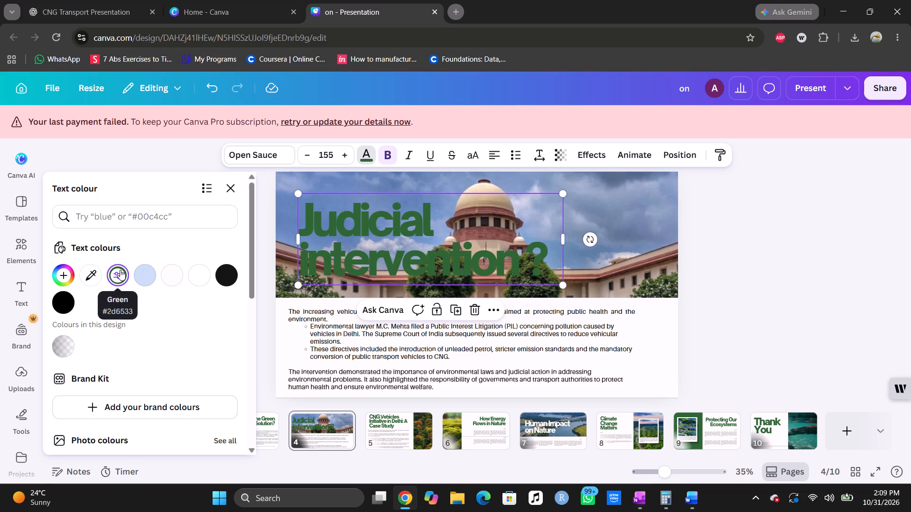
{"action": "scroll", "coordinate": [129, 343], "scroll_direction": "down", "scroll_amount": 5}
{"action": "left_click", "coordinate": [121, 316]}
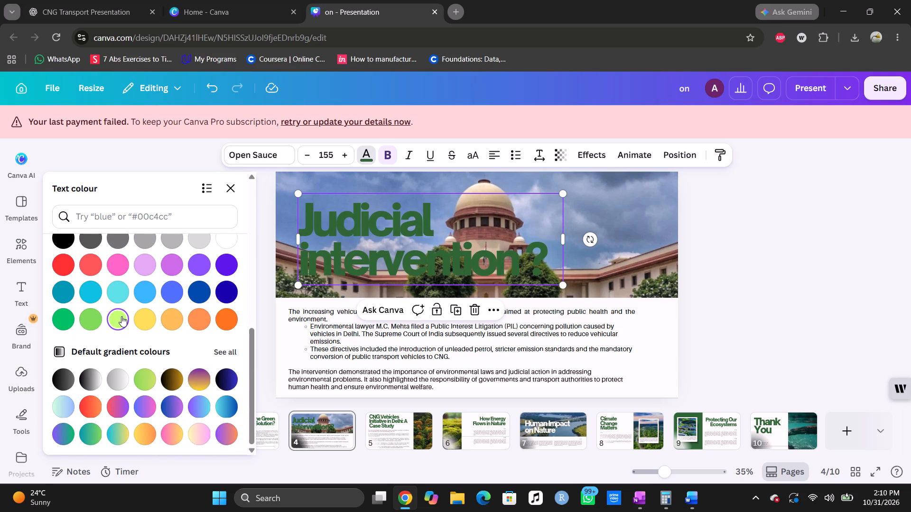
{"action": "left_click", "coordinate": [97, 321]}
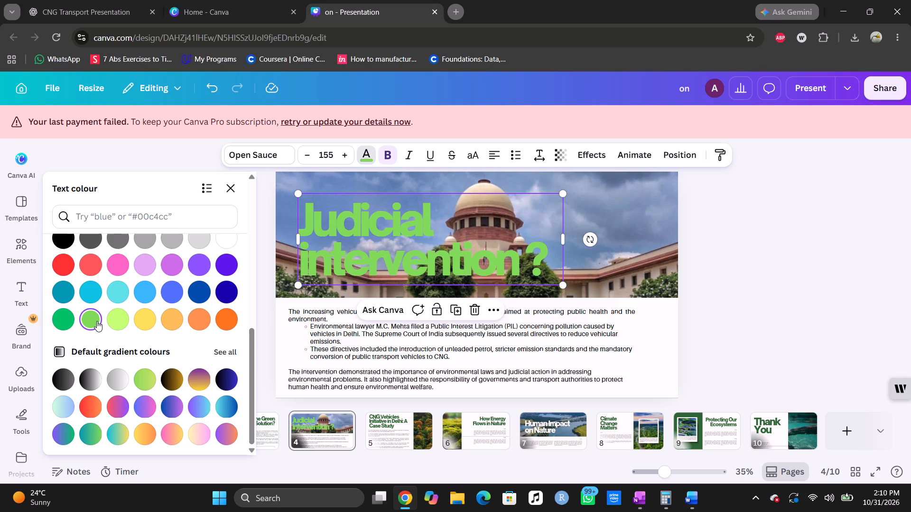
{"action": "left_click", "coordinate": [153, 383]}
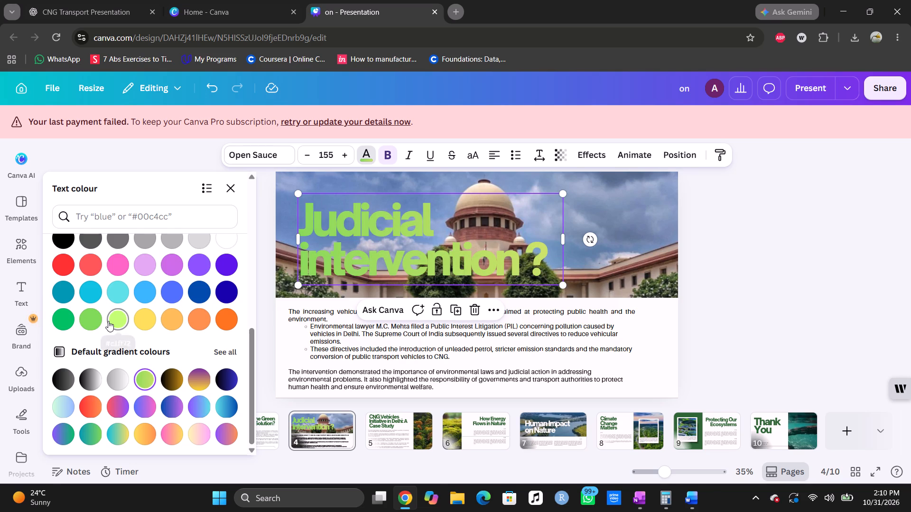
{"action": "left_click", "coordinate": [108, 321]}
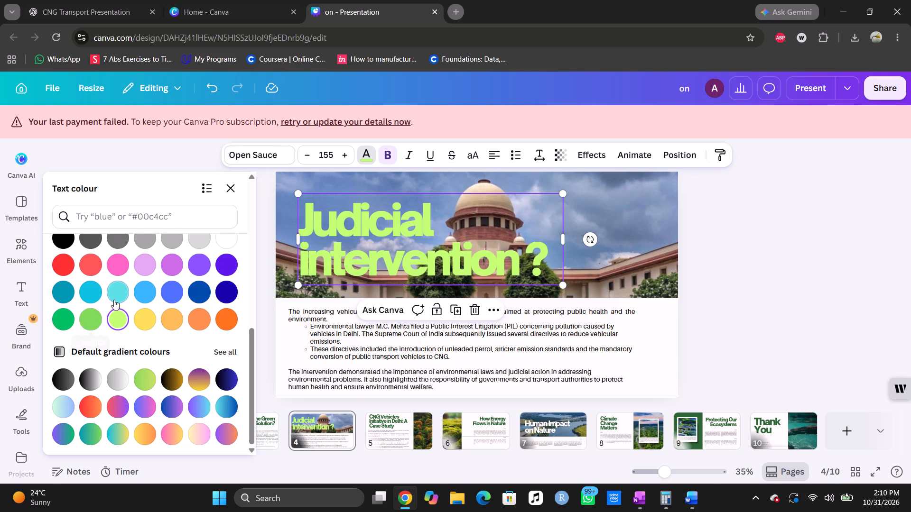
{"action": "scroll", "coordinate": [114, 300], "scroll_direction": "up", "scroll_amount": 2}
{"action": "scroll", "coordinate": [119, 430], "scroll_direction": "down", "scroll_amount": 1}
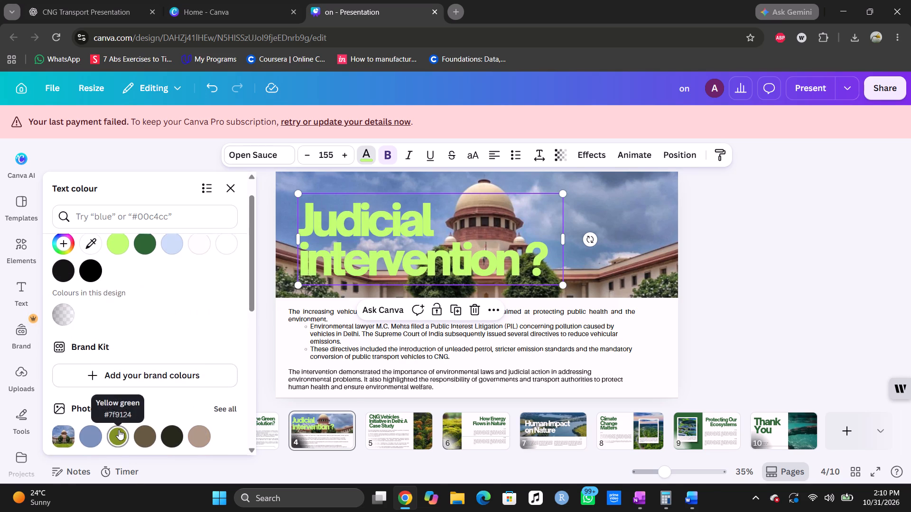
{"action": "scroll", "coordinate": [119, 430], "scroll_direction": "down", "scroll_amount": 2}
{"action": "scroll", "coordinate": [119, 430], "scroll_direction": "up", "scroll_amount": 3}
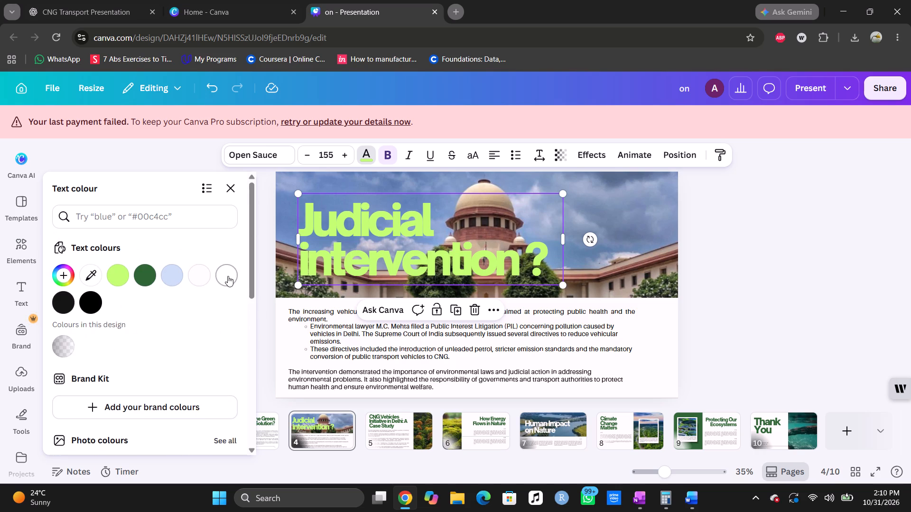
{"action": "left_click", "coordinate": [228, 276]}
{"action": "left_click", "coordinate": [725, 301]}
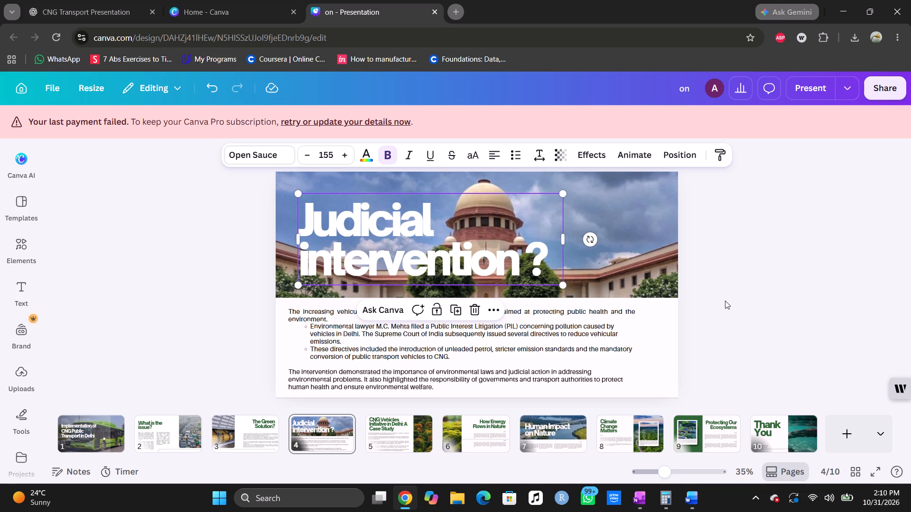
Return to page 5, the CNG Vehicles Initiative case study slide.
{"action": "left_click", "coordinate": [406, 442]}
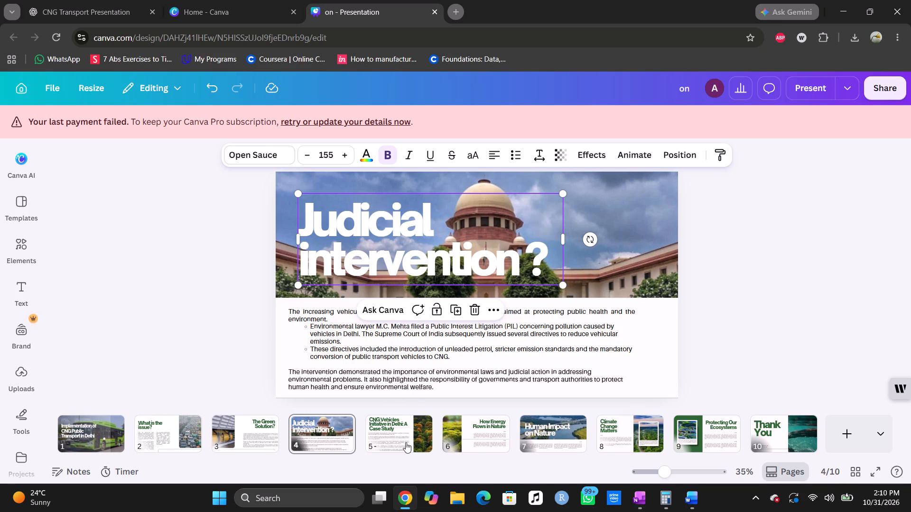
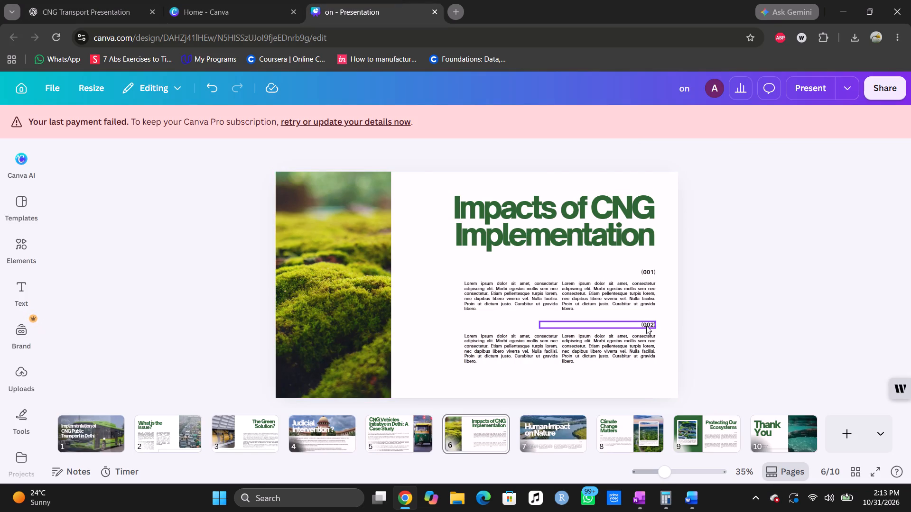
{"action": "left_click", "coordinate": [646, 326]}
{"action": "key", "text": "Delete"}
{"action": "left_click", "coordinate": [632, 333]}
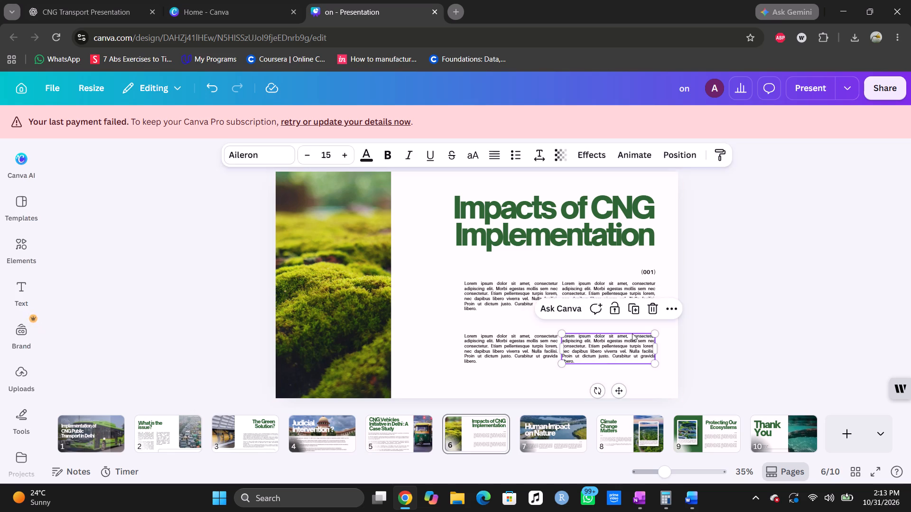
{"action": "key", "text": "Delete"}
{"action": "left_click", "coordinate": [481, 359]}
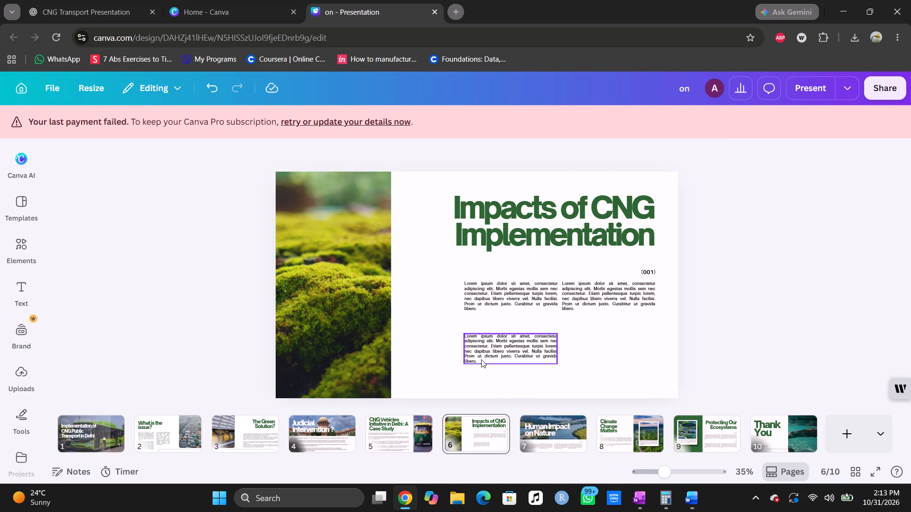
{"action": "key", "text": "Delete"}
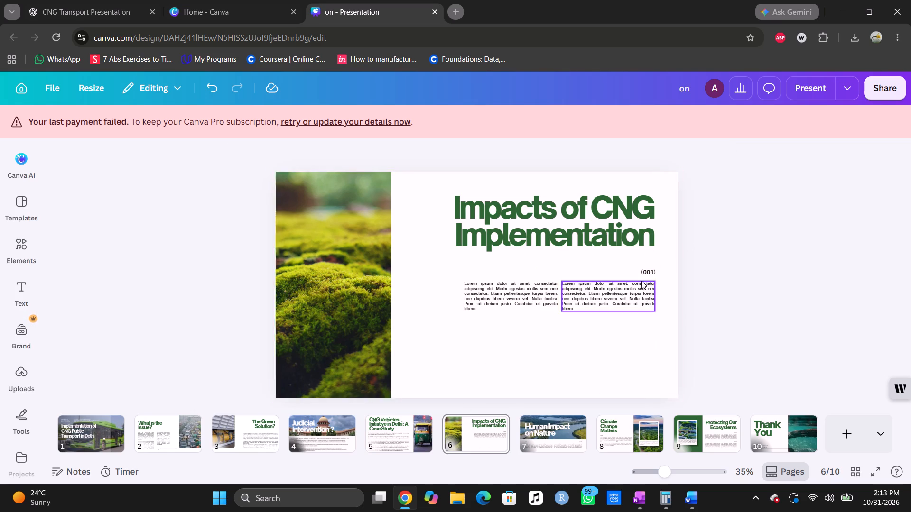
{"action": "left_click", "coordinate": [641, 274]}
{"action": "key", "text": "Delete"}
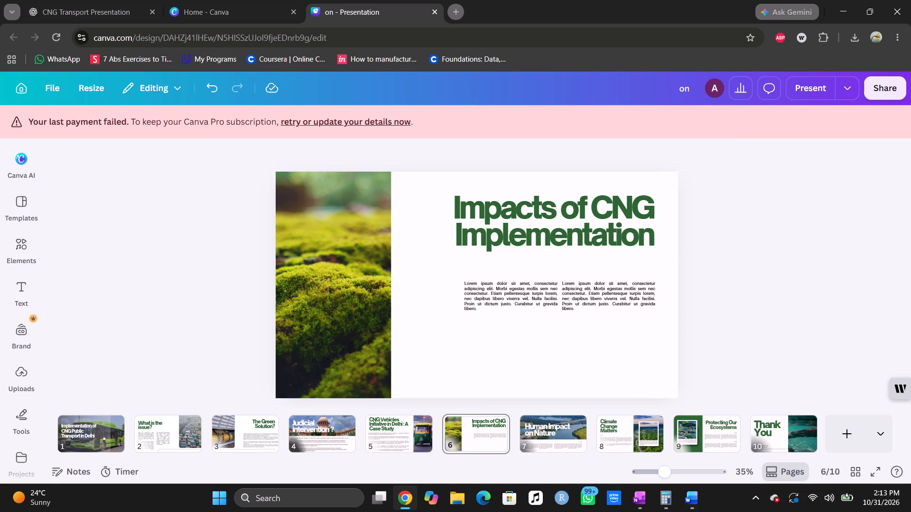
{"action": "left_click", "coordinate": [627, 291]}
{"action": "key", "text": "Delete"}
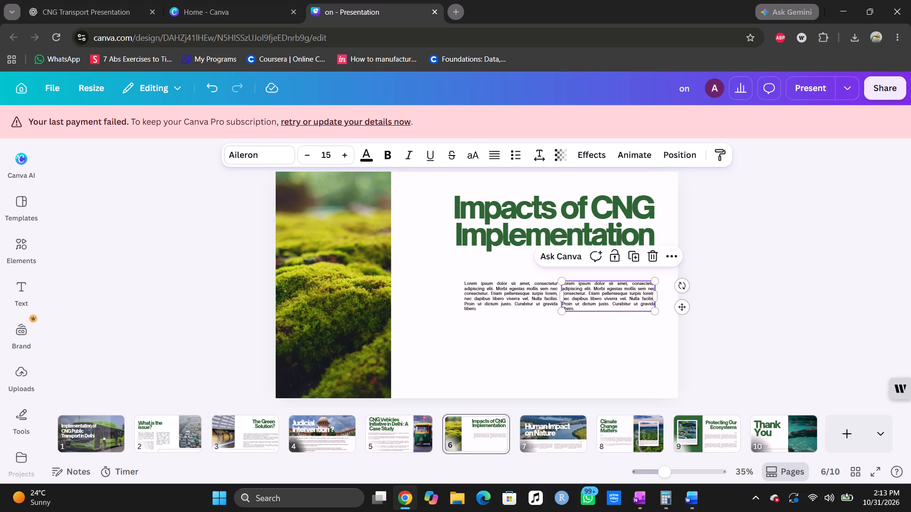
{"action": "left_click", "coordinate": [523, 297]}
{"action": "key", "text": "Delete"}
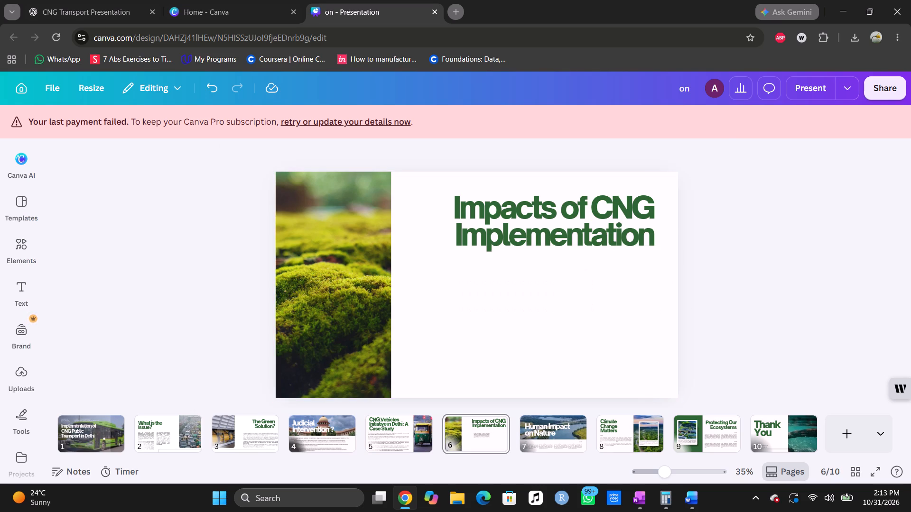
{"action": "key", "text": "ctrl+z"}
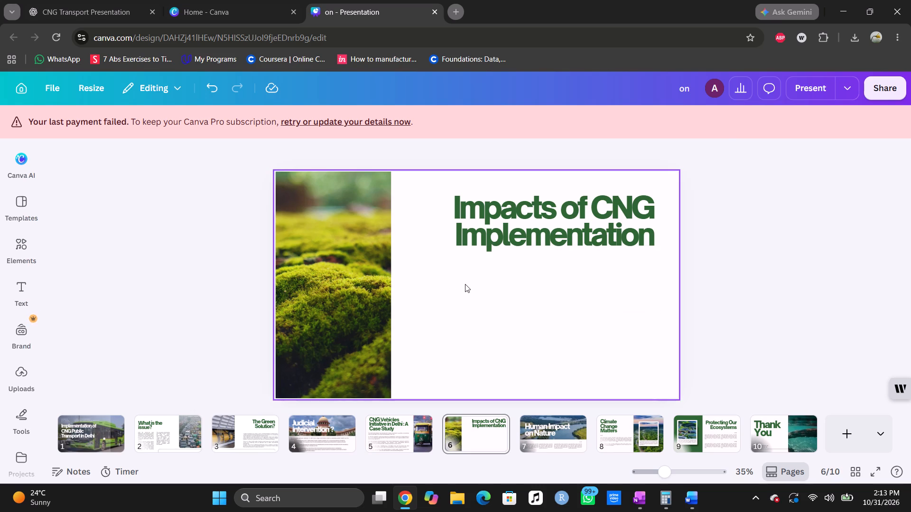
Replace the remaining placeholder paragraph on page 6 with the copied Slide 6 body text.
{"action": "double_click", "coordinate": [477, 291]}
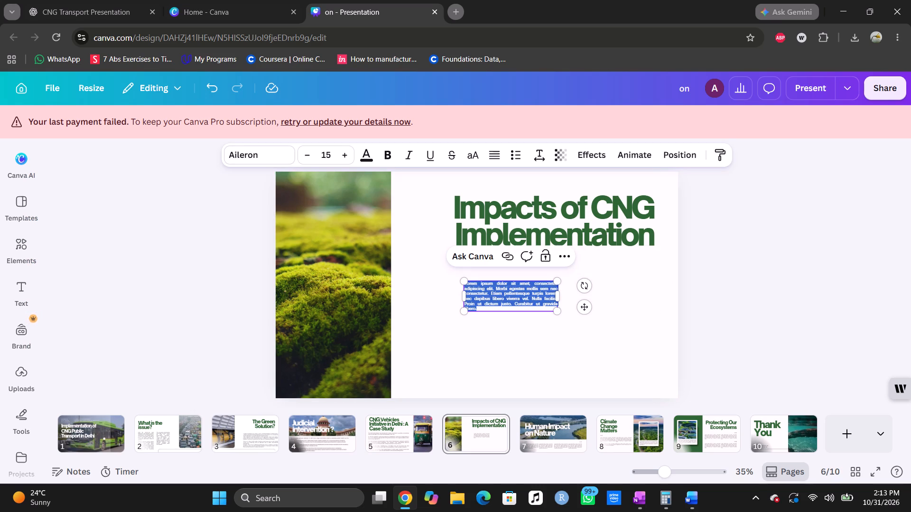
{"action": "key", "text": "ctrl+v"}
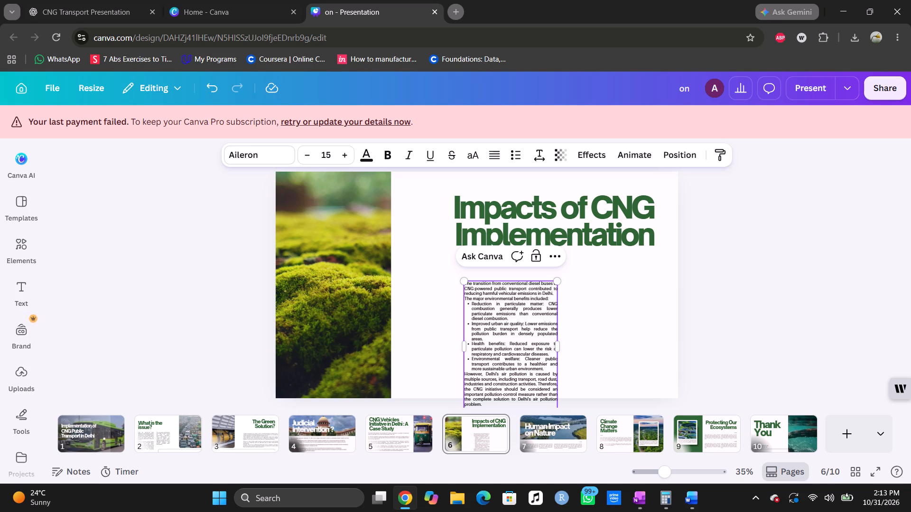
Widen page 6's body text box rightward until it lines up with the title's right edge.
{"action": "left_click_drag", "start_coordinate": [558, 347], "coordinate": [600, 347]}
{"action": "left_click_drag", "start_coordinate": [600, 347], "coordinate": [658, 346]}
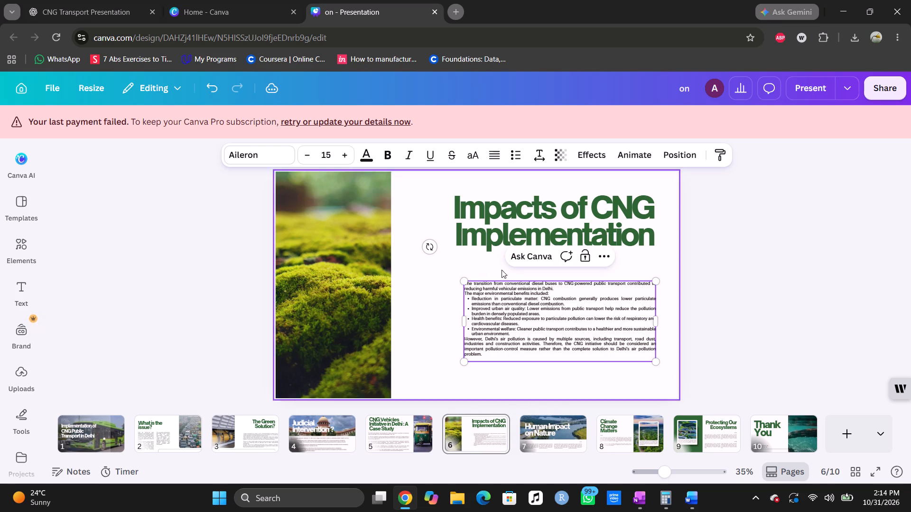
Set all of page 6's body text to size 23 and extend its box leftward toward the moss photo.
{"action": "double_click", "coordinate": [509, 293]}
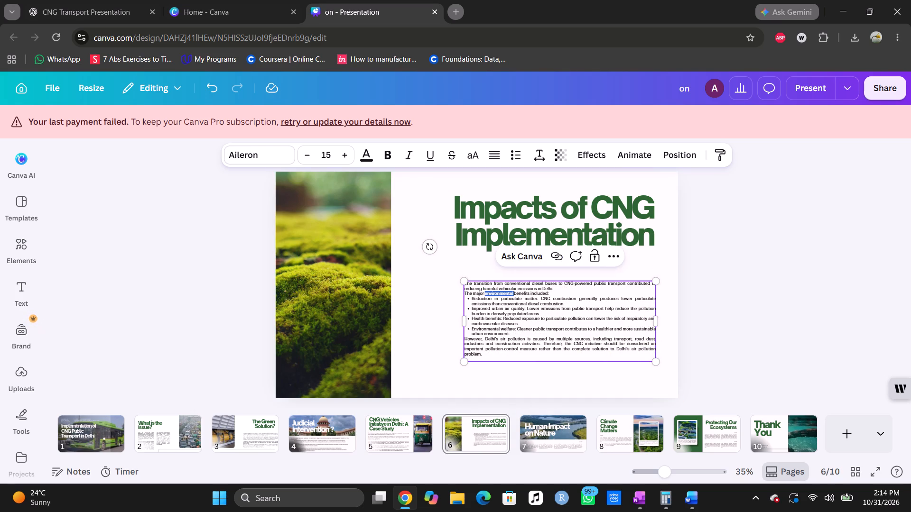
{"action": "key", "text": "ctrl+a"}
{"action": "triple_click", "coordinate": [349, 148]}
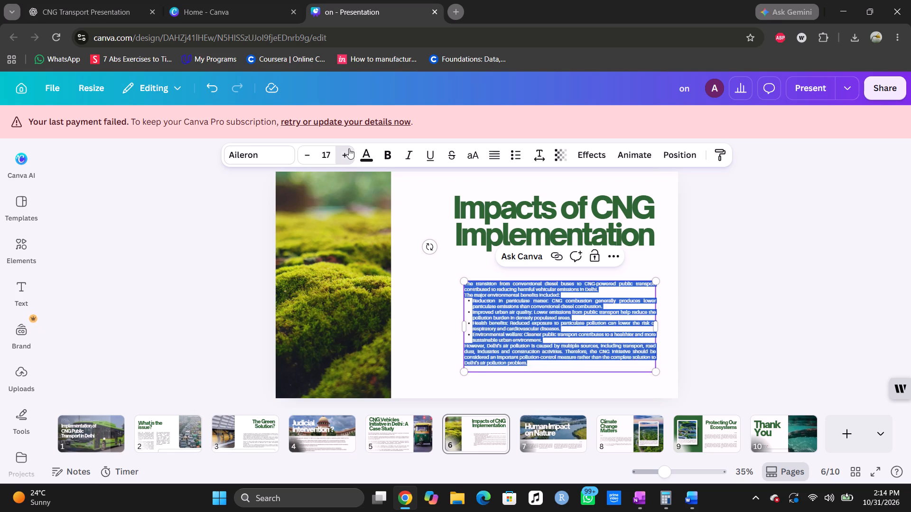
{"action": "left_click", "coordinate": [349, 148]}
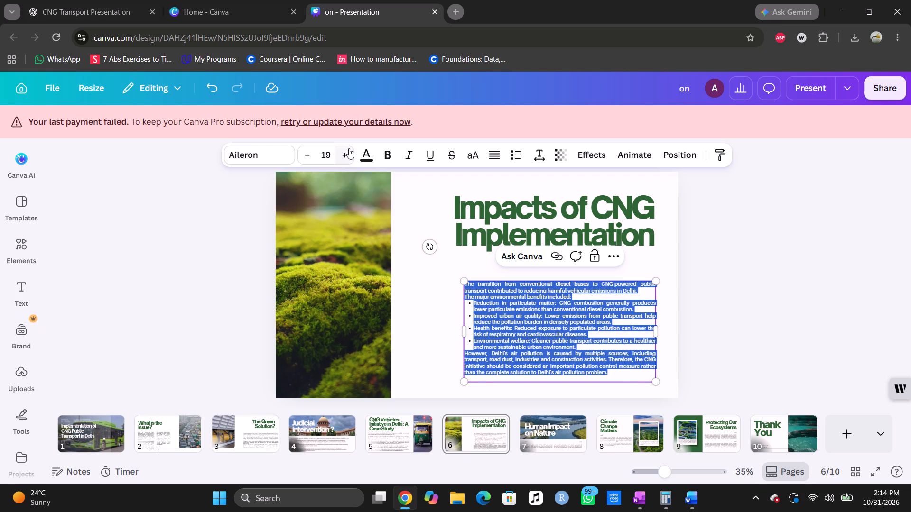
{"action": "left_click", "coordinate": [350, 155]}
{"action": "left_click", "coordinate": [350, 155]}
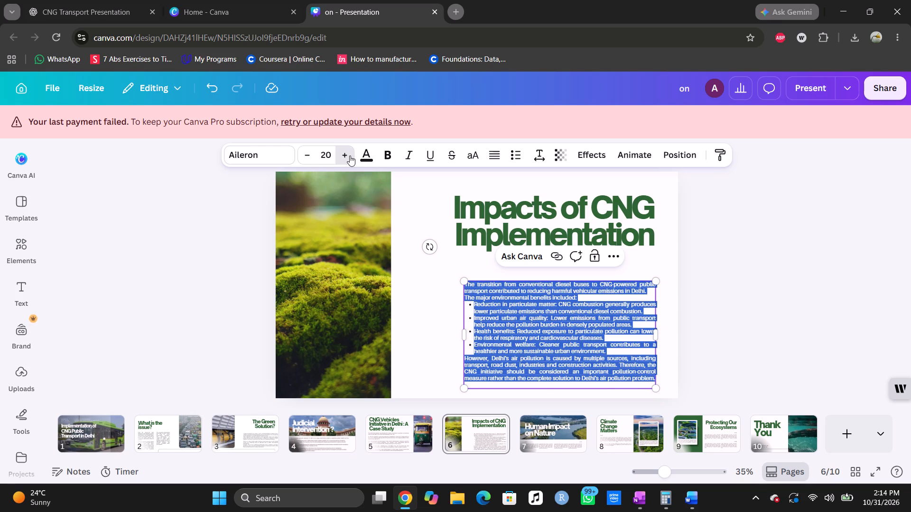
{"action": "double_click", "coordinate": [350, 155]}
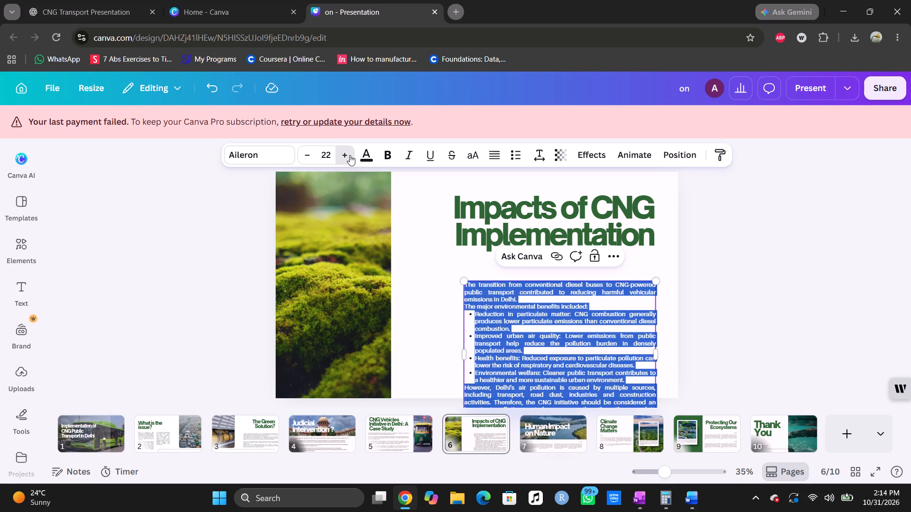
{"action": "double_click", "coordinate": [350, 155]}
{"action": "double_click", "coordinate": [350, 155]}
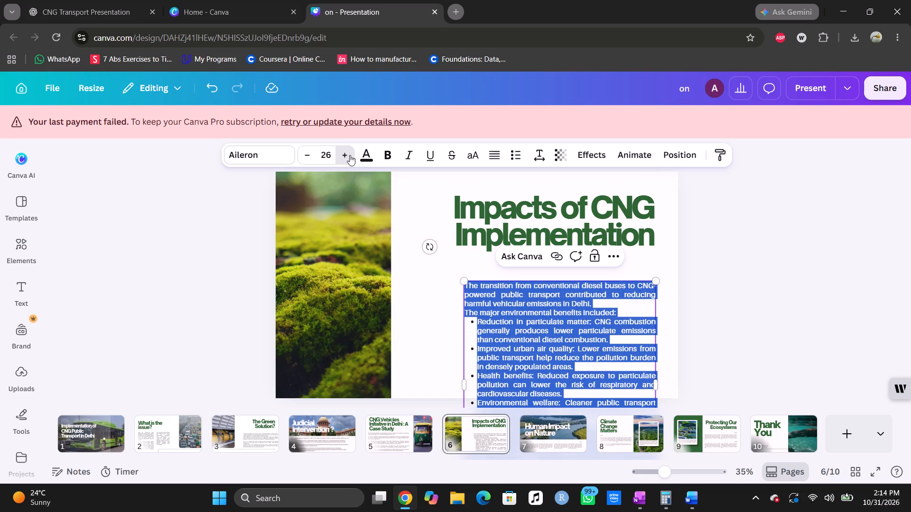
{"action": "left_click_drag", "start_coordinate": [461, 379], "coordinate": [450, 381]}
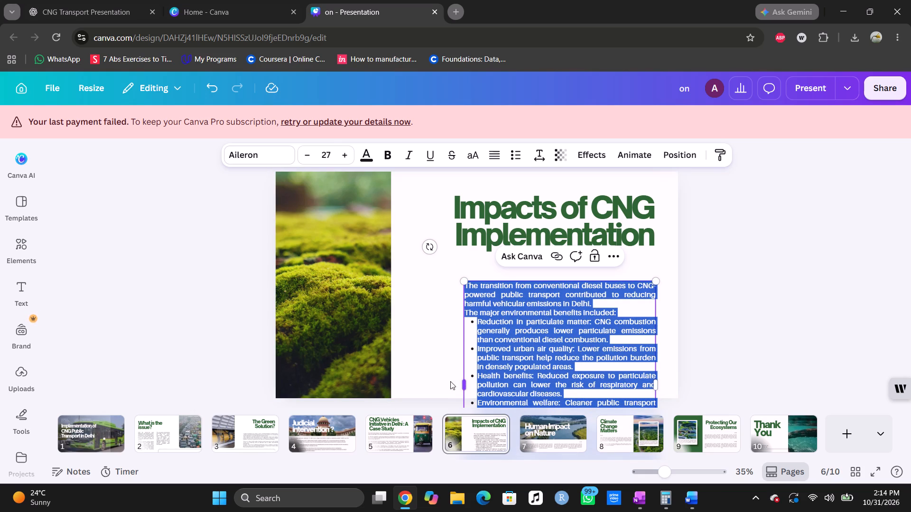
{"action": "left_click_drag", "start_coordinate": [450, 381], "coordinate": [411, 375]}
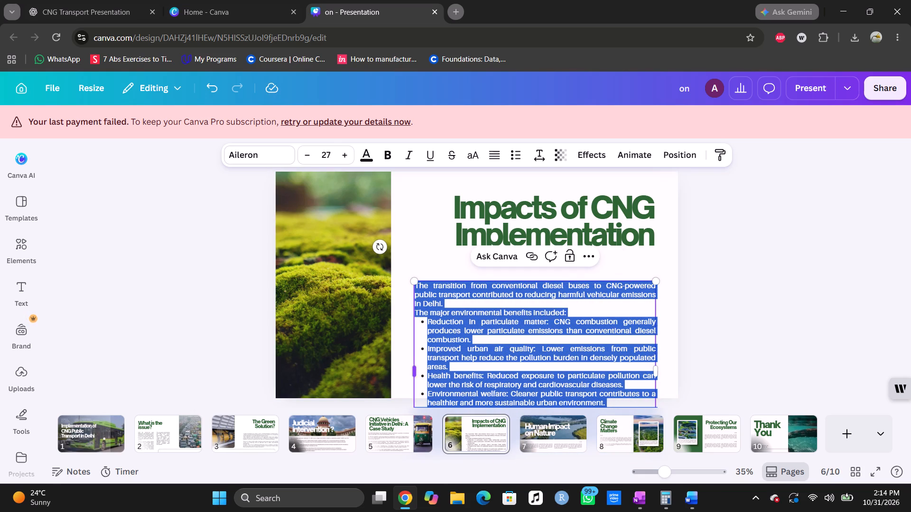
{"action": "triple_click", "coordinate": [306, 152]}
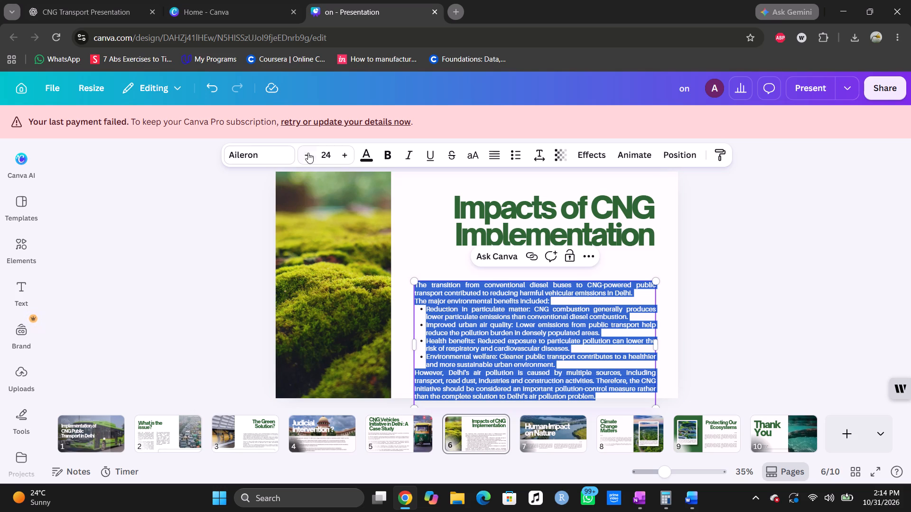
{"action": "left_click", "coordinate": [309, 157]}
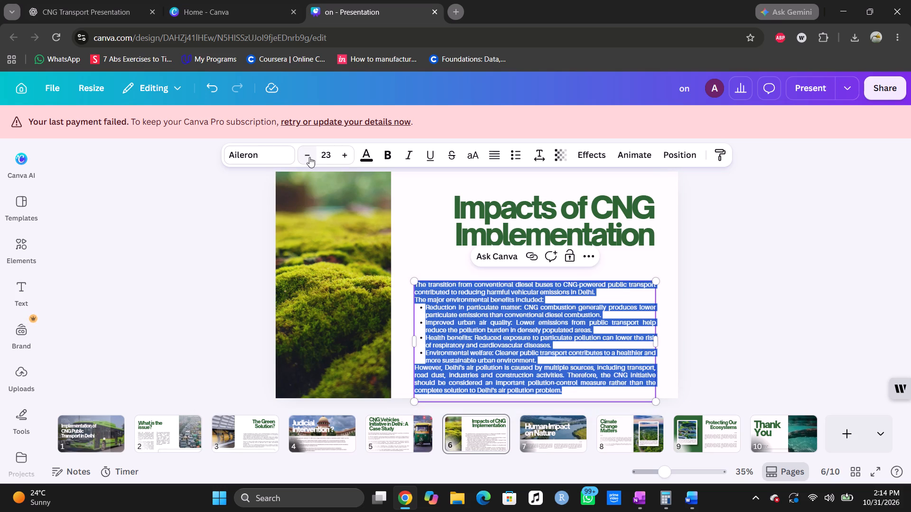
{"action": "left_click", "coordinate": [746, 372]}
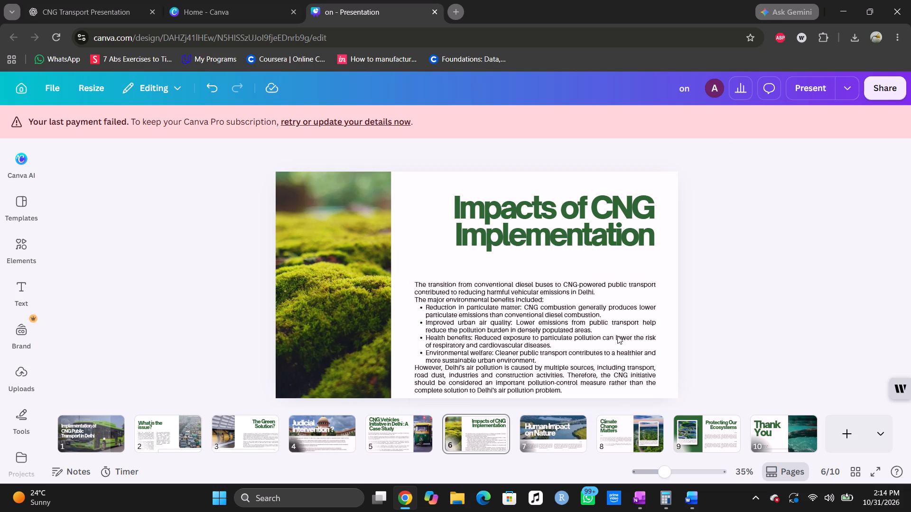
Move page 6's body text block up to sit just beneath the title, leaving space at the page bottom.
{"action": "left_click_drag", "start_coordinate": [581, 335], "coordinate": [581, 319]}
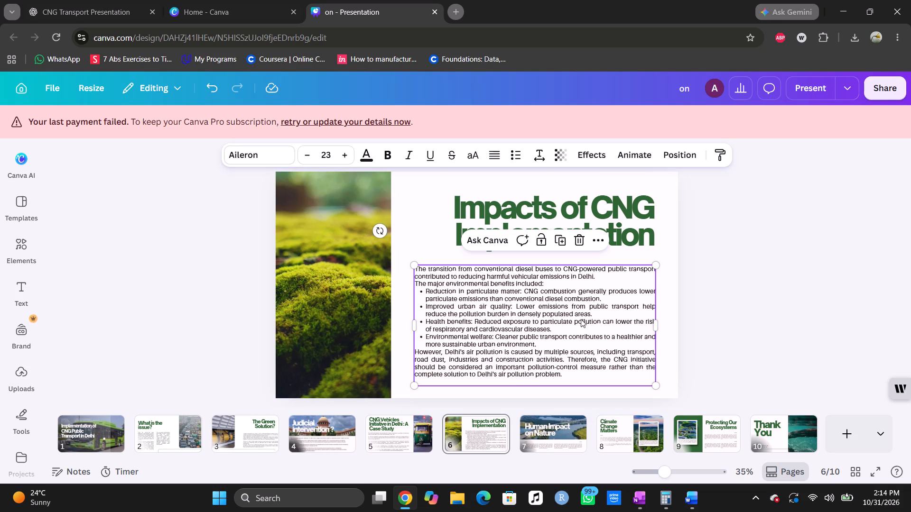
Rework the end of the line "The major environmental benefits included" so a space precedes its colon.
{"action": "left_click", "coordinate": [553, 282]}
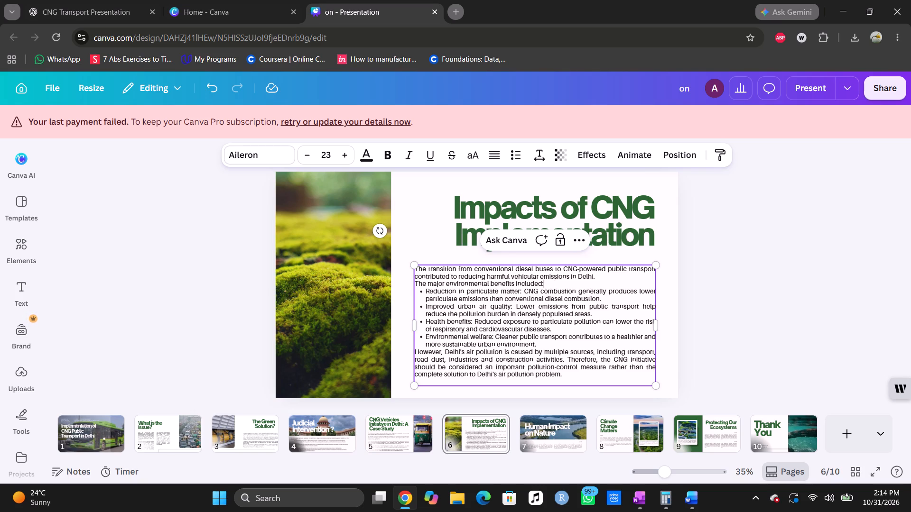
{"action": "key", "text": "Return"}
{"action": "key", "text": "backslash"}
{"action": "key", "text": "BackSpace"}
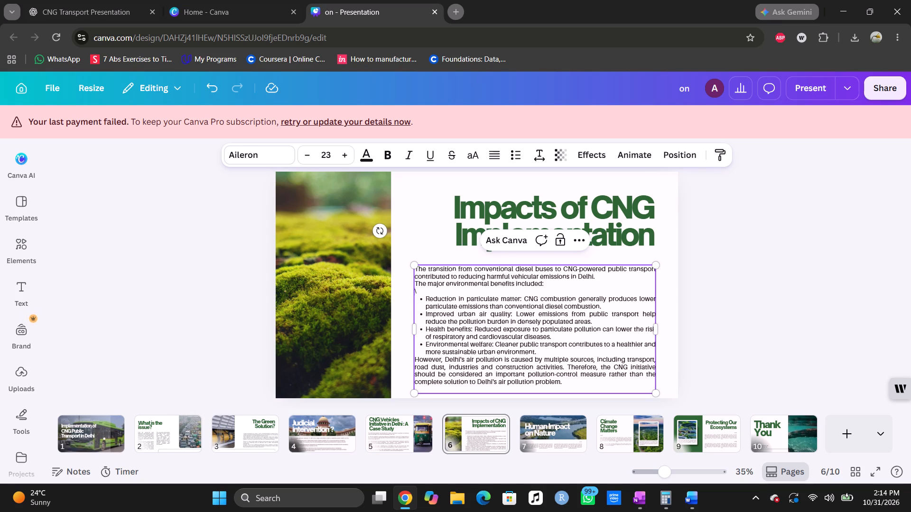
{"action": "key", "text": "BackSpace"}
{"action": "key", "text": "BackSpace"}
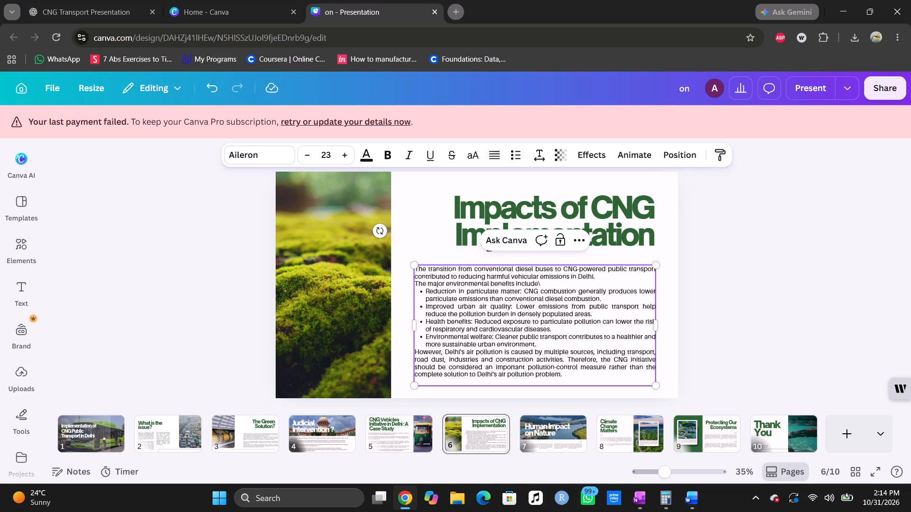
{"action": "key", "text": "Delete"}
{"action": "type", "text": "d"}
{"action": "key", "text": "space"}
{"action": "key", "text": "shift+colon"}
Insert a blank line between the bullet list and the closing paragraph starting "However, Delhi's air pollution" on page 6.
{"action": "left_click", "coordinate": [580, 344]}
{"action": "key", "text": "Return"}
{"action": "key", "text": "BackSpace"}
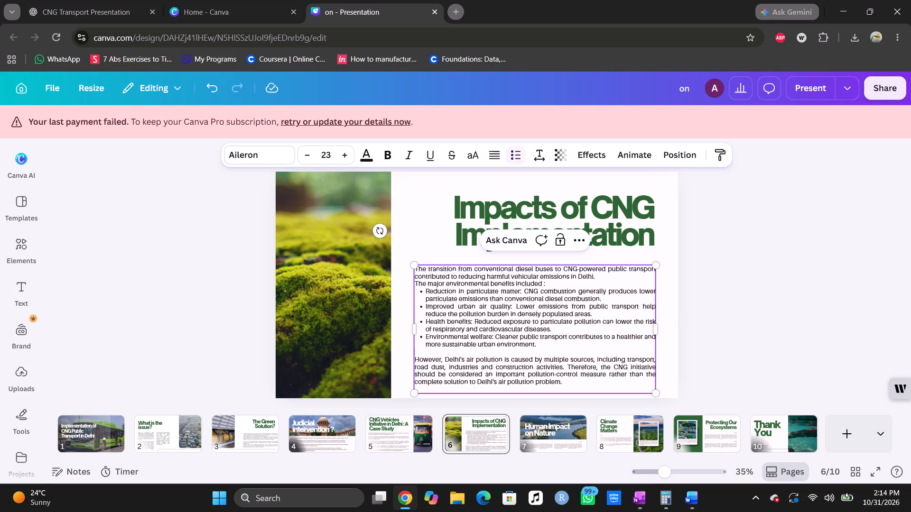
{"action": "left_click", "coordinate": [702, 312]}
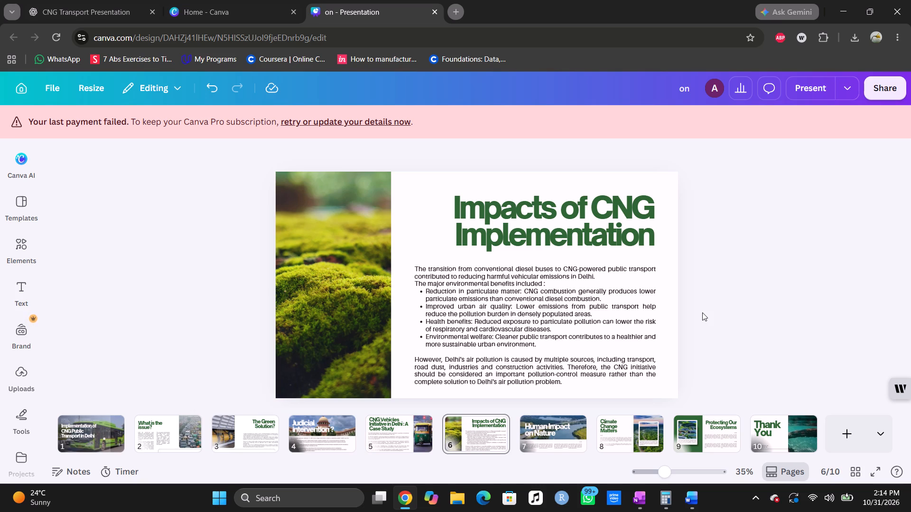
{"action": "left_click", "coordinate": [379, 276]}
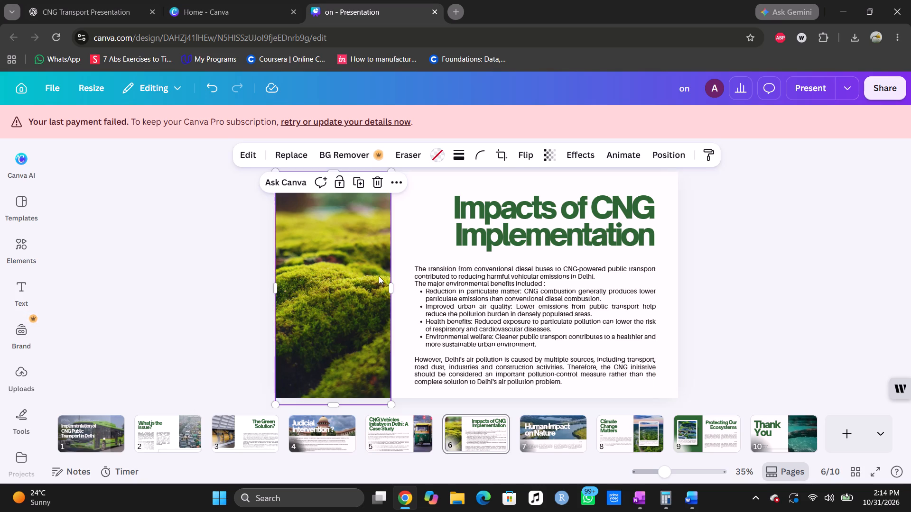
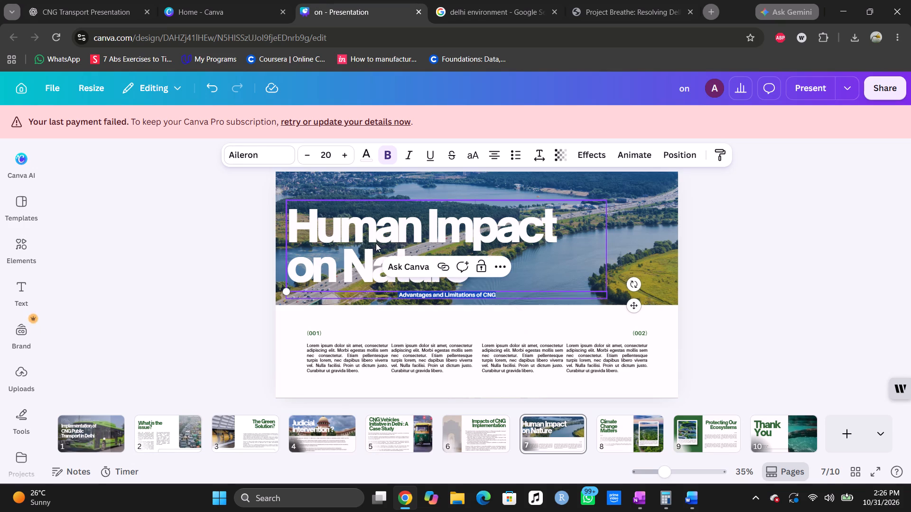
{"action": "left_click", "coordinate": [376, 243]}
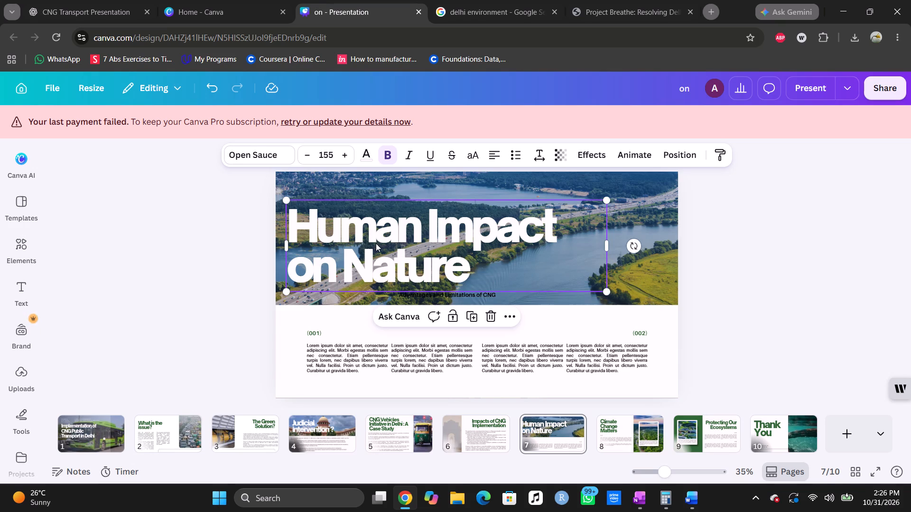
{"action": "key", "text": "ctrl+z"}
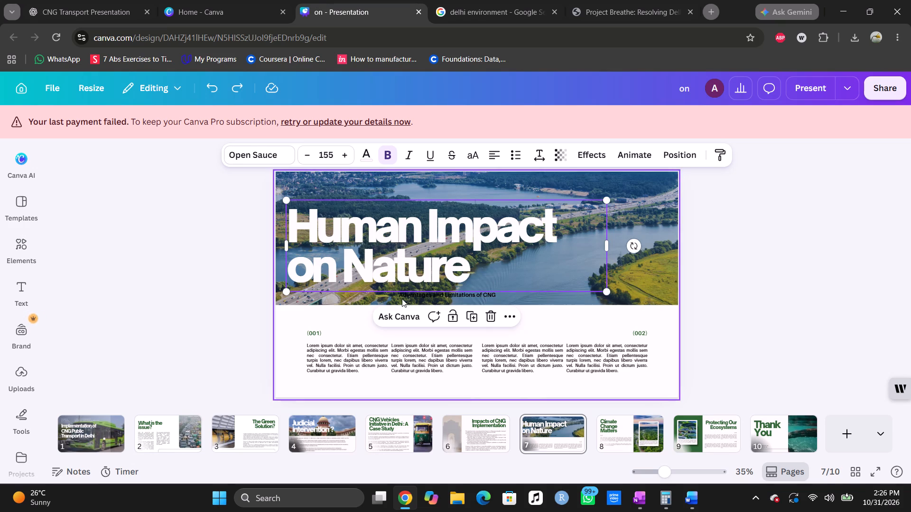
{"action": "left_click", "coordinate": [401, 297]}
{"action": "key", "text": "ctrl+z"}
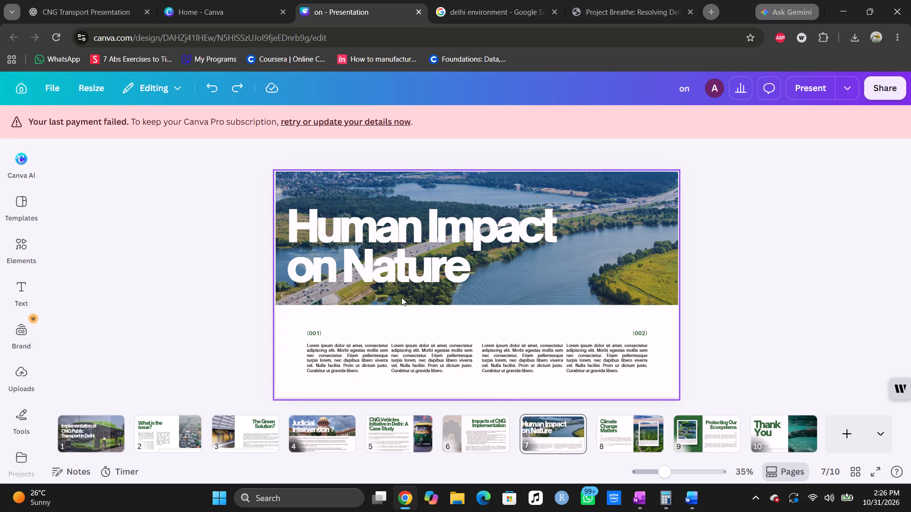
Replace the "Human Impact on Nature" title with "Advantages and Limitations of CNG" and move it up to the photo's upper edge.
{"action": "double_click", "coordinate": [372, 244]}
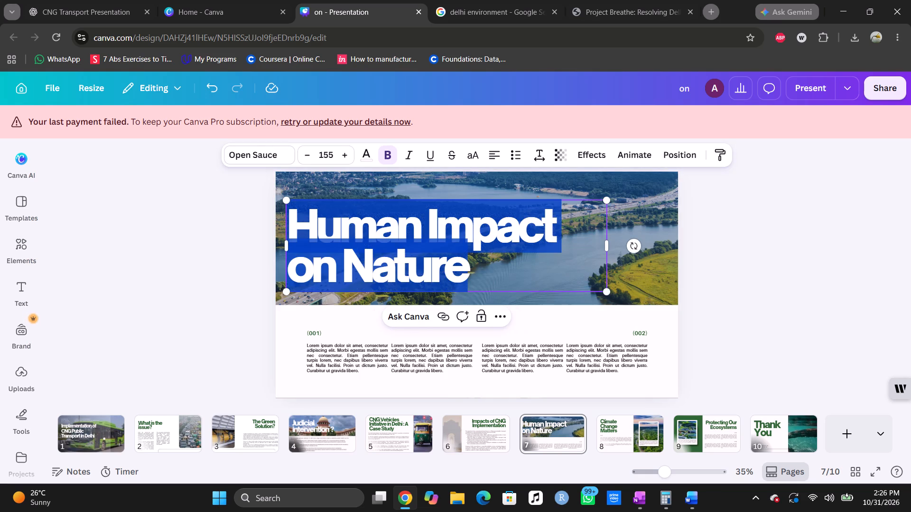
{"action": "key", "text": "ctrl+v"}
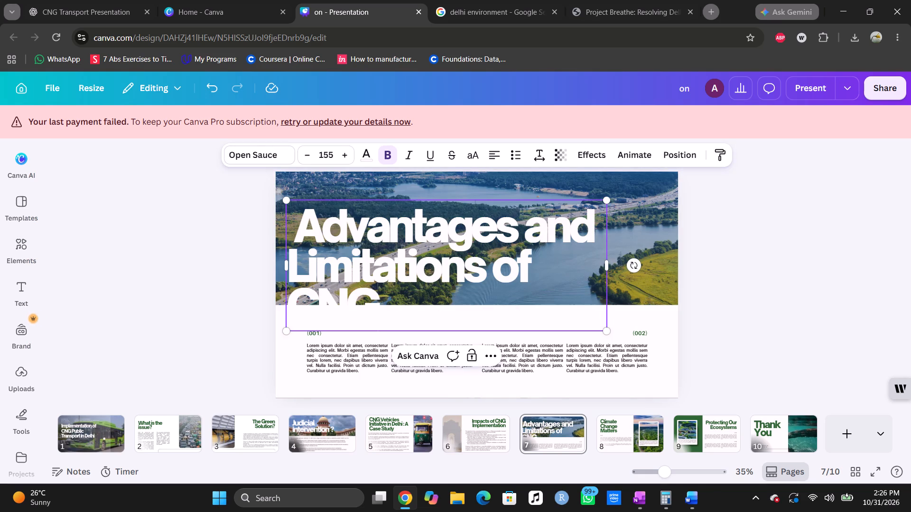
{"action": "left_click_drag", "start_coordinate": [541, 199], "coordinate": [540, 169]}
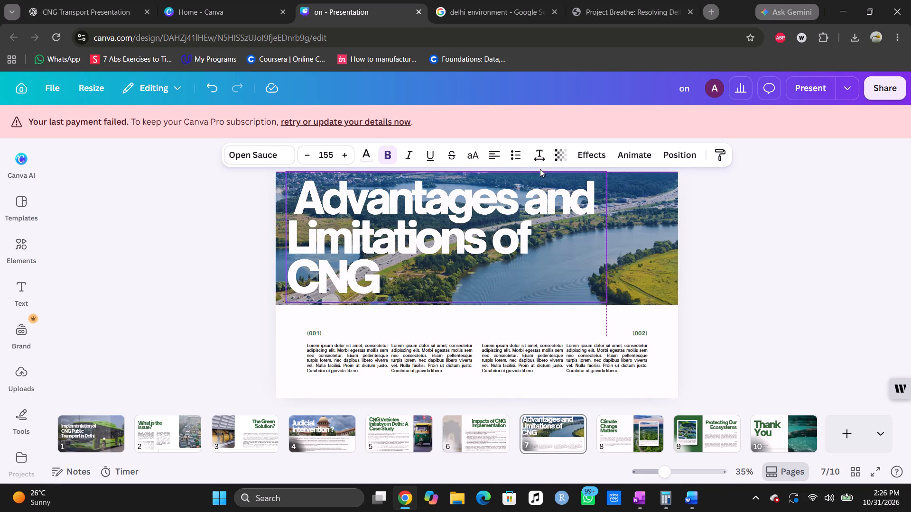
{"action": "left_click_drag", "start_coordinate": [540, 169], "coordinate": [539, 173]}
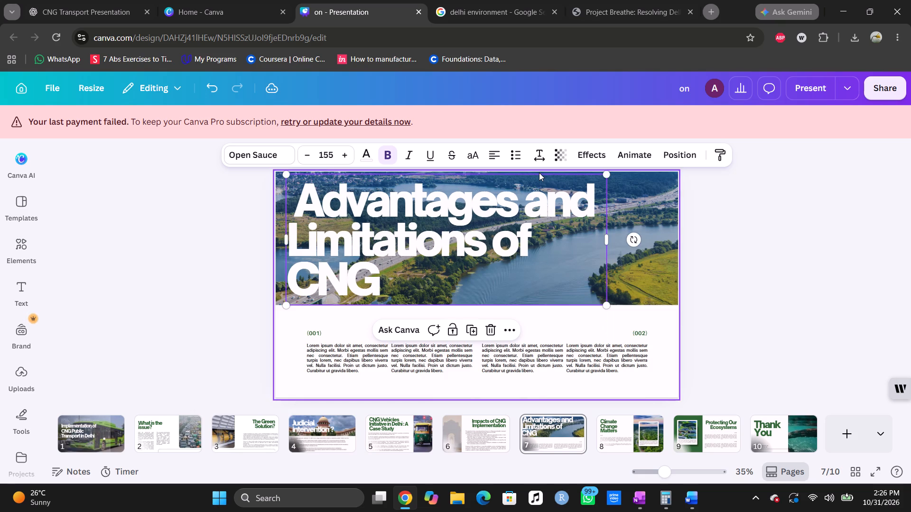
Extend slide 7's white panel upward over the lower part of the photo, to about the title's third line.
{"action": "left_click", "coordinate": [556, 260]}
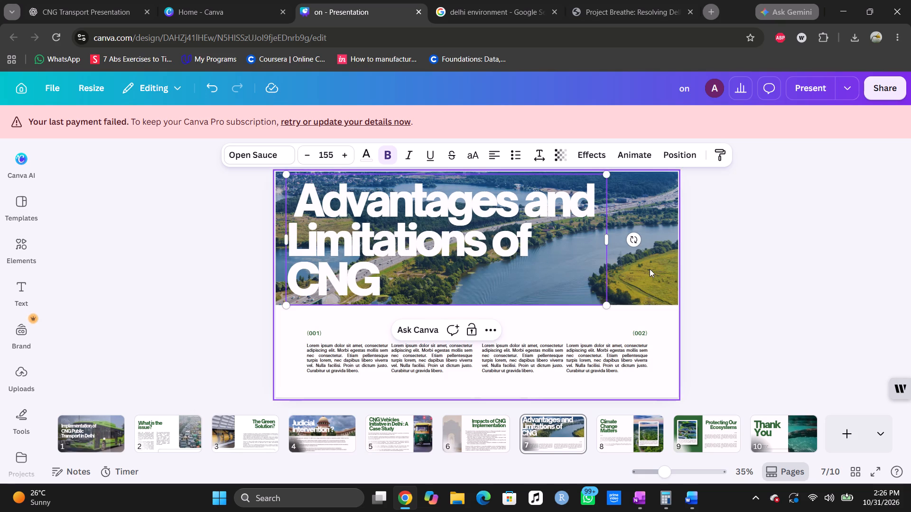
{"action": "left_click", "coordinate": [650, 269]}
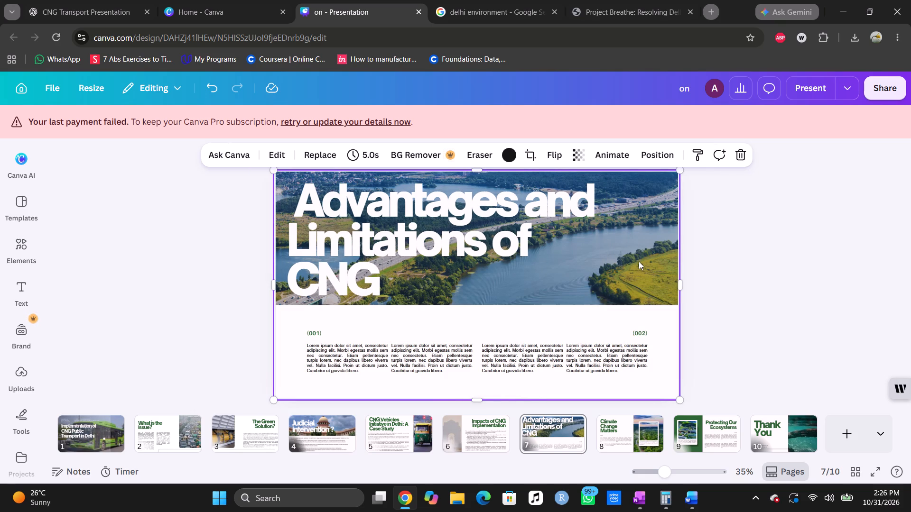
{"action": "left_click", "coordinate": [593, 303]}
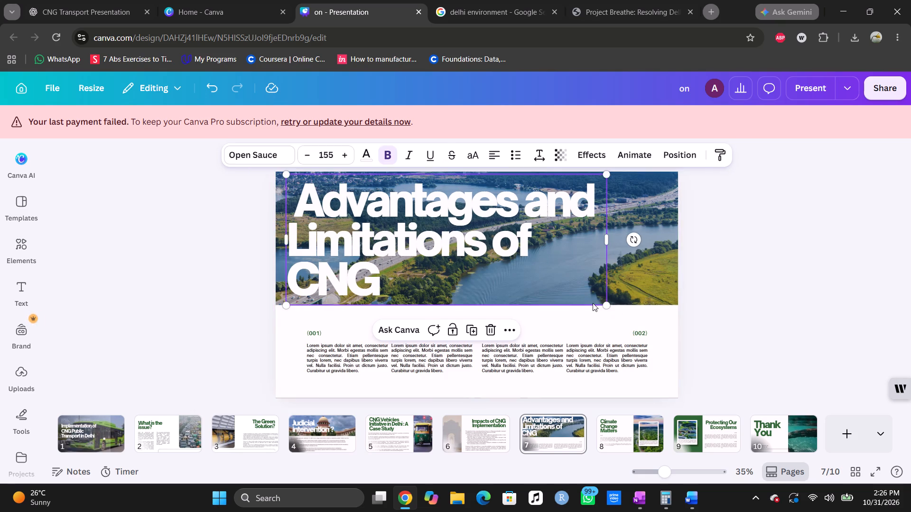
{"action": "left_click", "coordinate": [590, 308]}
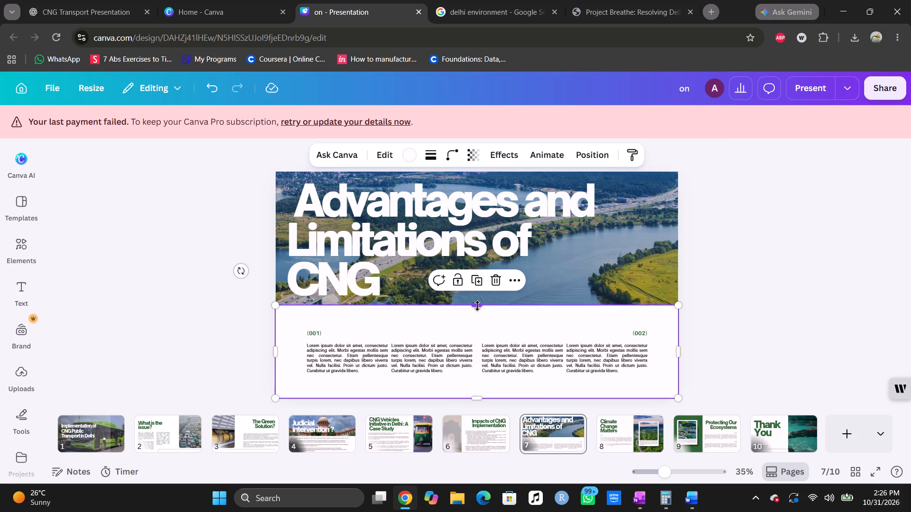
{"action": "left_click_drag", "start_coordinate": [477, 306], "coordinate": [474, 276]}
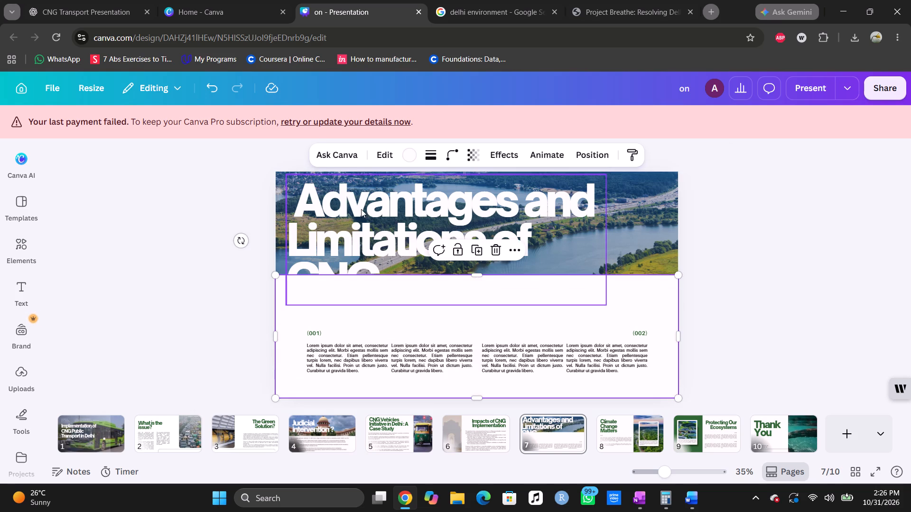
Reword the slide 7 title to "The good and the bad of CNG", keeping single spaces between the words.
{"action": "double_click", "coordinate": [361, 209]}
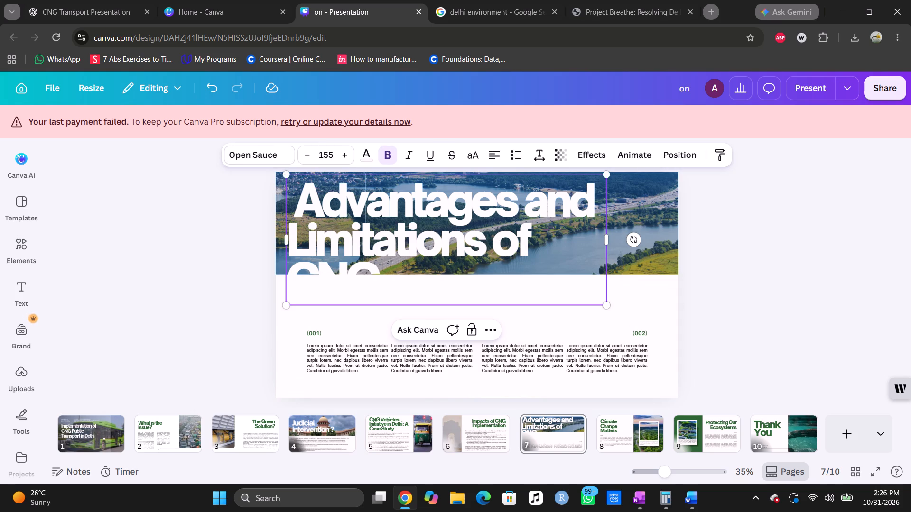
{"action": "left_click_drag", "start_coordinate": [527, 251], "coordinate": [407, 192]}
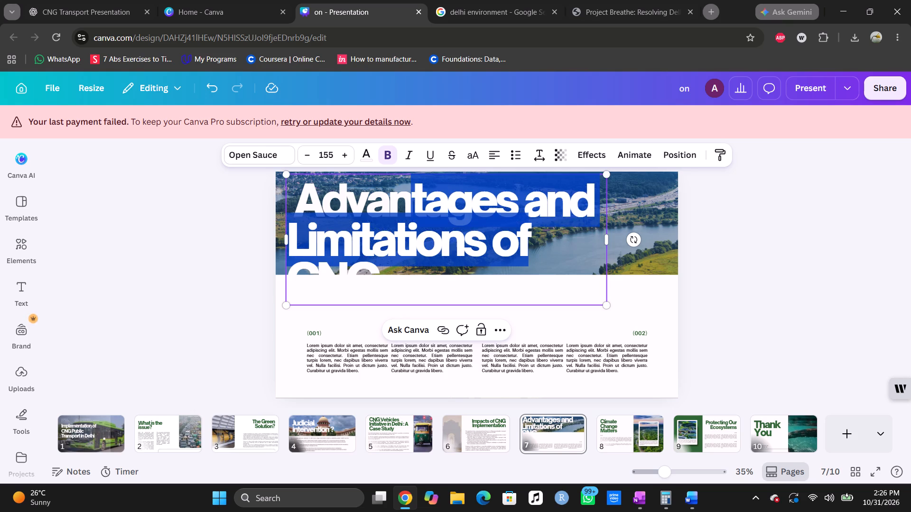
{"action": "key", "text": "BackSpace"}
{"action": "key", "text": "BackSpace"}
{"action": "key", "text": "BackSpace"}
{"action": "key", "text": "BackSpace"}
{"action": "key", "text": "BackSpace"}
{"action": "key", "text": "BackSpace"}
{"action": "key", "text": "BackSpace"}
{"action": "key", "text": "BackSpace"}
{"action": "key", "text": "BackSpace"}
{"action": "type", "text": "The good and the bad of"}
{"action": "key", "text": "space"}
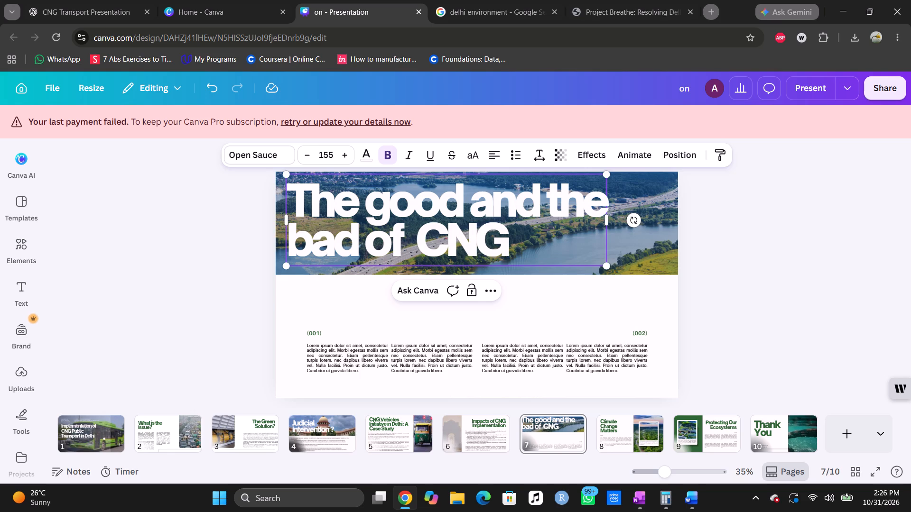
{"action": "key", "text": "BackSpace"}
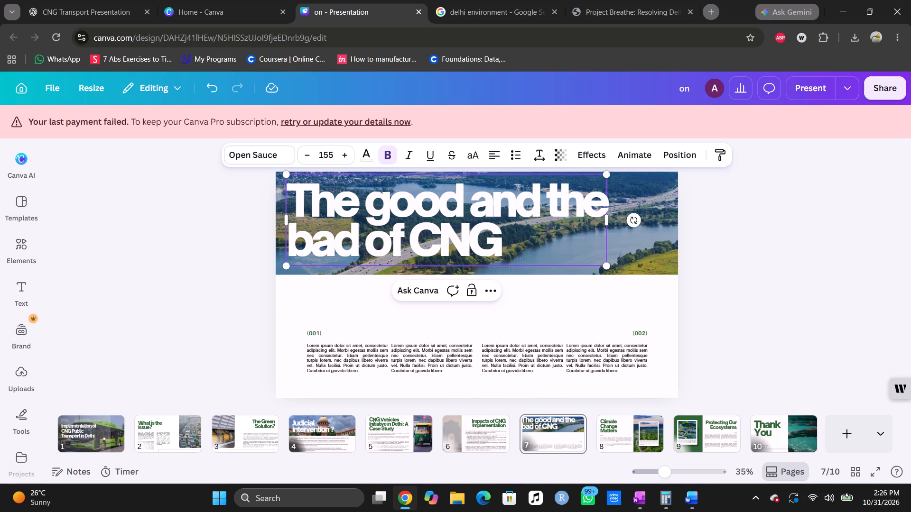
Reduce the font size of the whole "The good and the bad of CNG" title to 152.
{"action": "left_click_drag", "start_coordinate": [520, 242], "coordinate": [314, 211]}
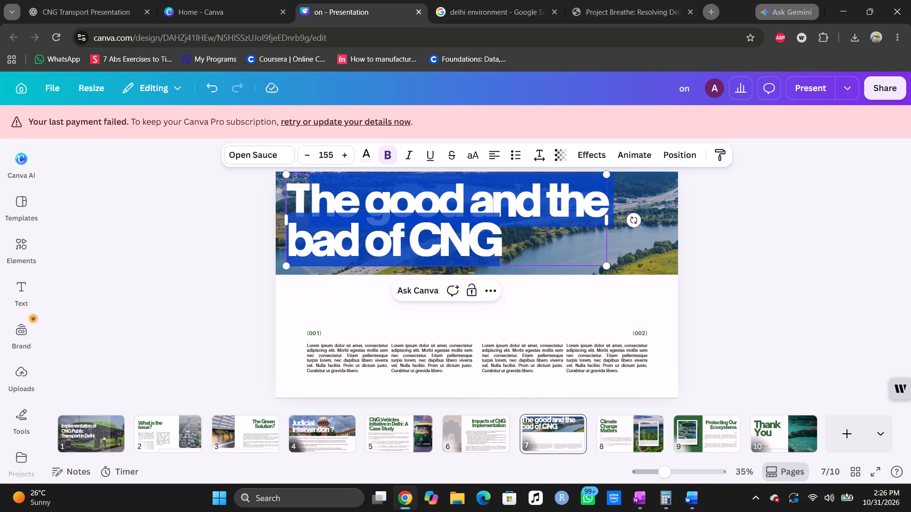
{"action": "left_click_drag", "start_coordinate": [314, 211], "coordinate": [290, 205]}
{"action": "double_click", "coordinate": [306, 149]}
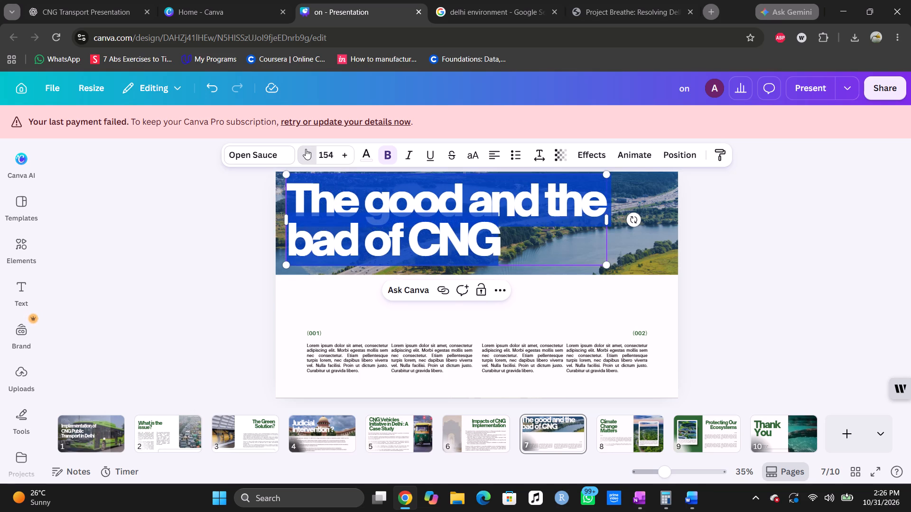
{"action": "left_click", "coordinate": [306, 149]}
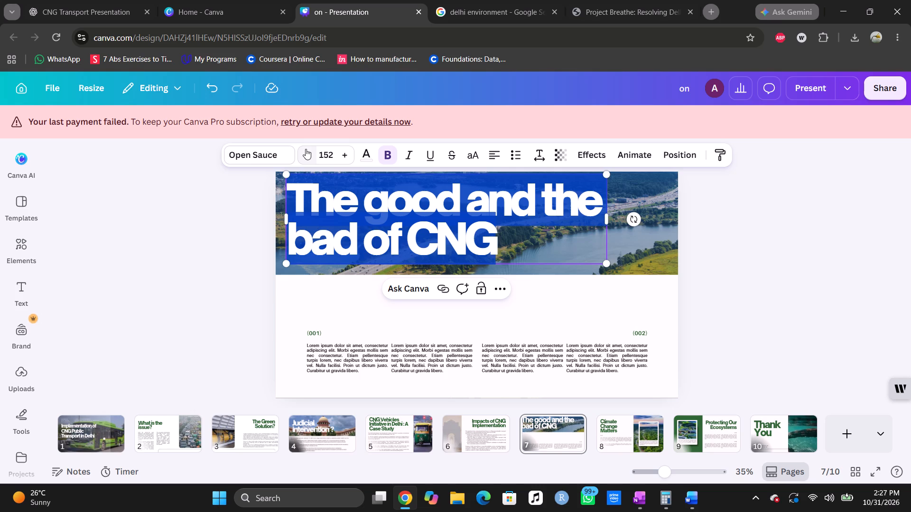
{"action": "left_click", "coordinate": [225, 231]}
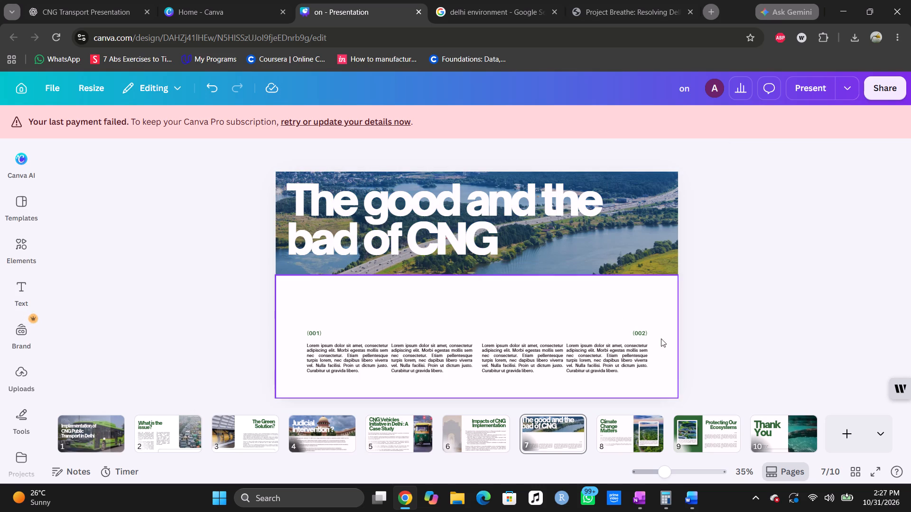
Delete the "(002)" and "(001)" number labels above the body text on slide 7.
{"action": "left_click", "coordinate": [638, 335]}
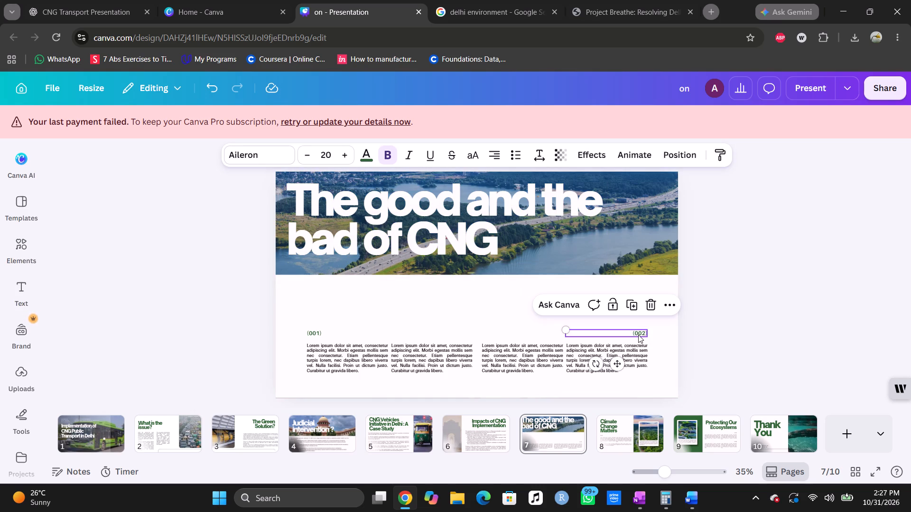
{"action": "key", "text": "Delete"}
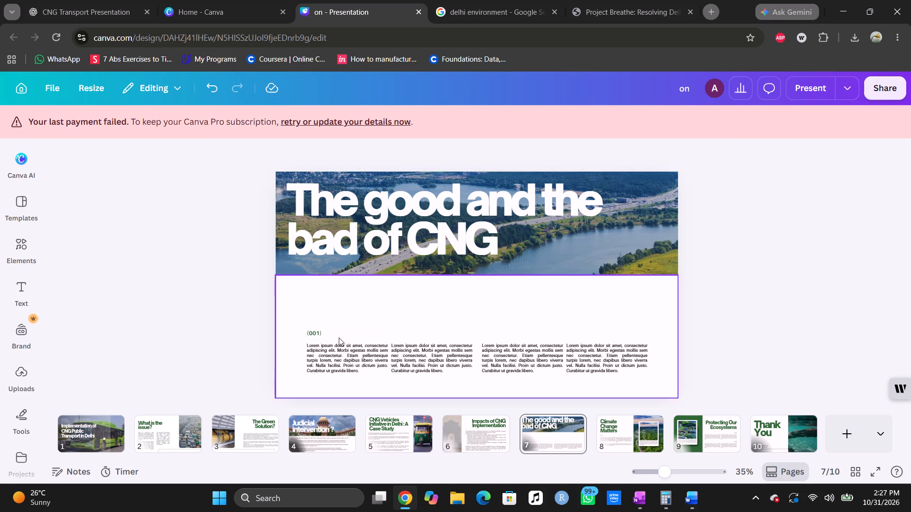
{"action": "left_click", "coordinate": [319, 334]}
{"action": "key", "text": "Delete"}
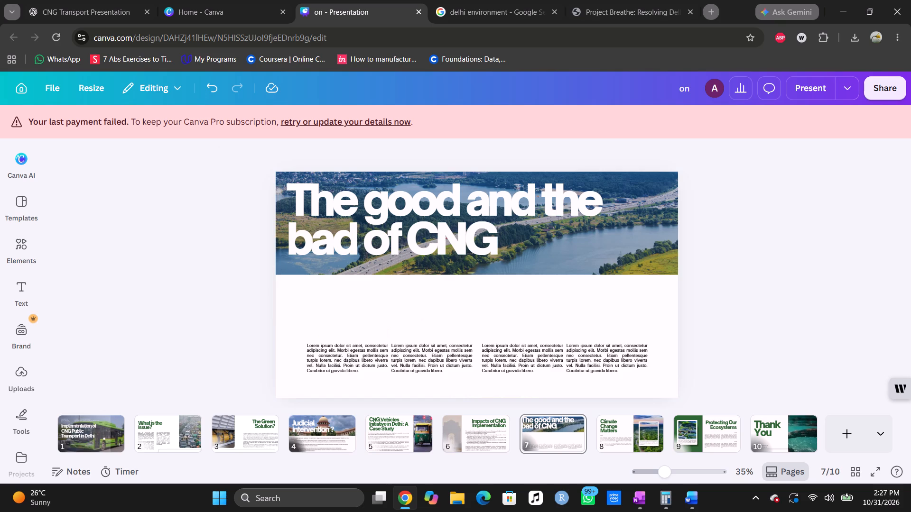
Search Google Images for "cng" in a new tab and browse the results for a slide 7 photo.
{"action": "left_click", "coordinate": [617, 258]}
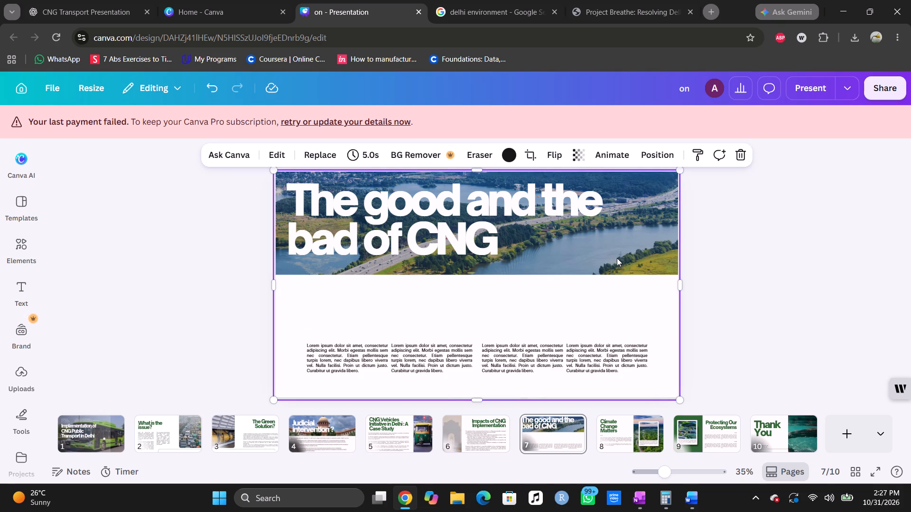
{"action": "left_click", "coordinate": [266, 0]}
{"action": "left_click", "coordinate": [266, 0]}
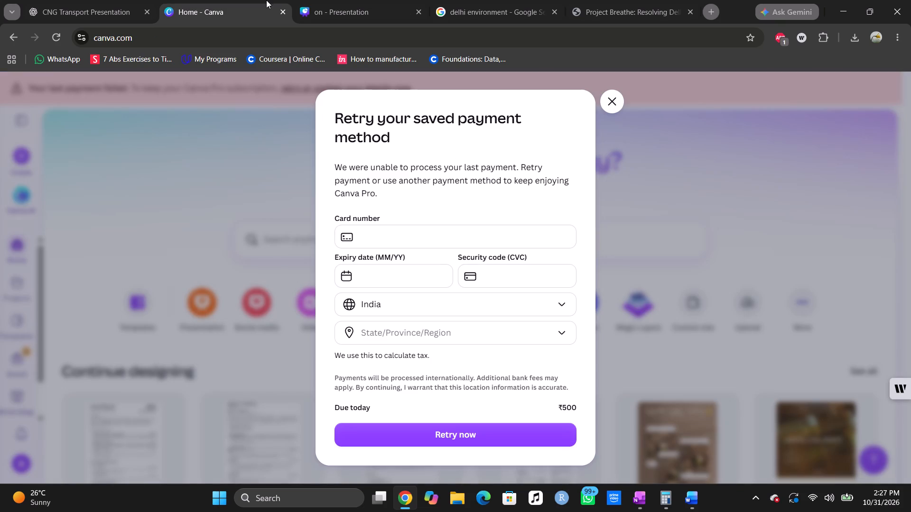
{"action": "left_click", "coordinate": [714, 3]}
{"action": "type", "text": "cng"}
{"action": "key", "text": "Return"}
{"action": "key", "text": "backslash"}
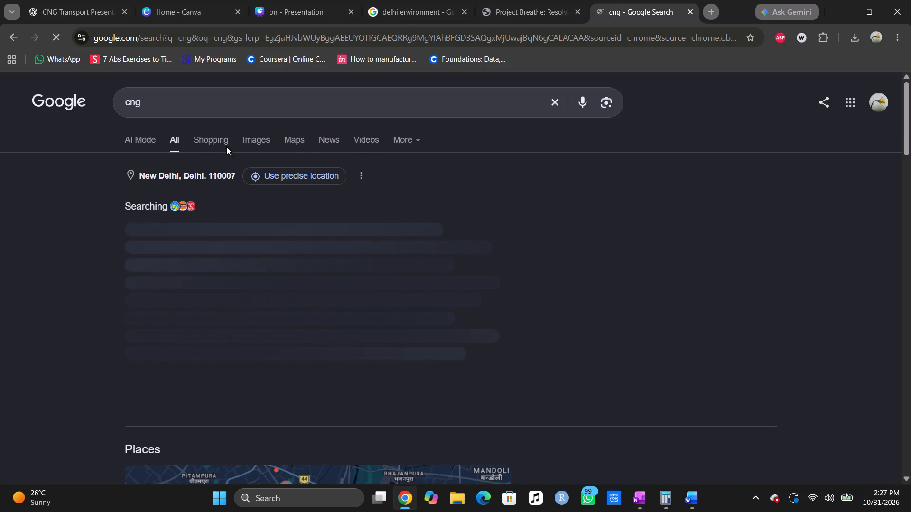
{"action": "left_click", "coordinate": [261, 144]}
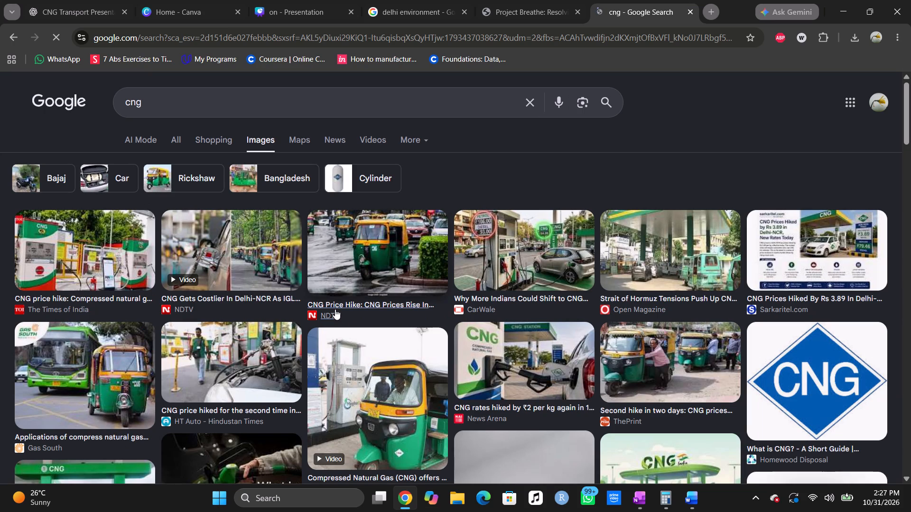
{"action": "scroll", "coordinate": [521, 375], "scroll_direction": "down", "scroll_amount": 2}
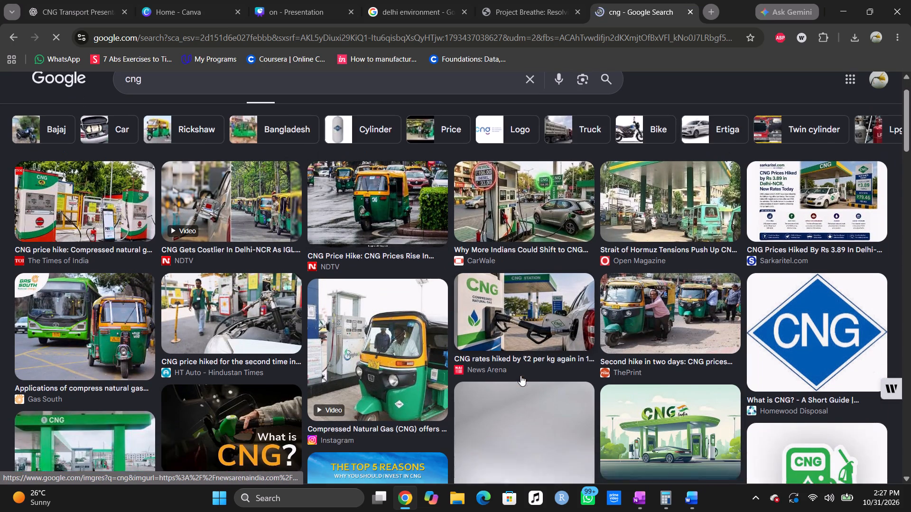
{"action": "scroll", "coordinate": [521, 375], "scroll_direction": "down", "scroll_amount": 3}
{"action": "scroll", "coordinate": [521, 375], "scroll_direction": "up", "scroll_amount": 1}
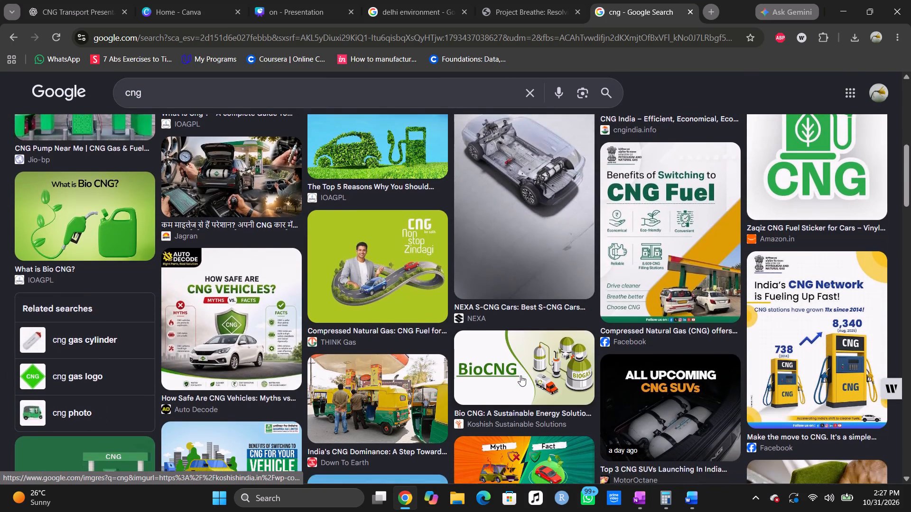
{"action": "scroll", "coordinate": [521, 375], "scroll_direction": "up", "scroll_amount": 5}
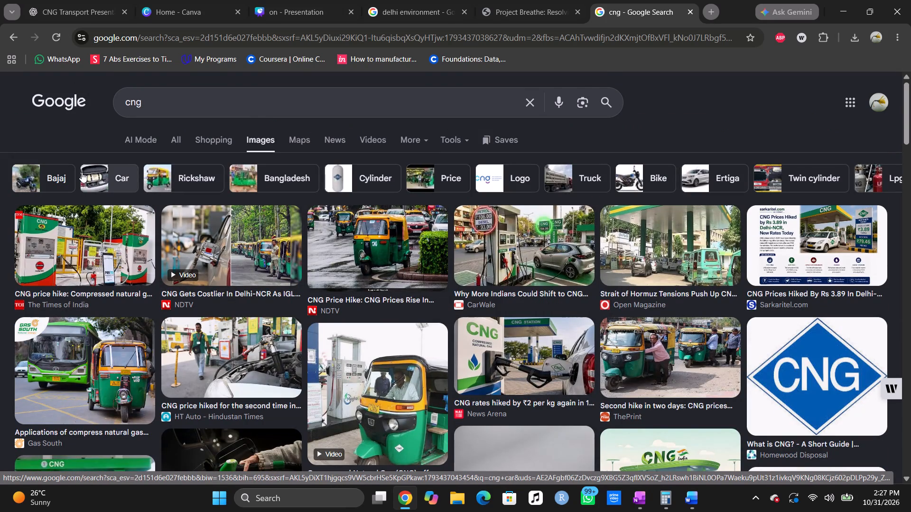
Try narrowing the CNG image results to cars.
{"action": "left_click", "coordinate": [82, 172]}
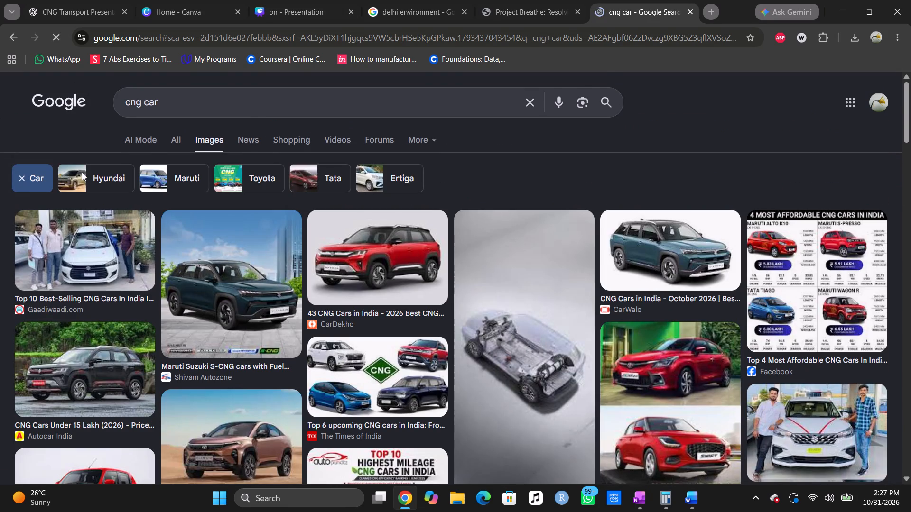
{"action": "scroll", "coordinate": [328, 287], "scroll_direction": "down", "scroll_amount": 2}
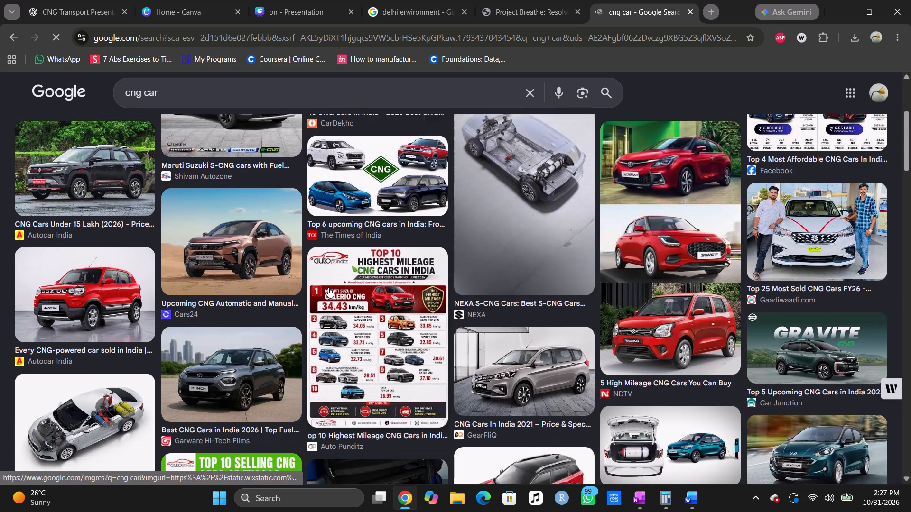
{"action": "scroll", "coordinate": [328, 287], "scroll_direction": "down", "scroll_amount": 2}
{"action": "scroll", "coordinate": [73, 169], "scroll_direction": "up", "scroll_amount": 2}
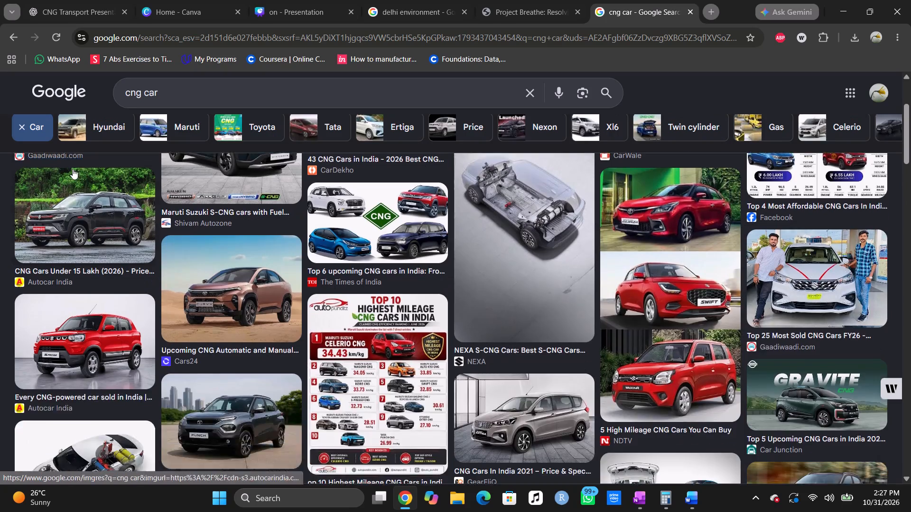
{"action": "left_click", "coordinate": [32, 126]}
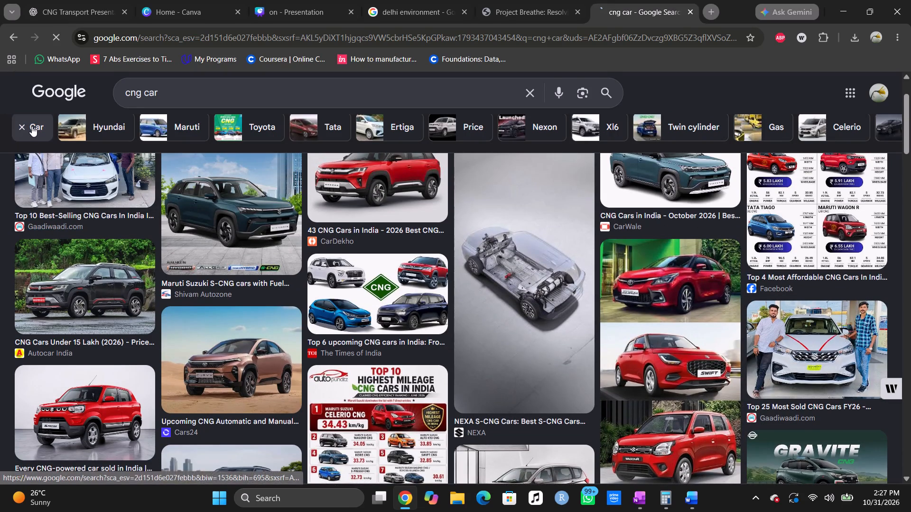
Narrow the CNG image results to cylinders and save the white EKC International CNG cylinder picture.
{"action": "left_click", "coordinate": [341, 187]}
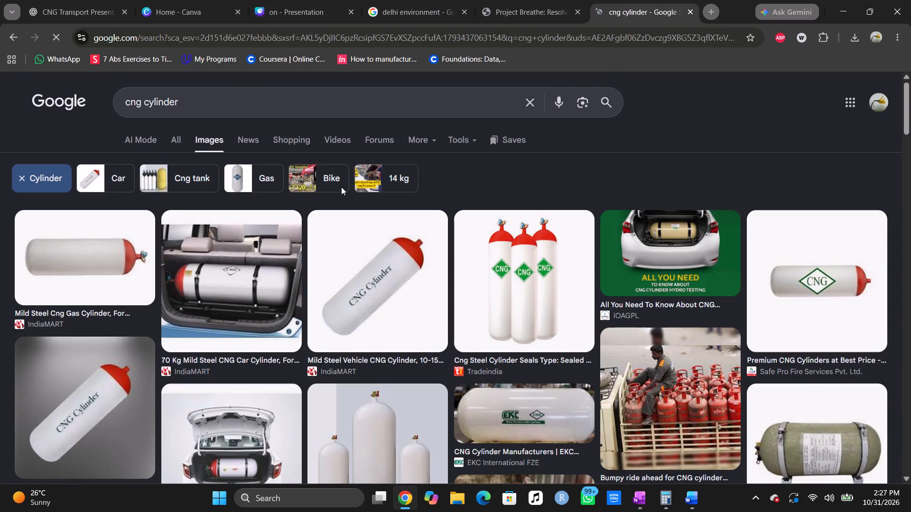
{"action": "scroll", "coordinate": [319, 388], "scroll_direction": "down", "scroll_amount": 2}
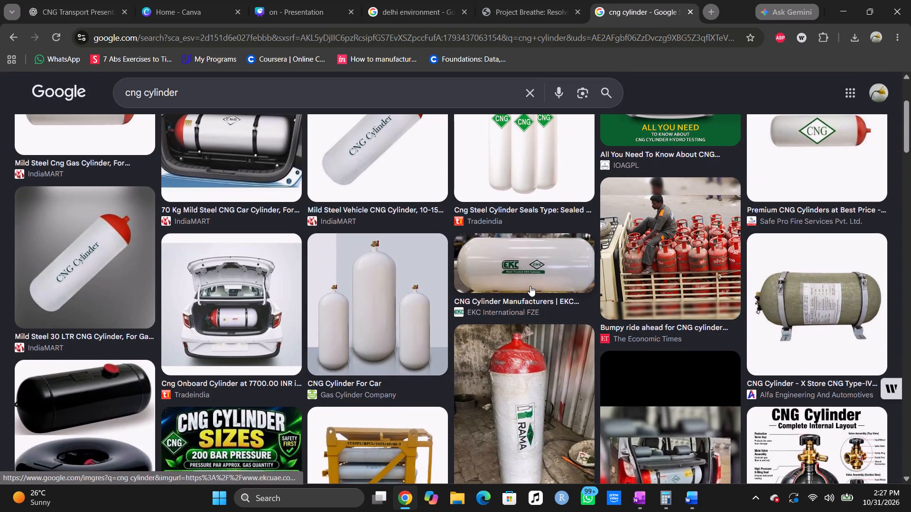
{"action": "right_click", "coordinate": [530, 286]}
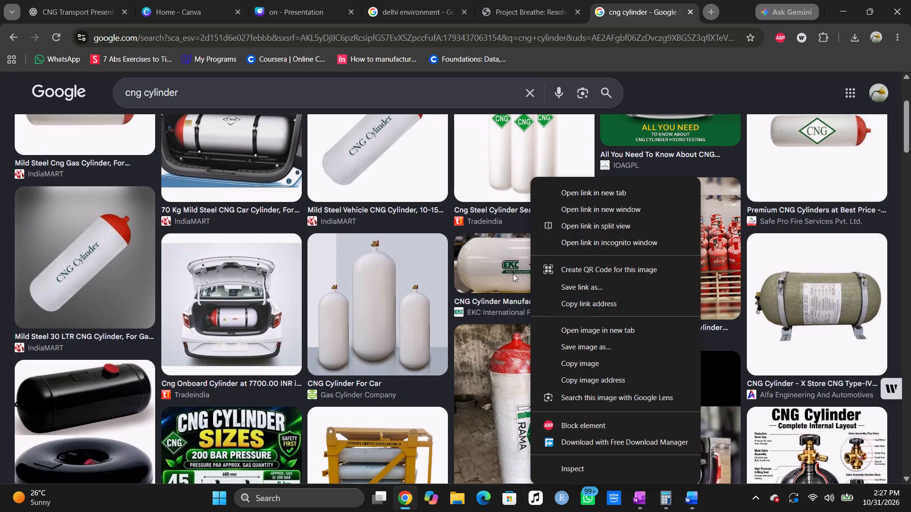
{"action": "left_click", "coordinate": [589, 352]}
{"action": "key", "text": "Return"}
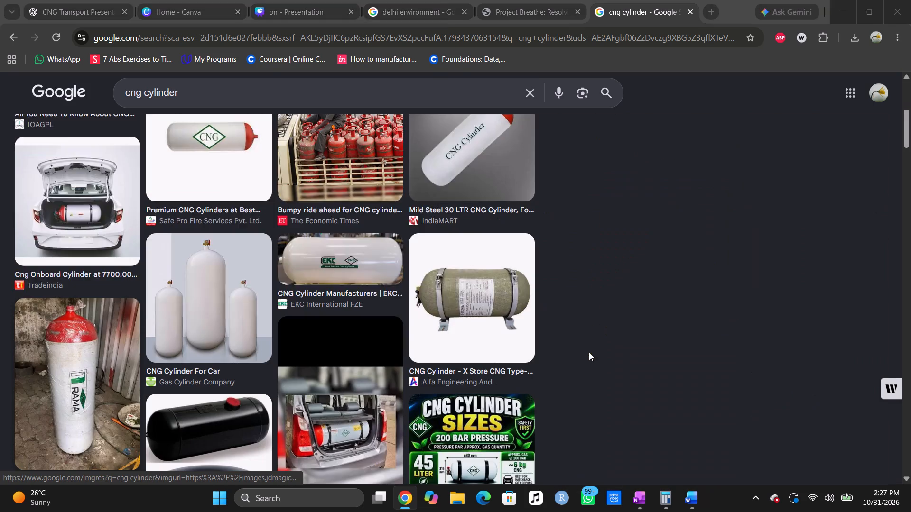
{"action": "key", "text": "Return"}
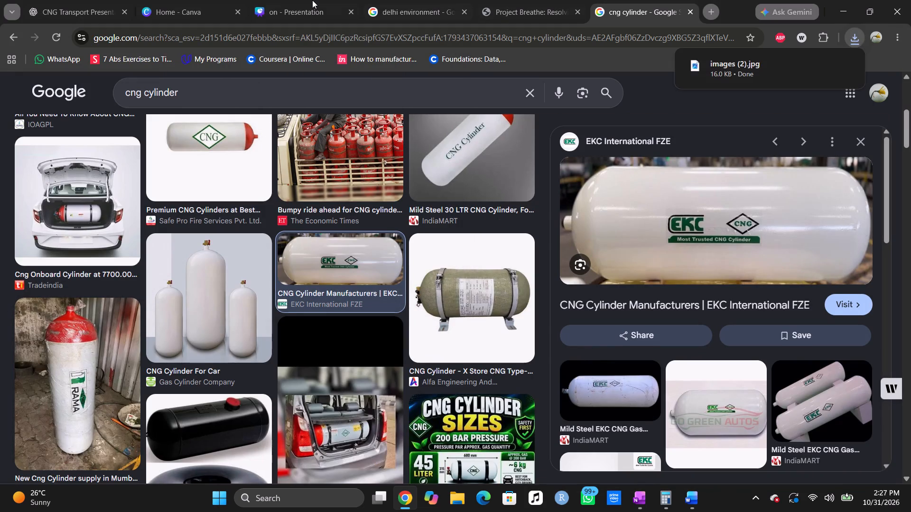
Upload the downloaded cylinder picture "images (2).jpg" to the Canva presentation's image uploads.
{"action": "left_click", "coordinate": [312, 0]}
{"action": "left_click", "coordinate": [848, 38]}
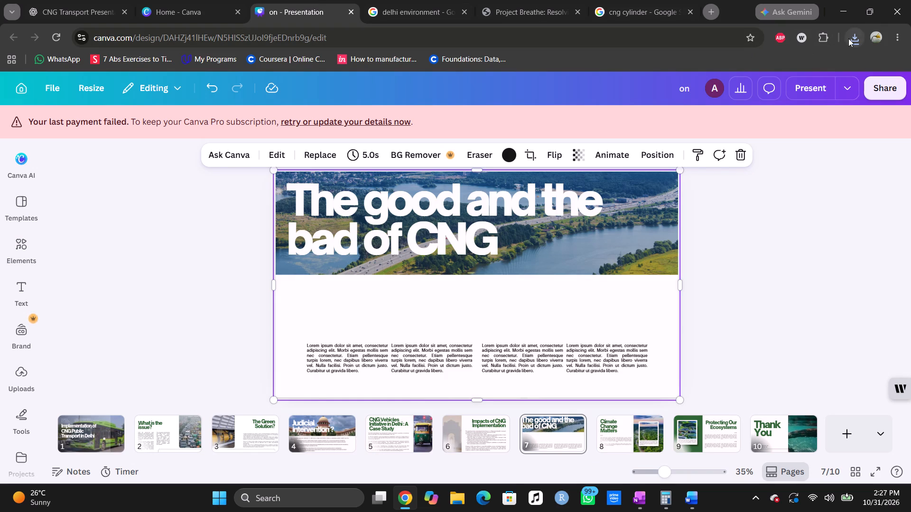
{"action": "left_click_drag", "start_coordinate": [793, 97], "coordinate": [691, 155]}
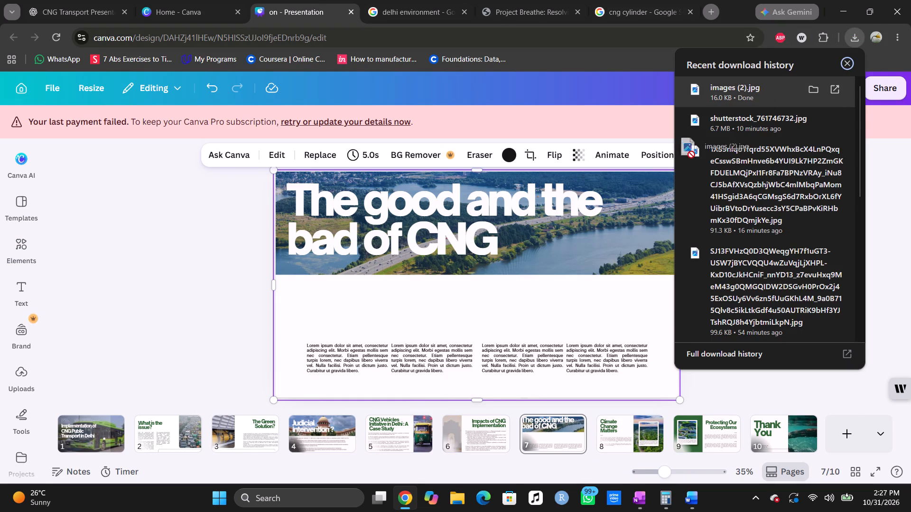
{"action": "left_click_drag", "start_coordinate": [691, 155], "coordinate": [75, 406]}
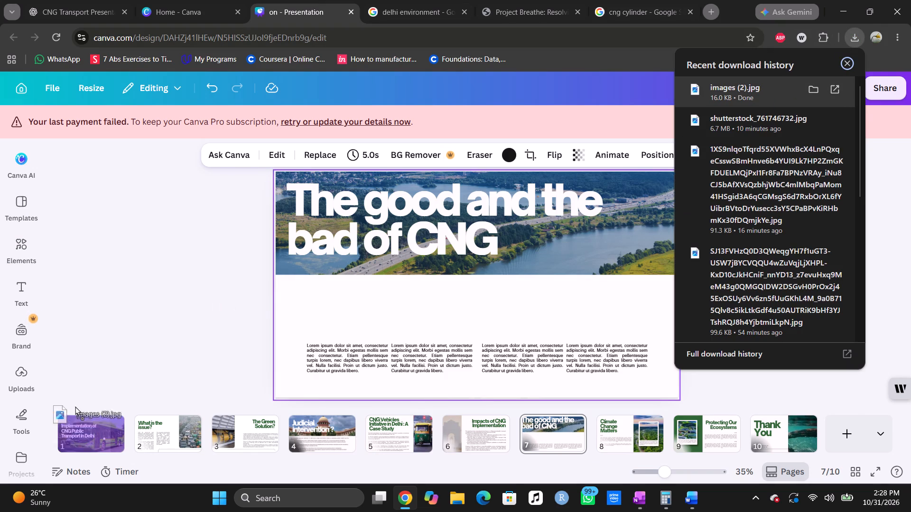
{"action": "left_click_drag", "start_coordinate": [75, 406], "coordinate": [16, 372]}
{"action": "left_click", "coordinate": [16, 372]}
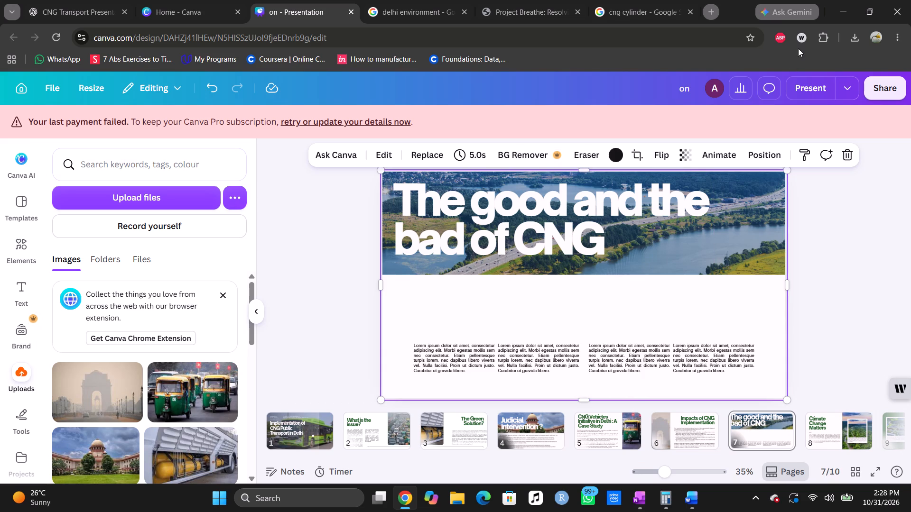
{"action": "left_click", "coordinate": [860, 28]}
{"action": "left_click_drag", "start_coordinate": [784, 93], "coordinate": [21, 382]}
{"action": "left_click", "coordinate": [21, 382]}
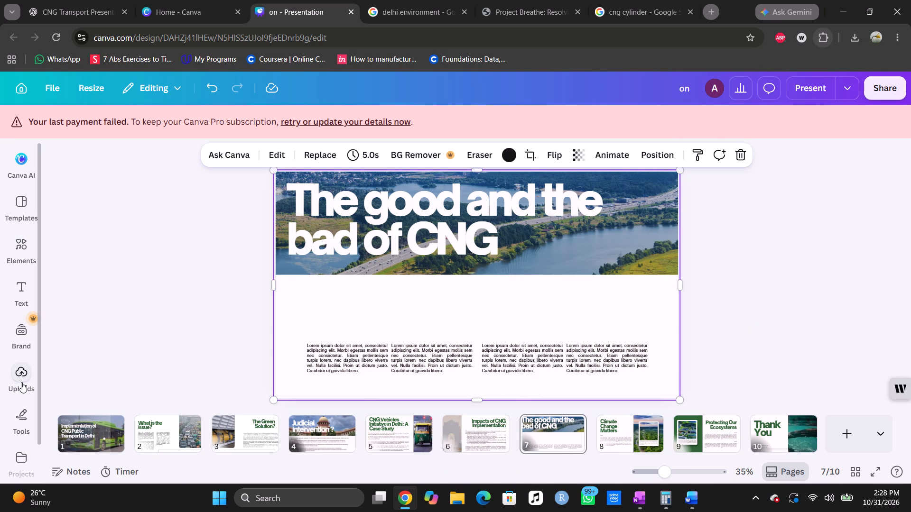
{"action": "left_click", "coordinate": [20, 379]}
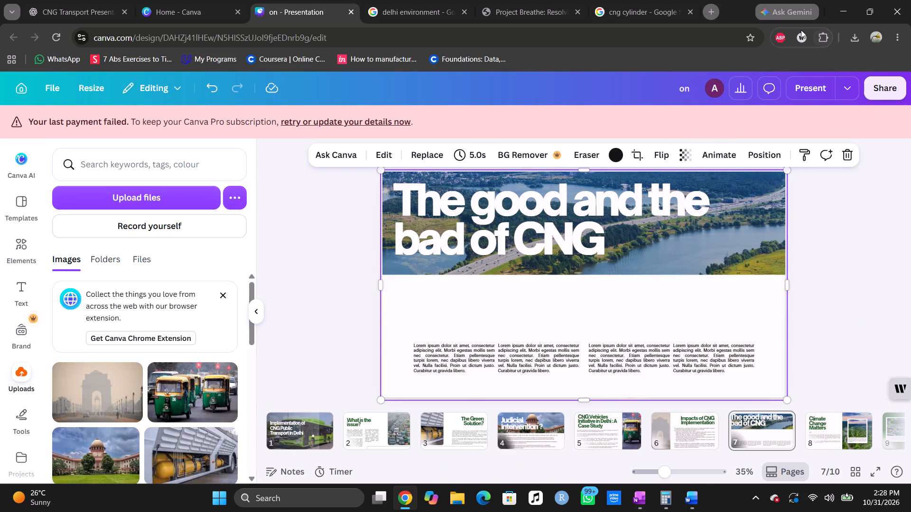
{"action": "left_click", "coordinate": [859, 41]}
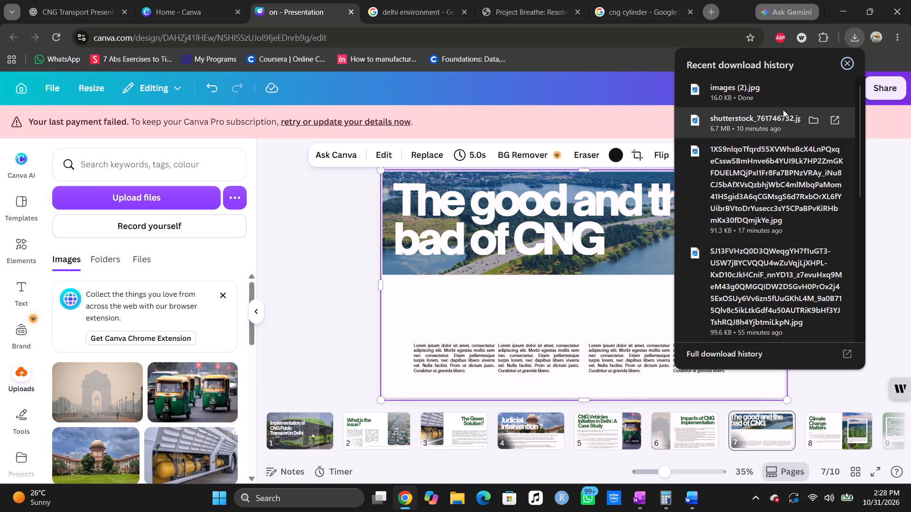
{"action": "left_click_drag", "start_coordinate": [791, 103], "coordinate": [254, 306]}
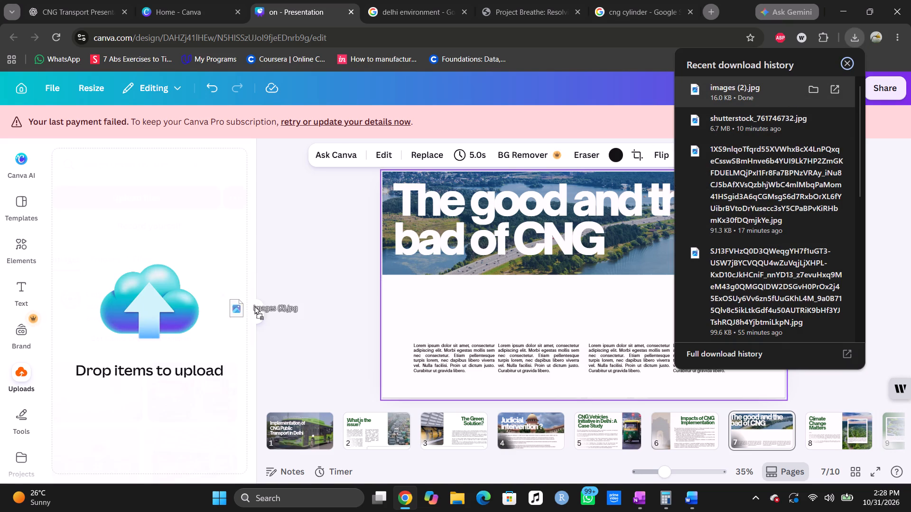
{"action": "left_click_drag", "start_coordinate": [254, 306], "coordinate": [159, 311]}
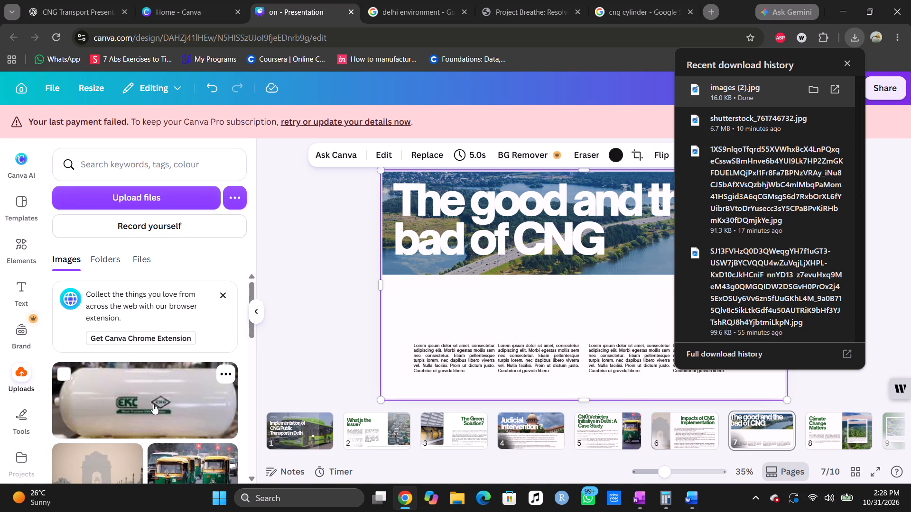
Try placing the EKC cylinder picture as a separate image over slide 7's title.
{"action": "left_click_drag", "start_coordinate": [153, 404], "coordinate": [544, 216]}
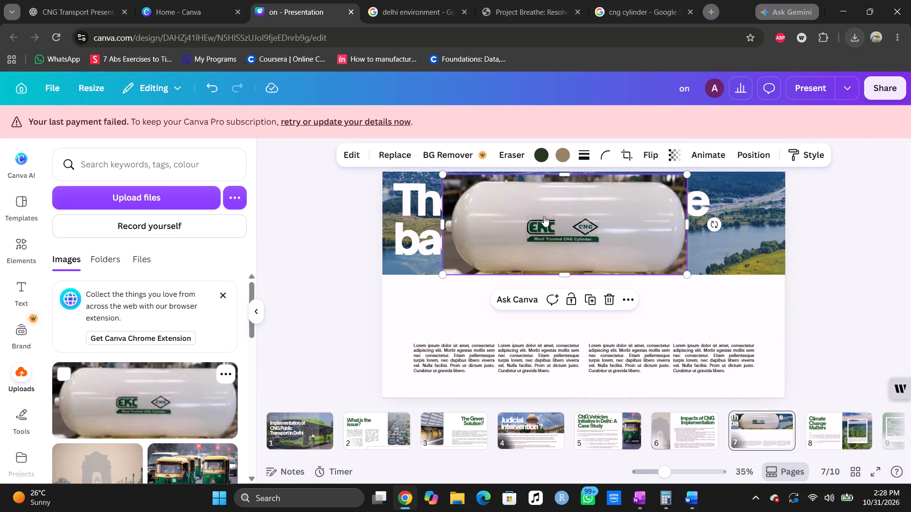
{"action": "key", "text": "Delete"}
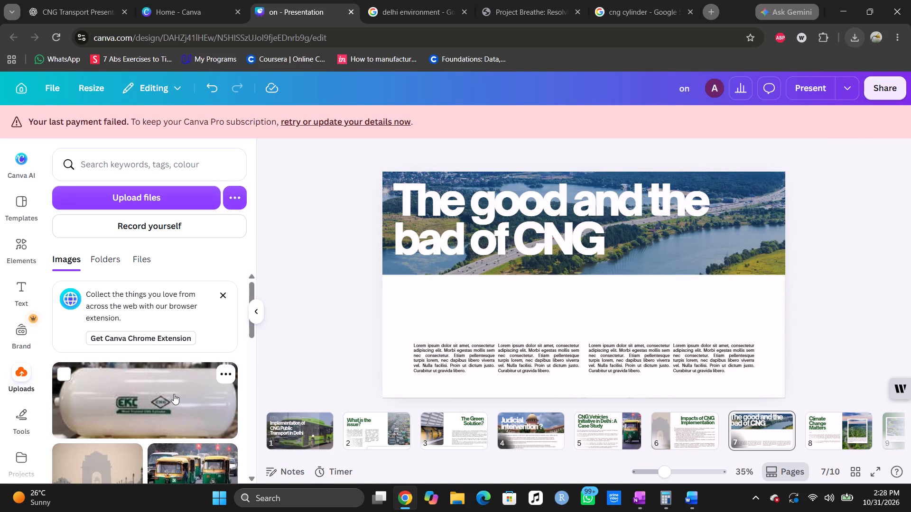
Replace slide 7's lake and highway background photo with the uploaded EKC cylinder picture, filling the whole slide.
{"action": "left_click_drag", "start_coordinate": [174, 394], "coordinate": [689, 184]}
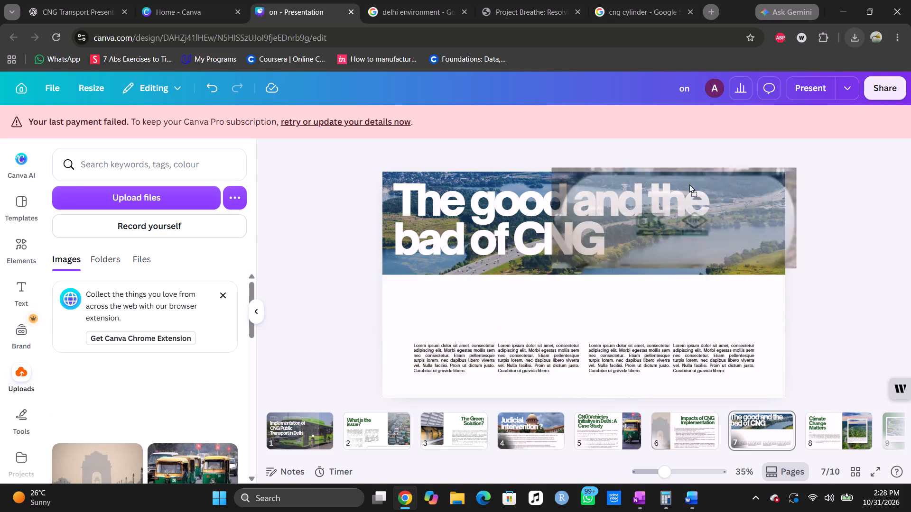
{"action": "left_click_drag", "start_coordinate": [689, 184], "coordinate": [660, 188]}
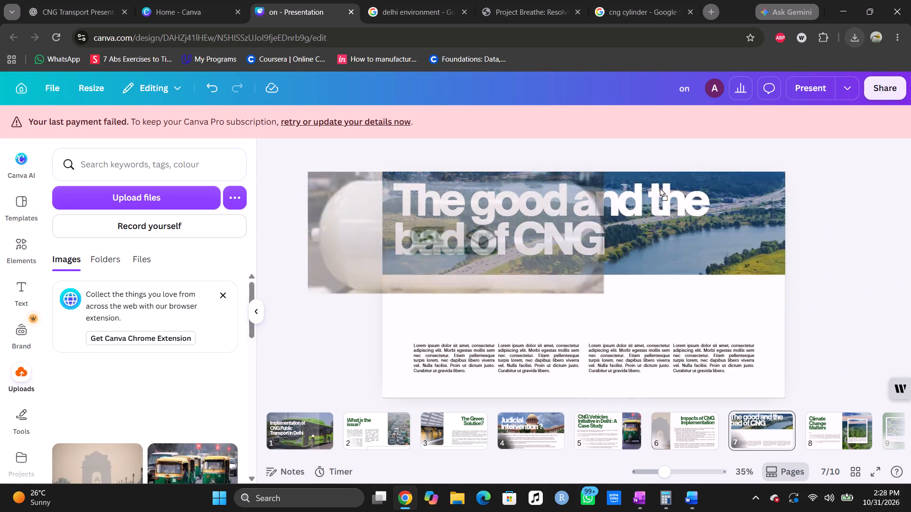
{"action": "left_click_drag", "start_coordinate": [660, 188], "coordinate": [691, 203]}
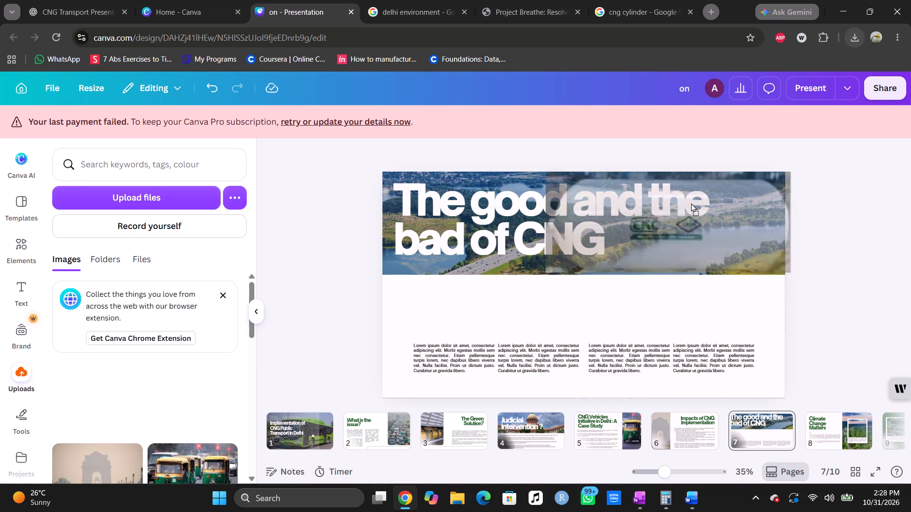
{"action": "left_click_drag", "start_coordinate": [691, 203], "coordinate": [597, 319]}
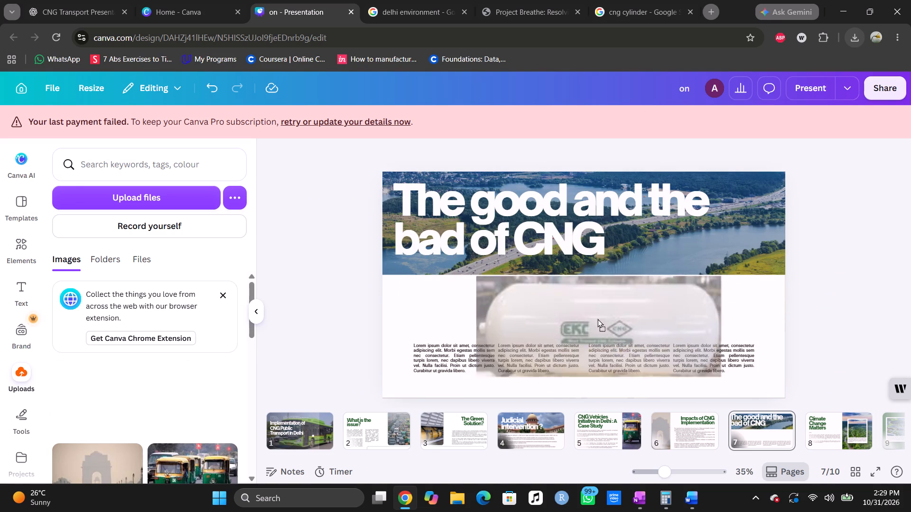
{"action": "left_click_drag", "start_coordinate": [597, 319], "coordinate": [561, 197]}
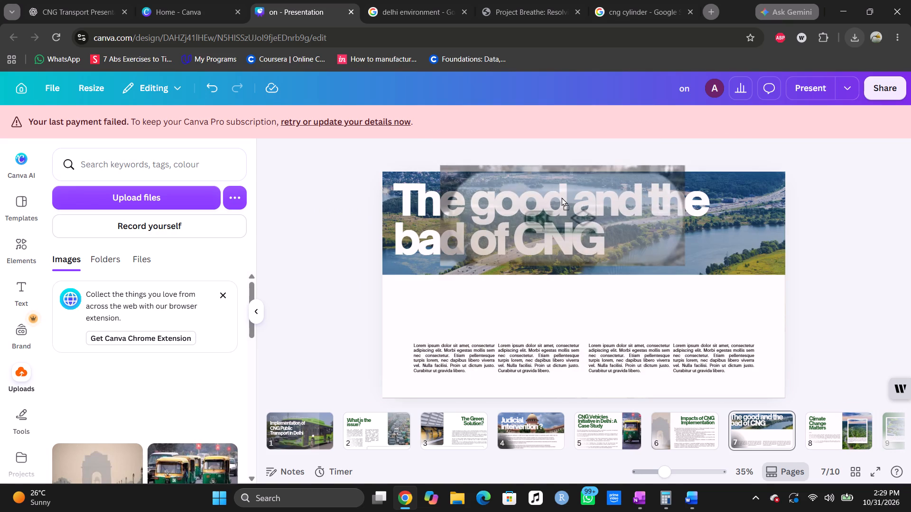
{"action": "left_click_drag", "start_coordinate": [561, 197], "coordinate": [565, 173]}
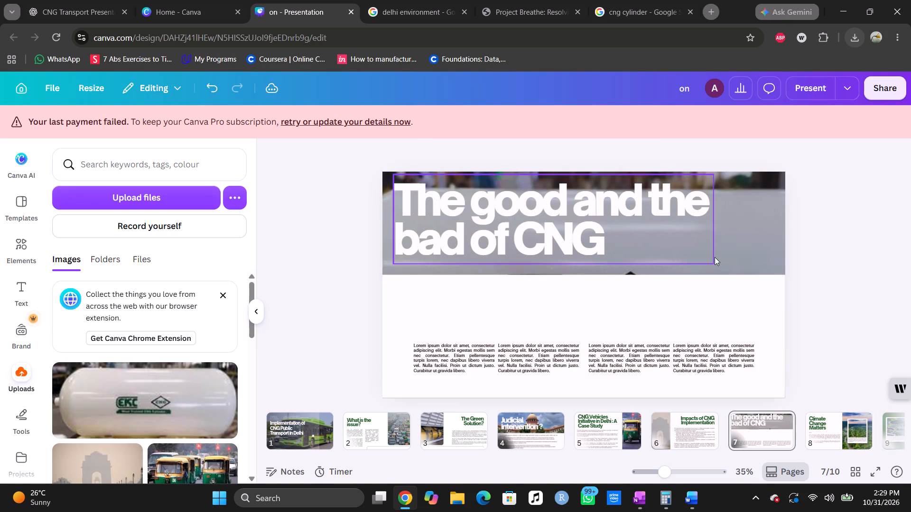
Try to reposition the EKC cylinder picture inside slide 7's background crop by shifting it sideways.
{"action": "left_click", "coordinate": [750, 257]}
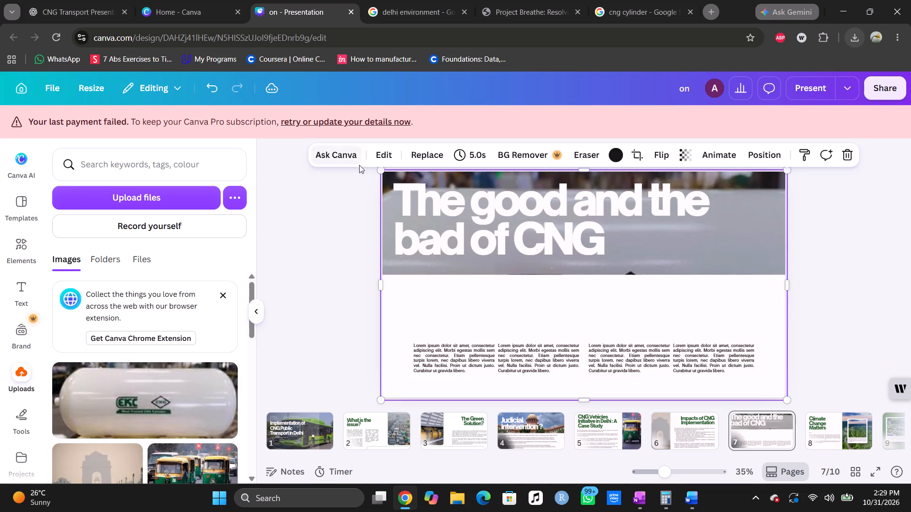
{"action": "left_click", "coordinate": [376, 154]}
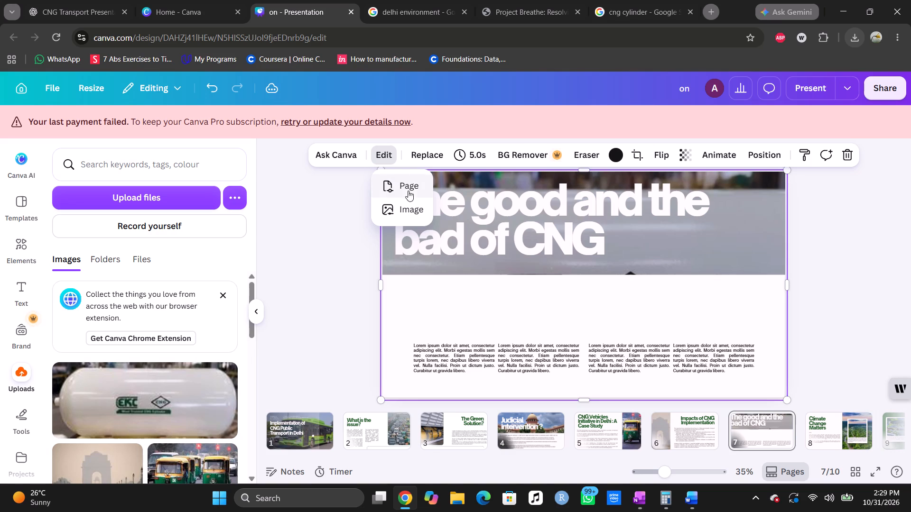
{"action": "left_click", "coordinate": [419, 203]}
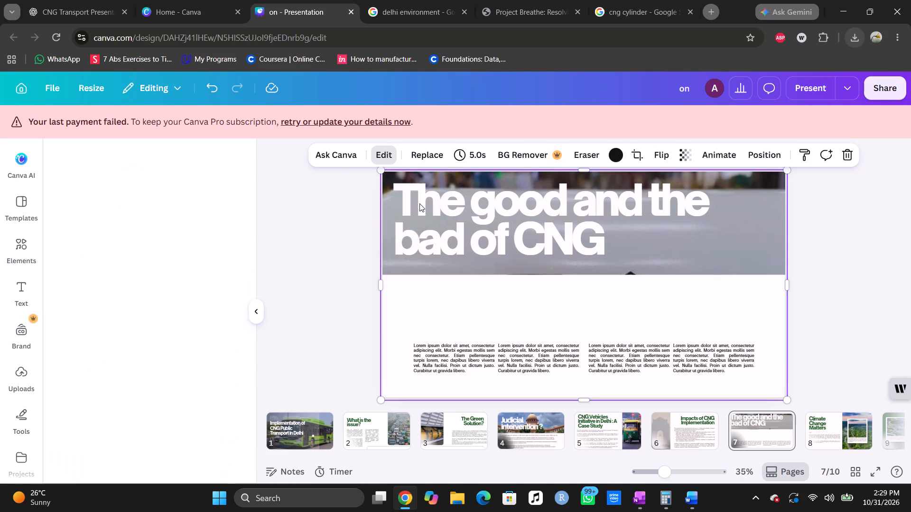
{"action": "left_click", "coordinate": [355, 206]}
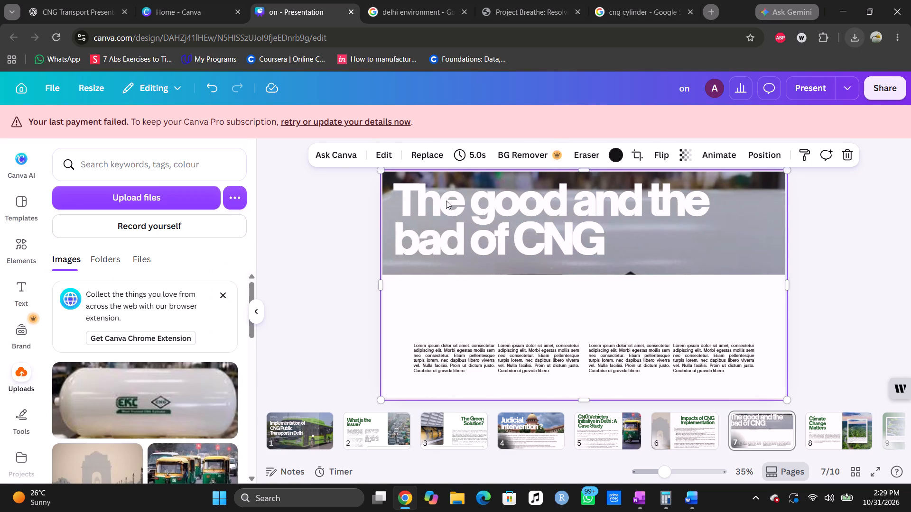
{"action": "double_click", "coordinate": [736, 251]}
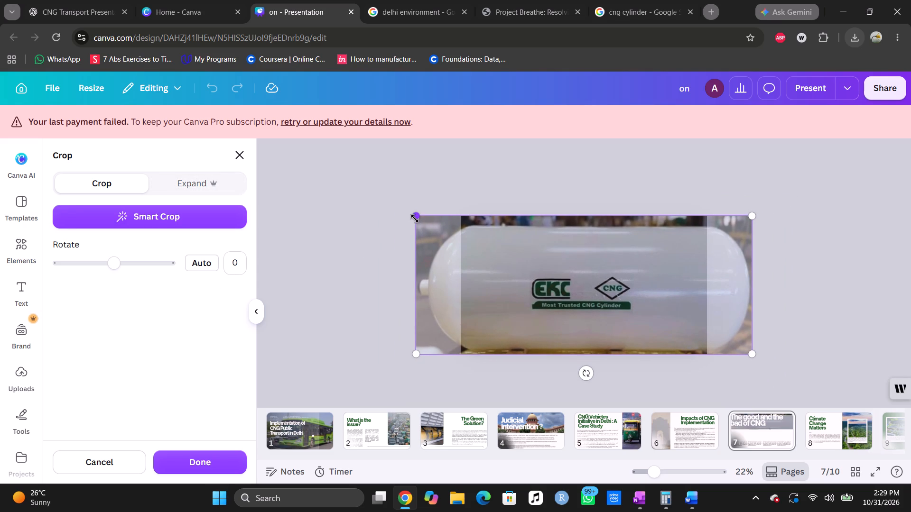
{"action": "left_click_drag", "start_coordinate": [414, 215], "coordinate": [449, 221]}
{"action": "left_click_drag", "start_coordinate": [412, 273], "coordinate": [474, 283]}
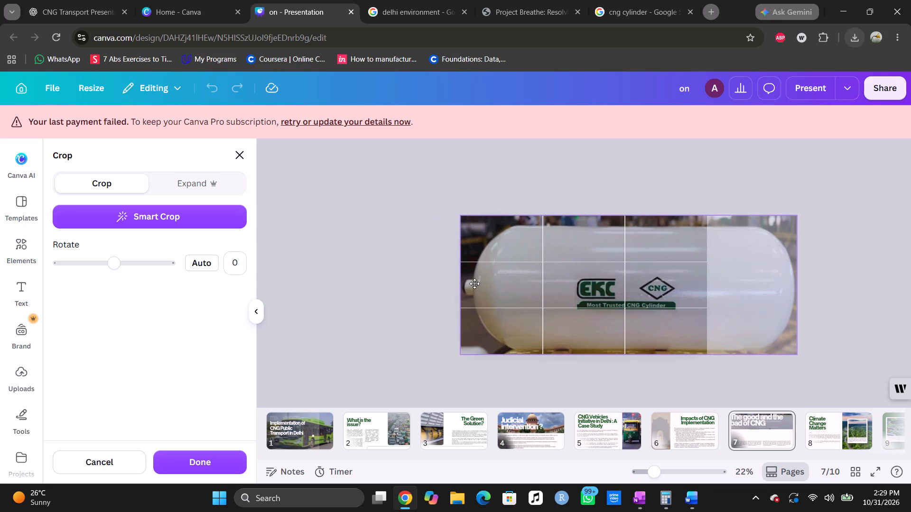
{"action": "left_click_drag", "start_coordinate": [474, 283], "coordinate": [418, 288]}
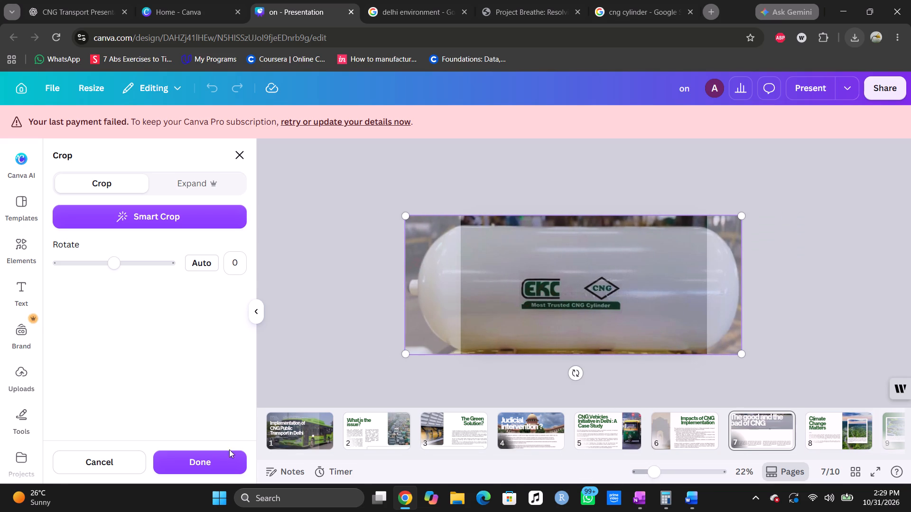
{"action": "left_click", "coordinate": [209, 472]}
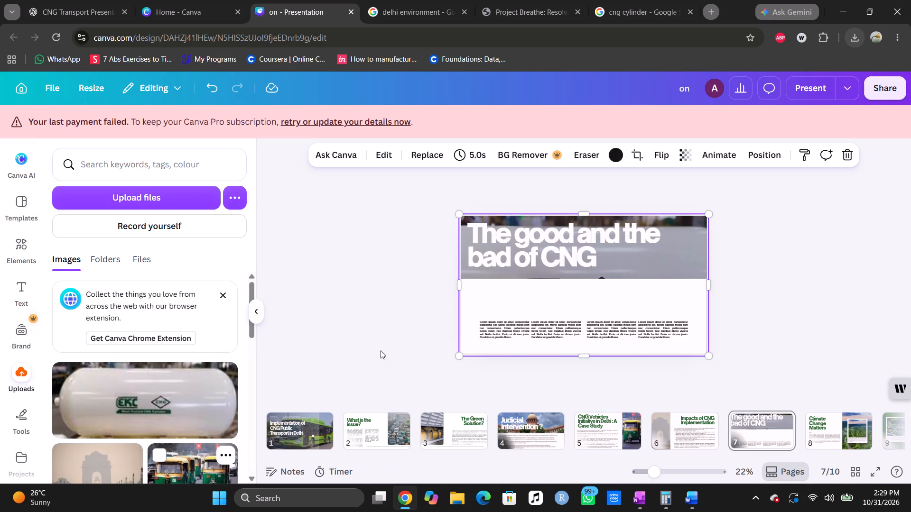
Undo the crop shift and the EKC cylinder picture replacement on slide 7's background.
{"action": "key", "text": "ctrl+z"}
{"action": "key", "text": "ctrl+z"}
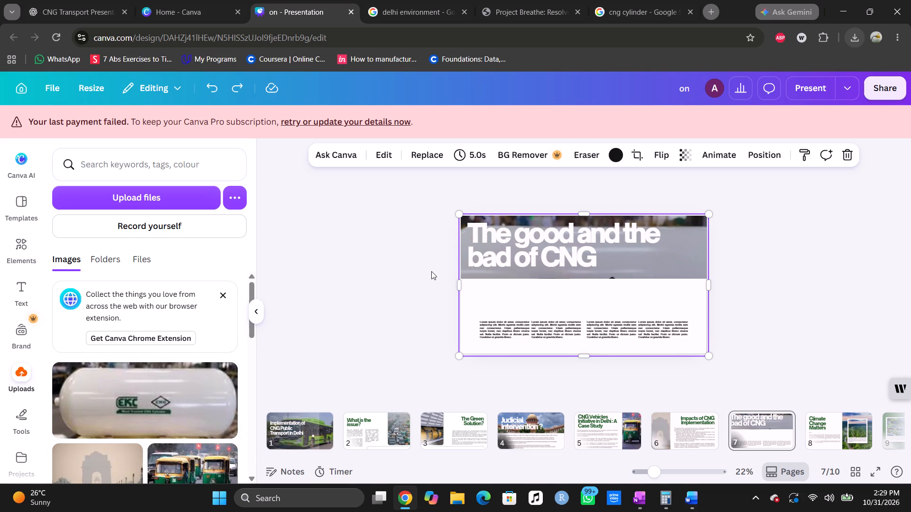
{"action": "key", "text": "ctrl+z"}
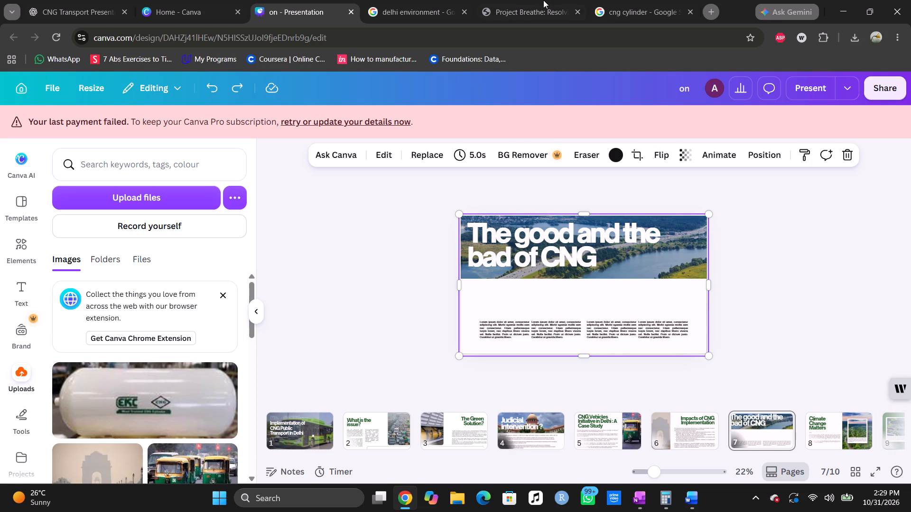
Browse the CNG cylinder image results for an alternative slide 7 picture, previewing the Qingdao Forterra, MKC Group and IndiaMART photos.
{"action": "left_click", "coordinate": [543, 0]}
{"action": "left_click", "coordinate": [634, 0]}
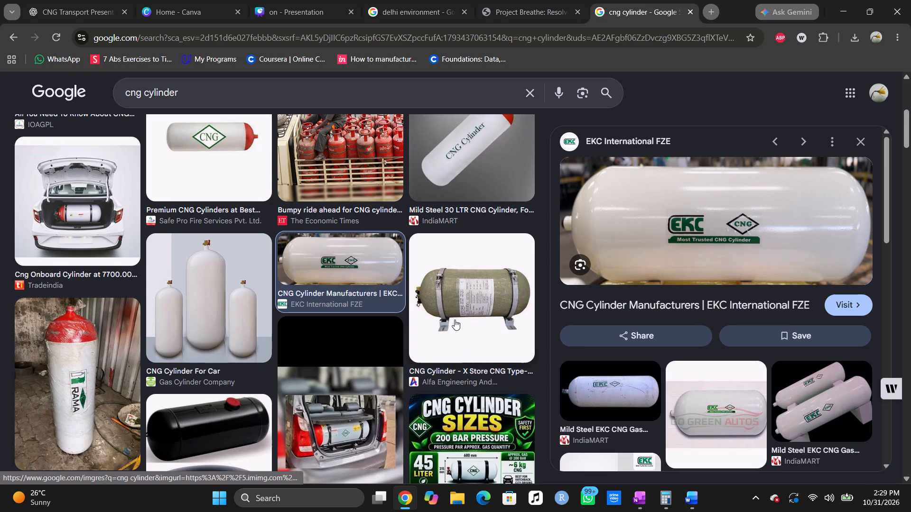
{"action": "scroll", "coordinate": [189, 331], "scroll_direction": "down", "scroll_amount": 1}
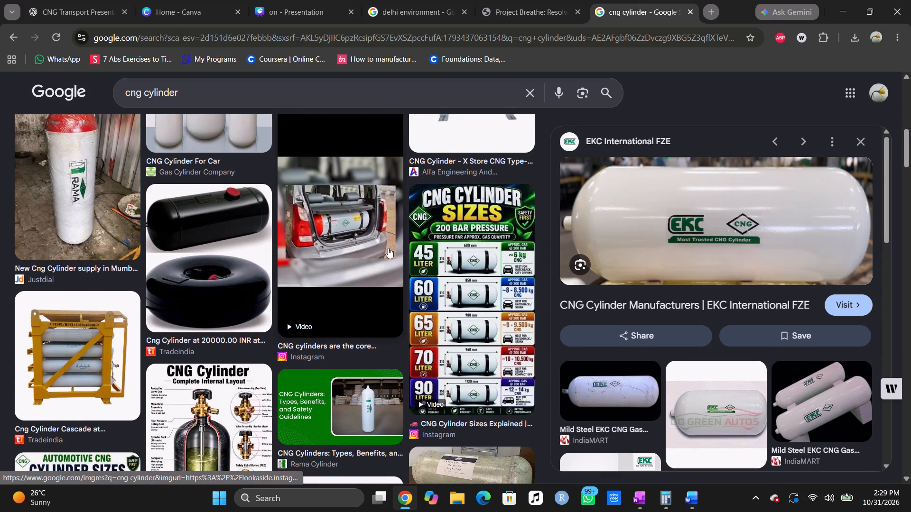
{"action": "scroll", "coordinate": [388, 248], "scroll_direction": "down", "scroll_amount": 1}
{"action": "scroll", "coordinate": [343, 191], "scroll_direction": "down", "scroll_amount": 2}
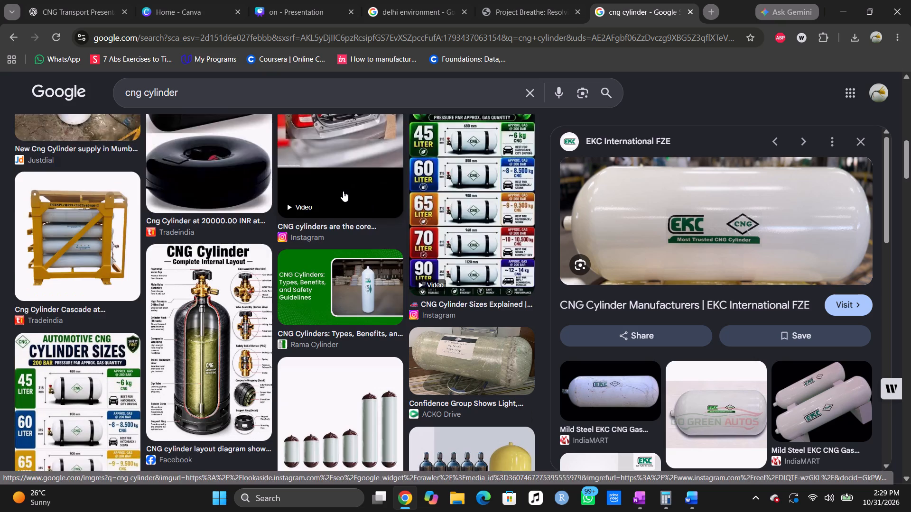
{"action": "scroll", "coordinate": [343, 191], "scroll_direction": "down", "scroll_amount": 2}
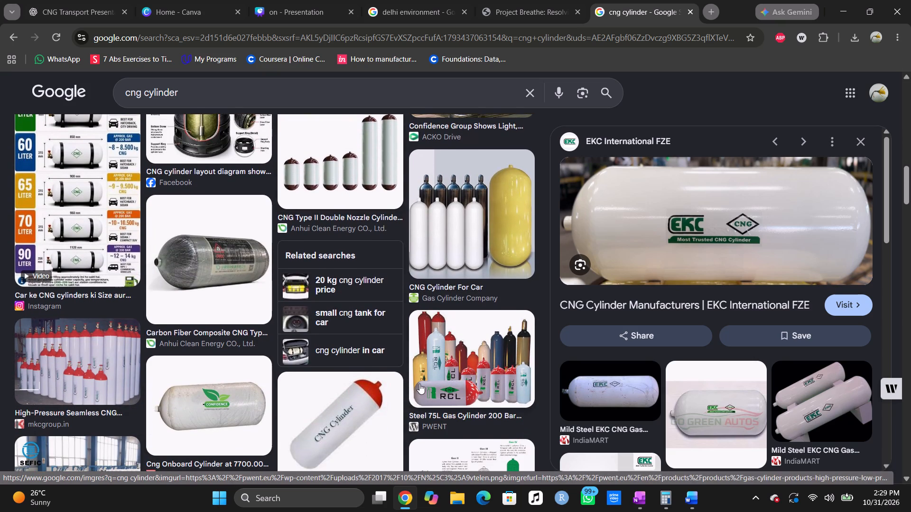
{"action": "scroll", "coordinate": [419, 384], "scroll_direction": "down", "scroll_amount": 2}
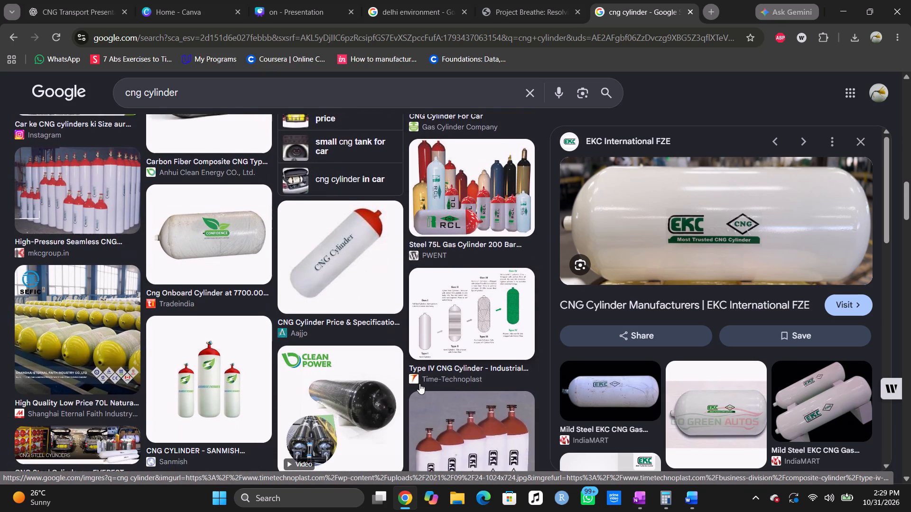
{"action": "scroll", "coordinate": [419, 384], "scroll_direction": "down", "scroll_amount": 3}
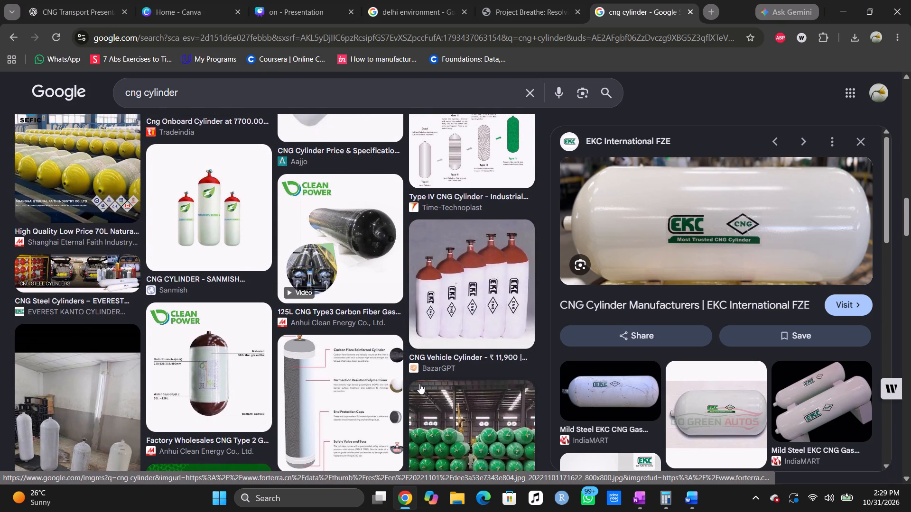
{"action": "scroll", "coordinate": [419, 384], "scroll_direction": "down", "scroll_amount": 1}
{"action": "left_click", "coordinate": [419, 384]}
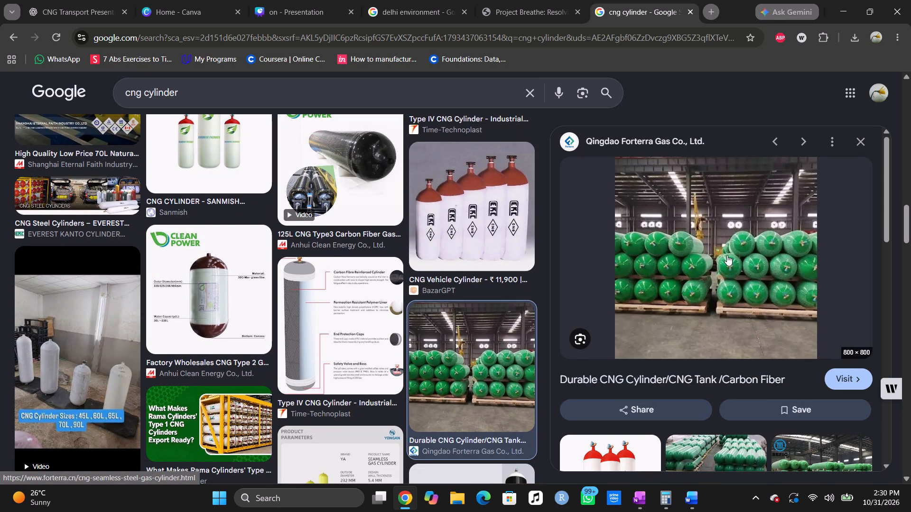
{"action": "scroll", "coordinate": [453, 302], "scroll_direction": "up", "scroll_amount": 3}
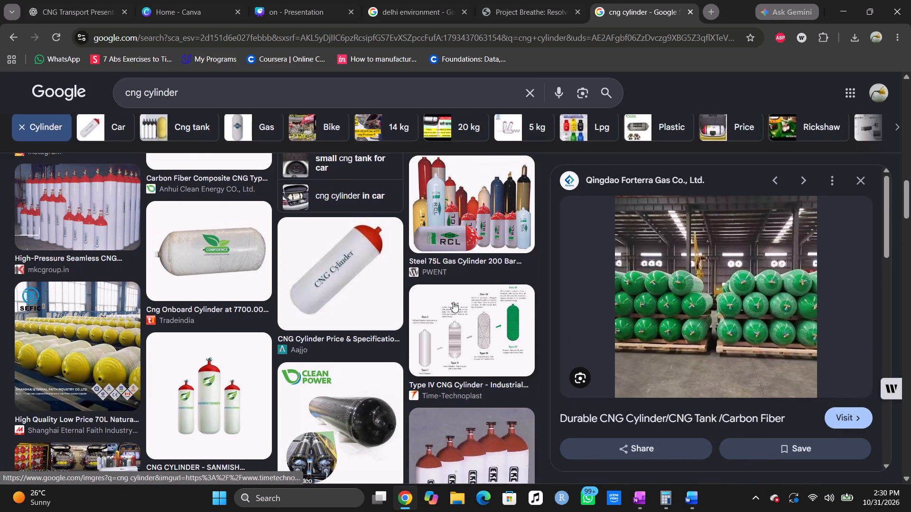
{"action": "scroll", "coordinate": [453, 302], "scroll_direction": "up", "scroll_amount": 1}
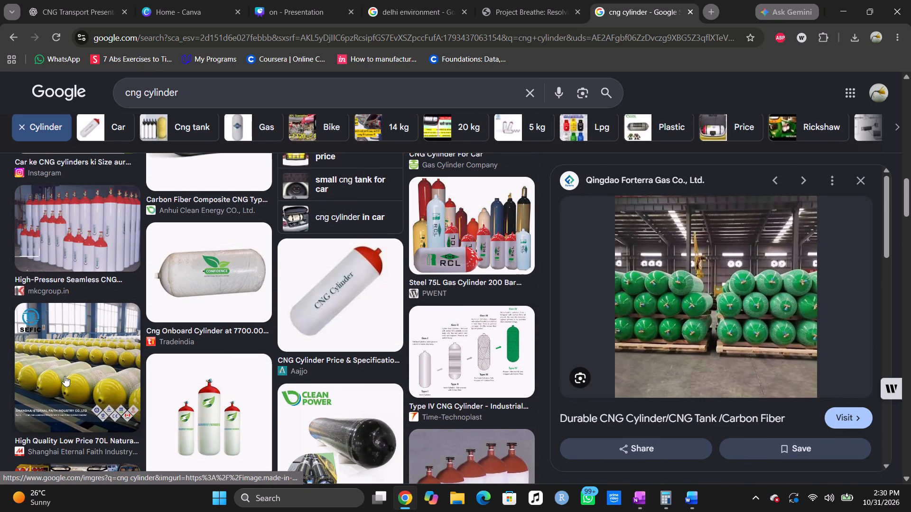
{"action": "left_click", "coordinate": [46, 219]}
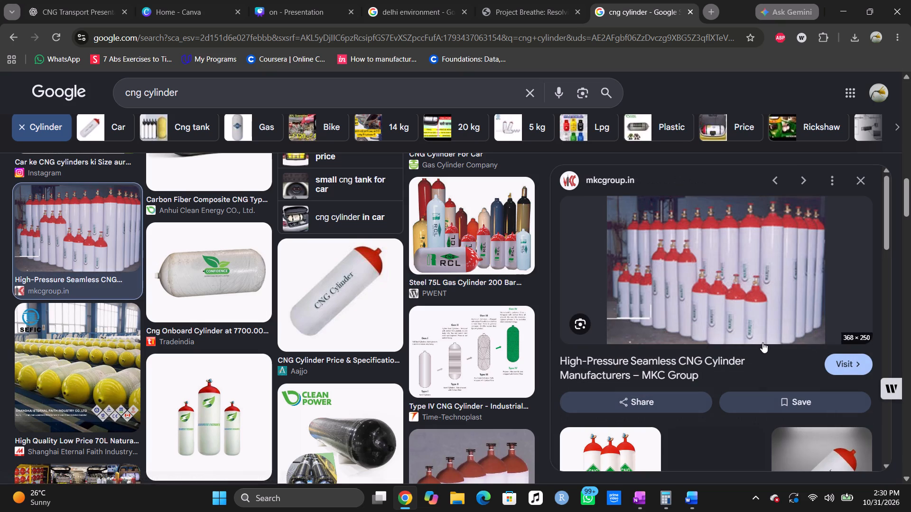
{"action": "scroll", "coordinate": [452, 254], "scroll_direction": "up", "scroll_amount": 2}
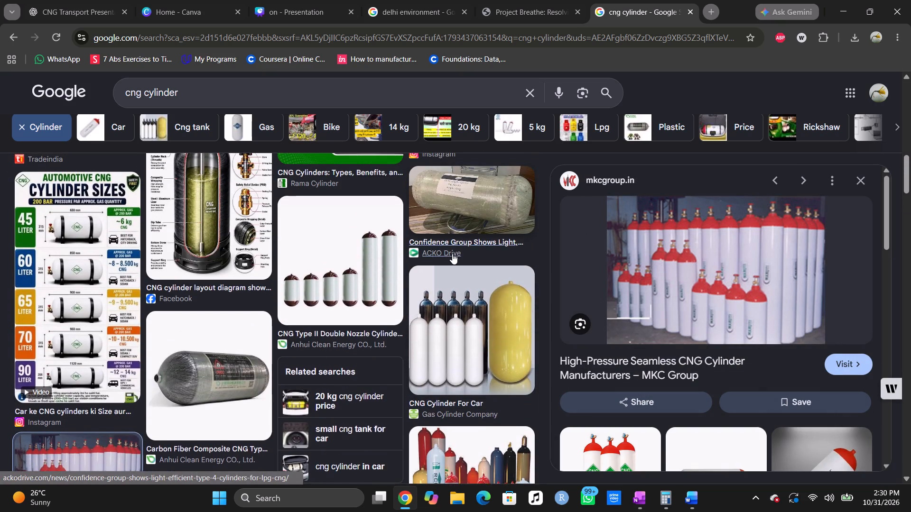
{"action": "scroll", "coordinate": [452, 254], "scroll_direction": "up", "scroll_amount": 2}
{"action": "scroll", "coordinate": [326, 318], "scroll_direction": "up", "scroll_amount": 1}
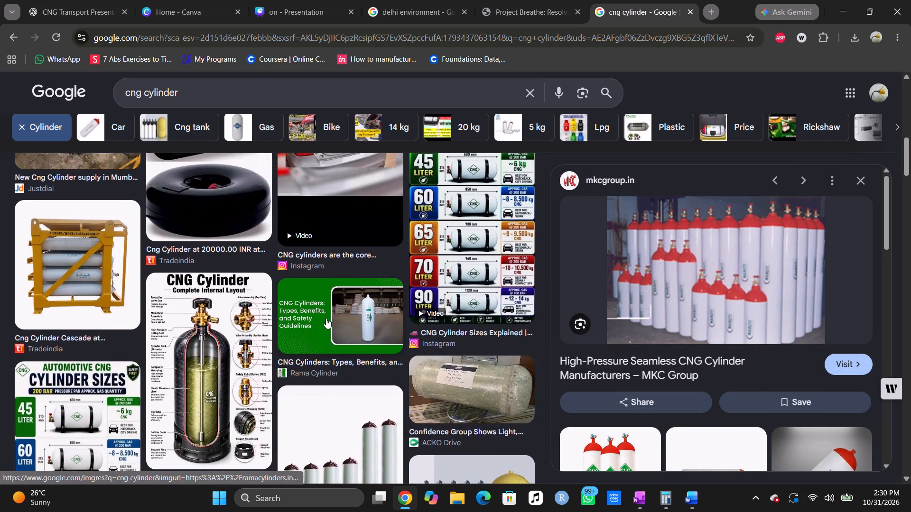
{"action": "scroll", "coordinate": [326, 318], "scroll_direction": "up", "scroll_amount": 5}
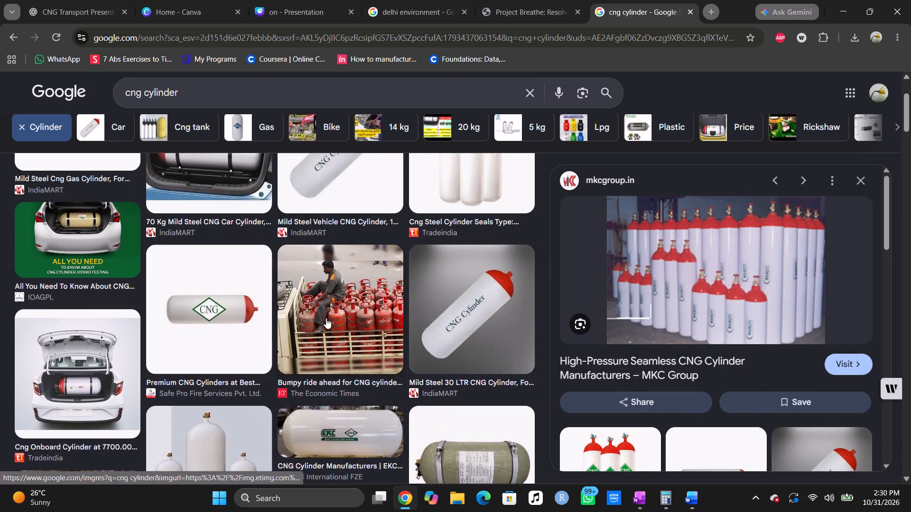
{"action": "scroll", "coordinate": [326, 318], "scroll_direction": "up", "scroll_amount": 1}
{"action": "scroll", "coordinate": [326, 318], "scroll_direction": "down", "scroll_amount": 2}
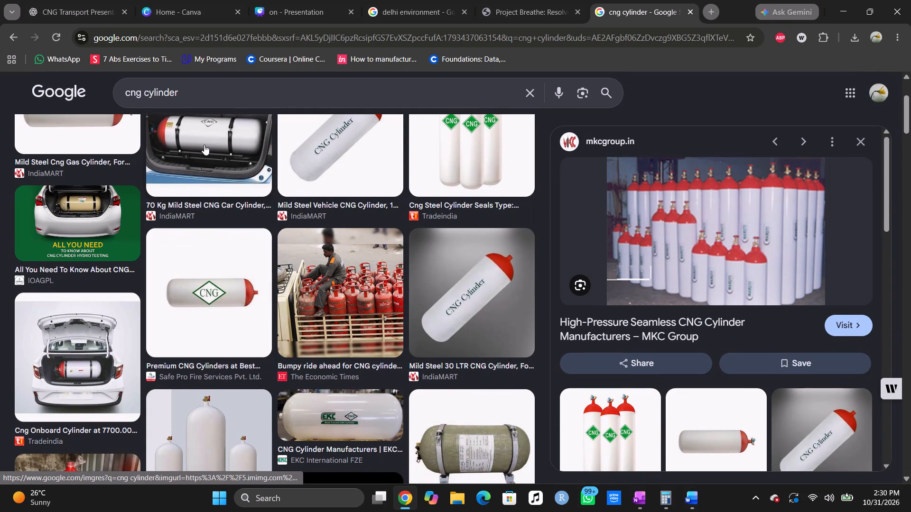
{"action": "left_click", "coordinate": [204, 145]}
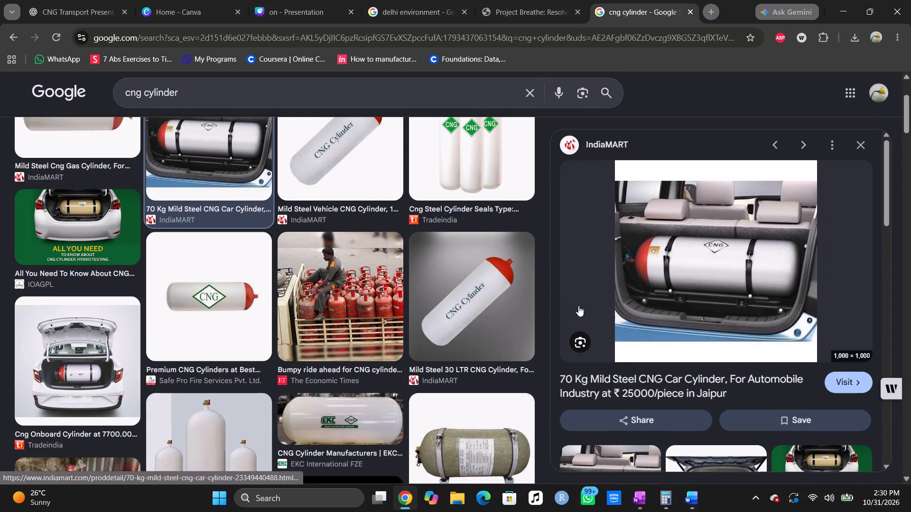
Save the Tradeindia picture of a CNG cylinder fitted in a white car's open boot.
{"action": "left_click", "coordinate": [47, 361]}
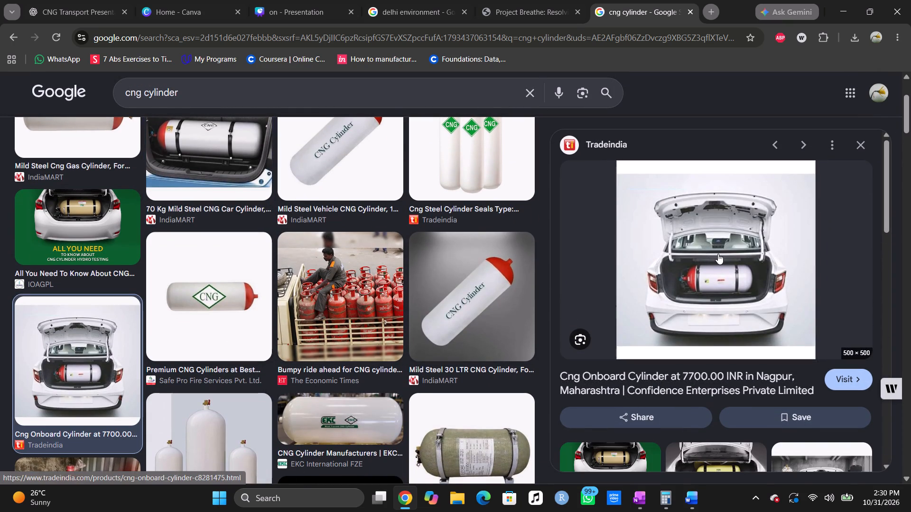
{"action": "right_click", "coordinate": [718, 254]}
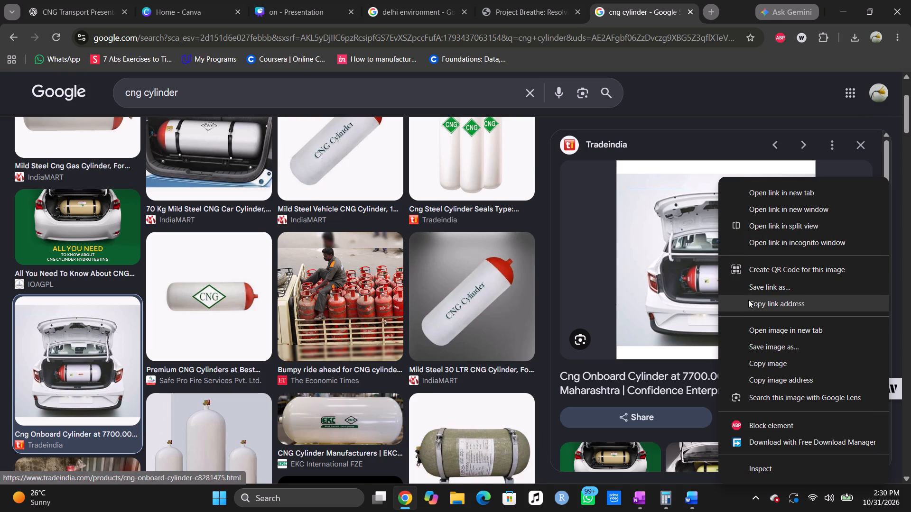
{"action": "left_click", "coordinate": [767, 345]}
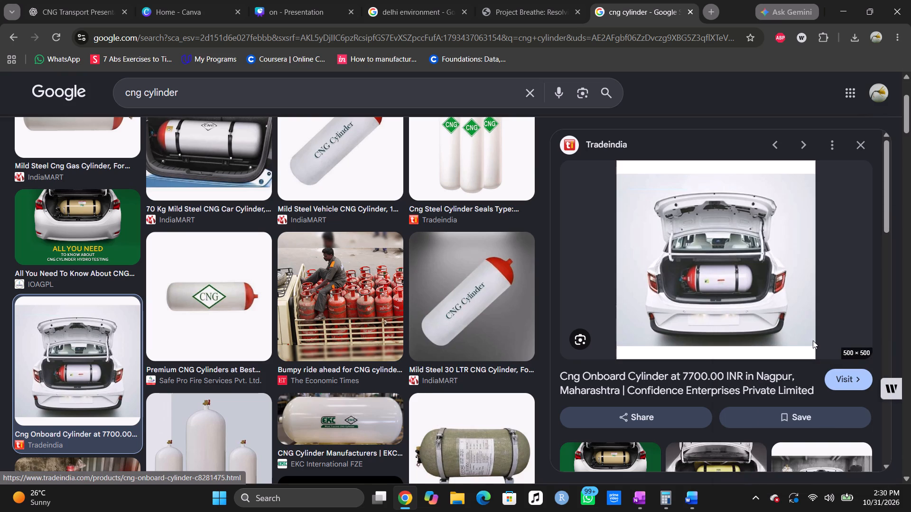
{"action": "key", "text": "Return"}
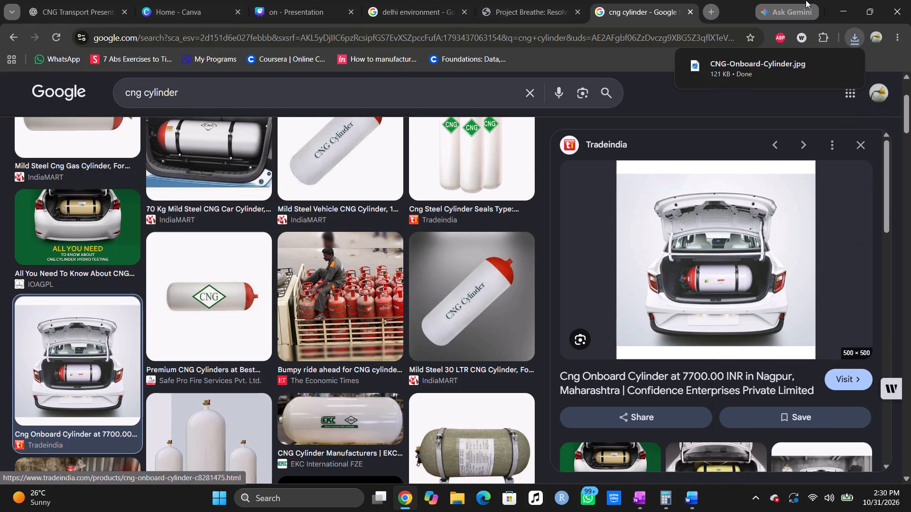
Upload the downloaded picture CNG-Onboard-Cylinder.jpg to the Canva presentation's image uploads.
{"action": "left_click", "coordinate": [506, 0]}
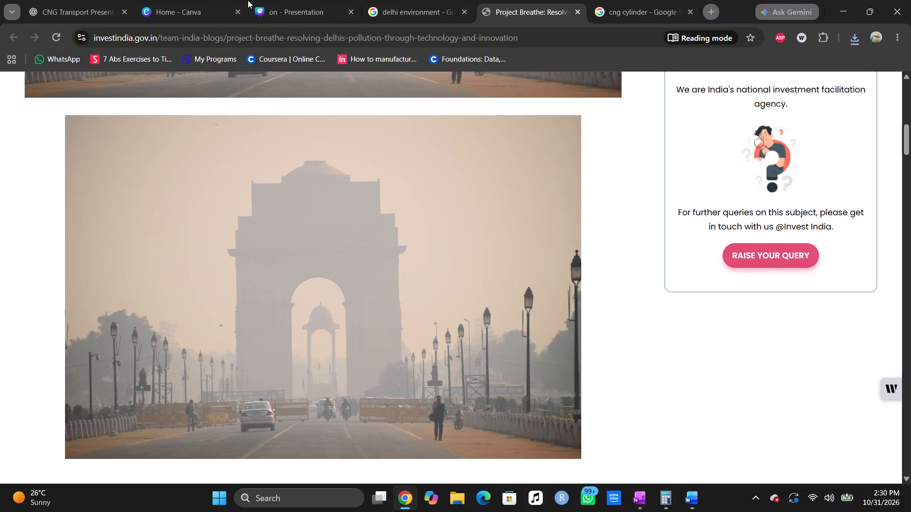
{"action": "left_click", "coordinate": [283, 0]}
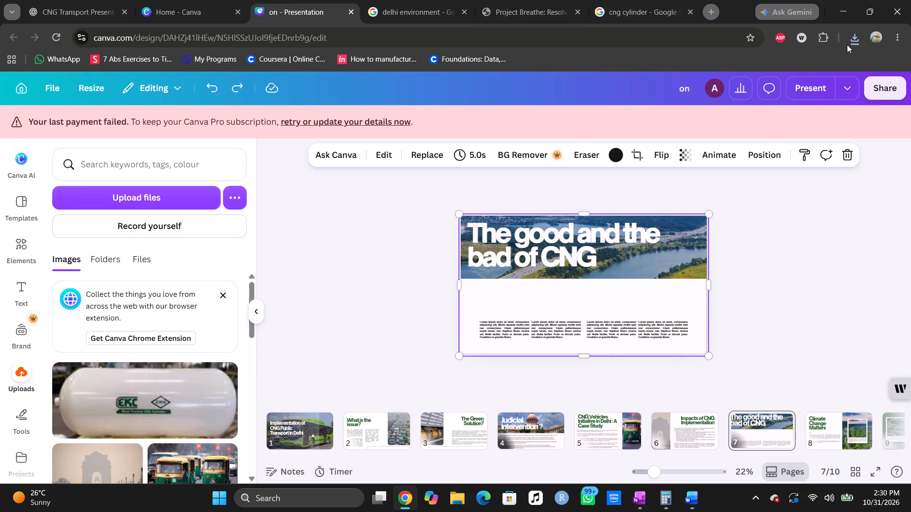
{"action": "left_click", "coordinate": [847, 39]}
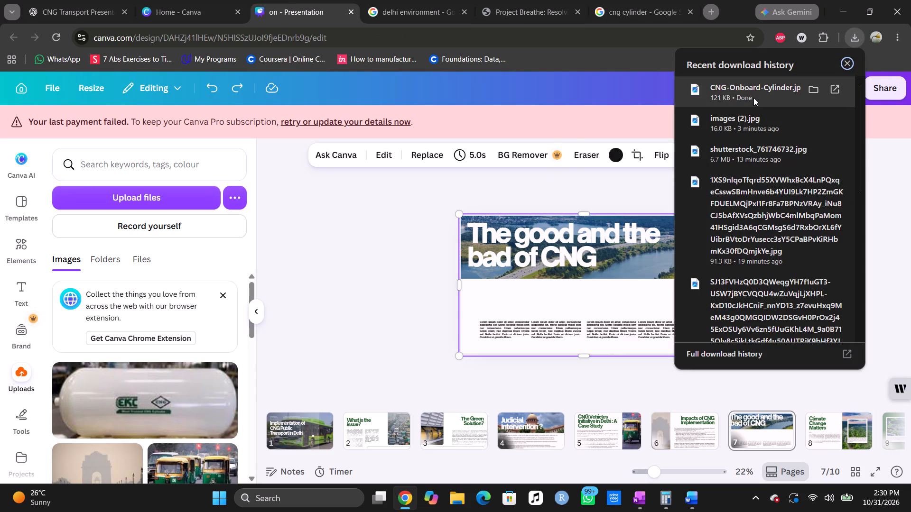
{"action": "left_click_drag", "start_coordinate": [753, 98], "coordinate": [138, 348]}
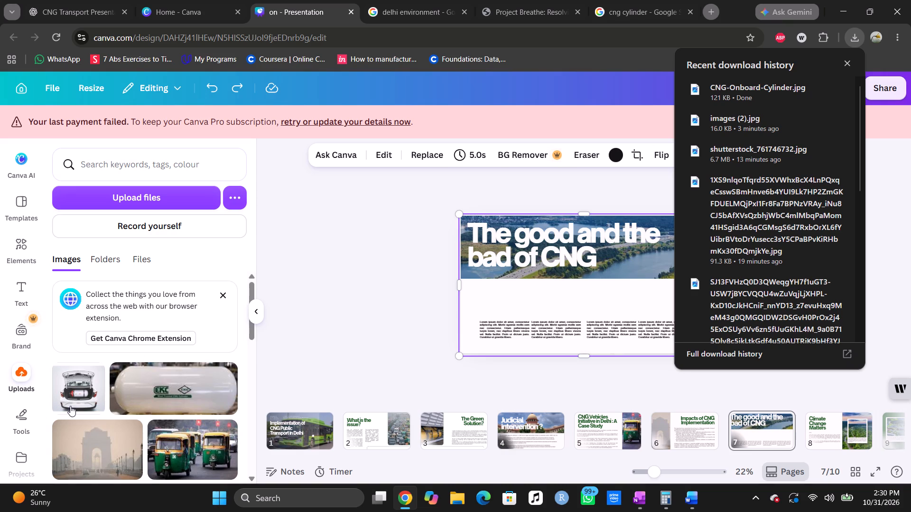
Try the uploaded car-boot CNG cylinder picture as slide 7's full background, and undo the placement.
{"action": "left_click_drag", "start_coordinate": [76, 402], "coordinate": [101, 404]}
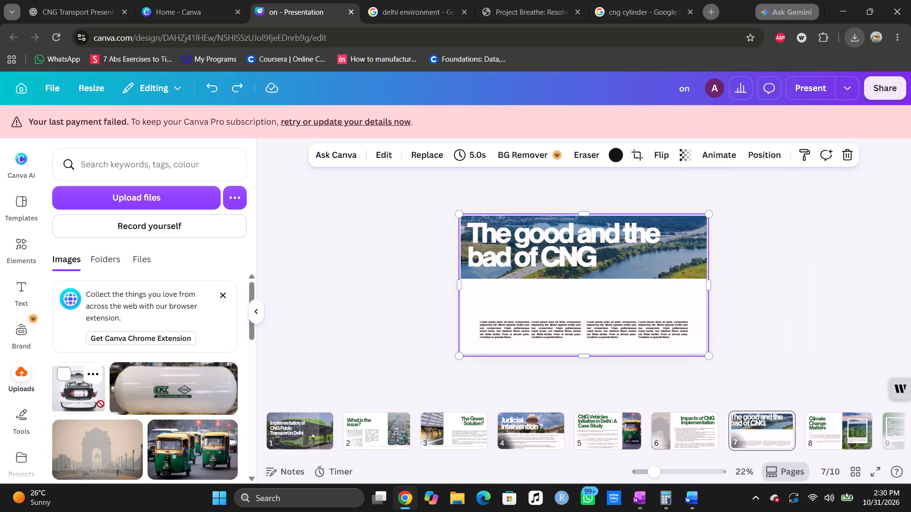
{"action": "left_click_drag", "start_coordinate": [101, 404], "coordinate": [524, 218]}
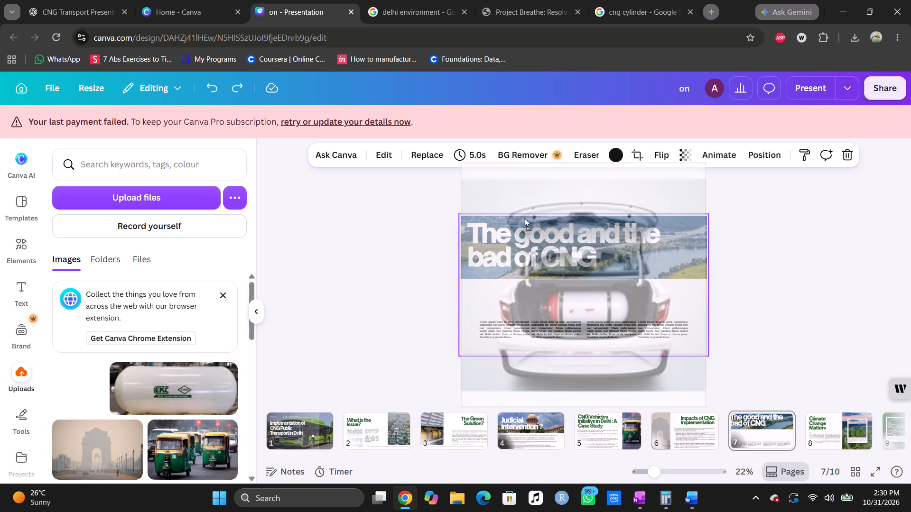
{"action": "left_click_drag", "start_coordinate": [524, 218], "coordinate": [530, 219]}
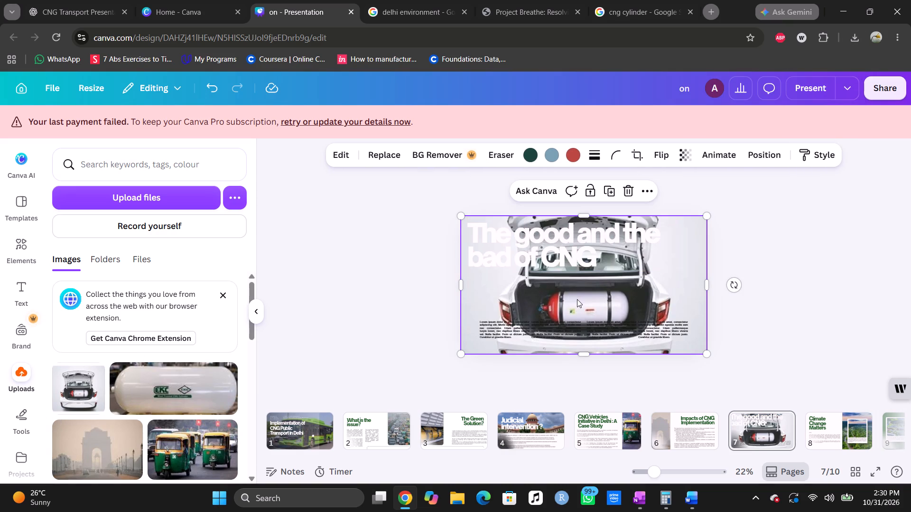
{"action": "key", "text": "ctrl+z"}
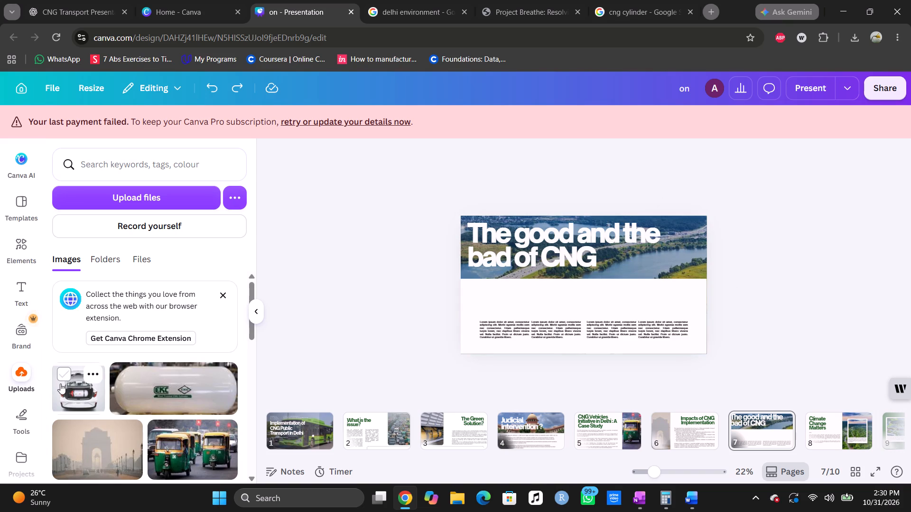
Place the car-boot CNG cylinder picture on slide 7 and stretch it across the slide's full width, covering the river photo banner.
{"action": "left_click_drag", "start_coordinate": [60, 384], "coordinate": [610, 231]}
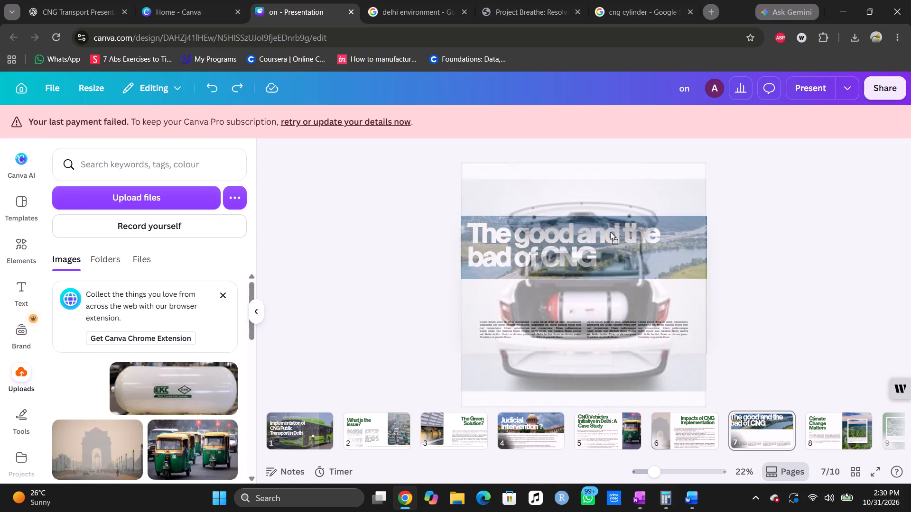
{"action": "left_click_drag", "start_coordinate": [610, 231], "coordinate": [606, 233]}
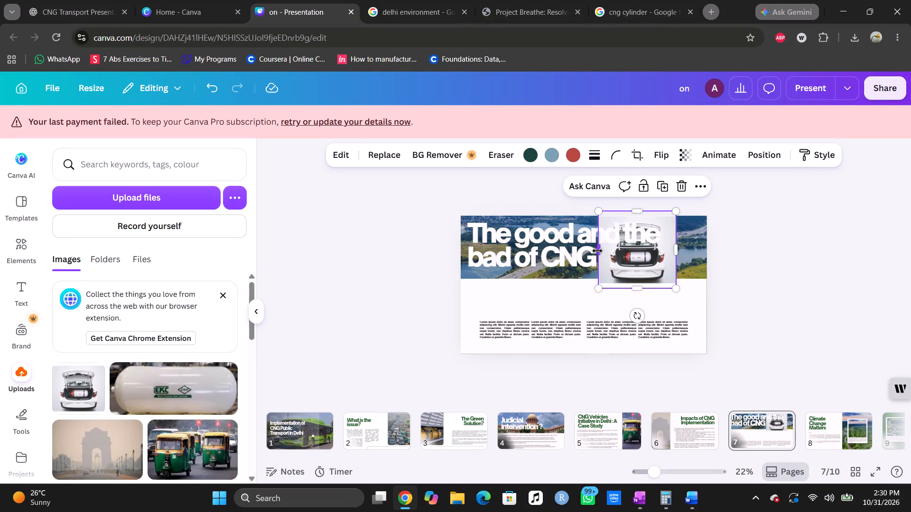
{"action": "left_click_drag", "start_coordinate": [597, 251], "coordinate": [464, 259]}
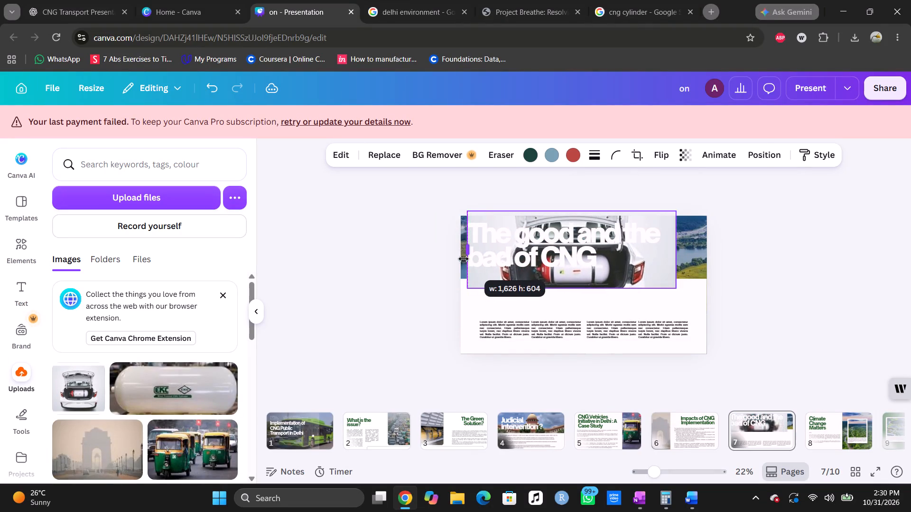
{"action": "left_click_drag", "start_coordinate": [464, 259], "coordinate": [459, 258]}
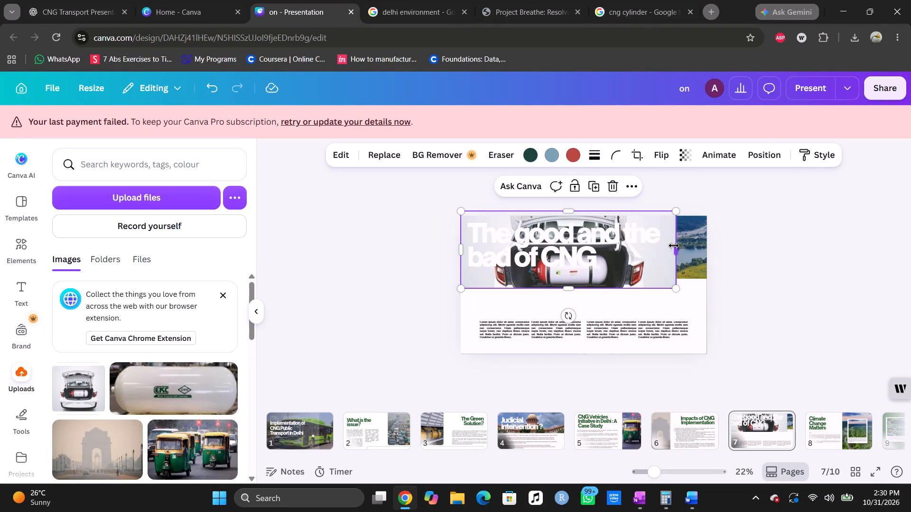
{"action": "left_click_drag", "start_coordinate": [673, 248], "coordinate": [706, 252]}
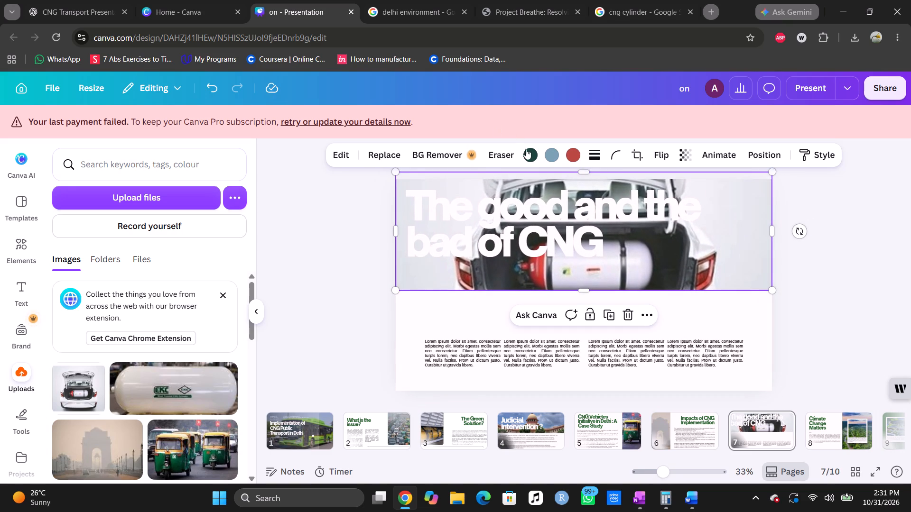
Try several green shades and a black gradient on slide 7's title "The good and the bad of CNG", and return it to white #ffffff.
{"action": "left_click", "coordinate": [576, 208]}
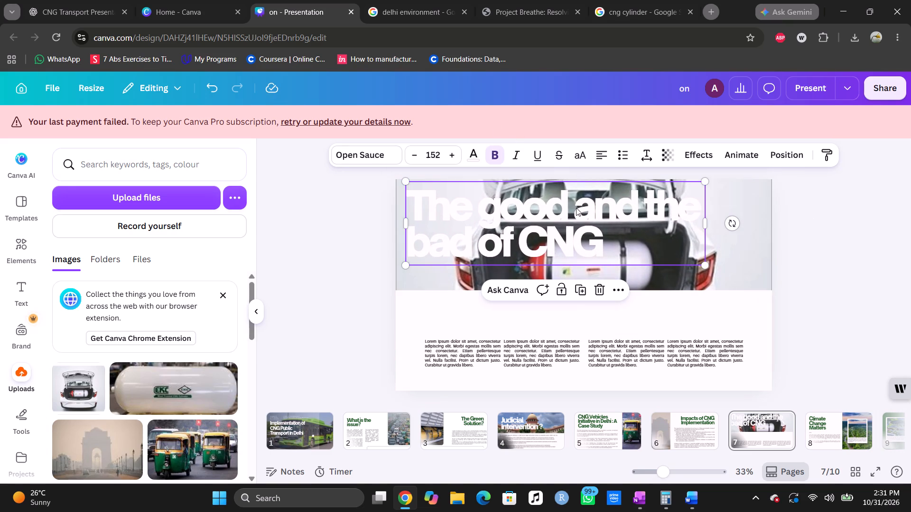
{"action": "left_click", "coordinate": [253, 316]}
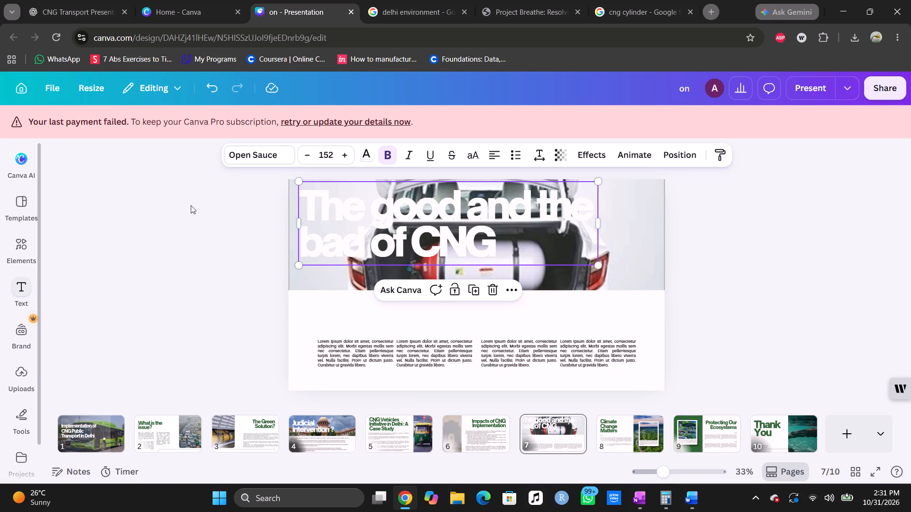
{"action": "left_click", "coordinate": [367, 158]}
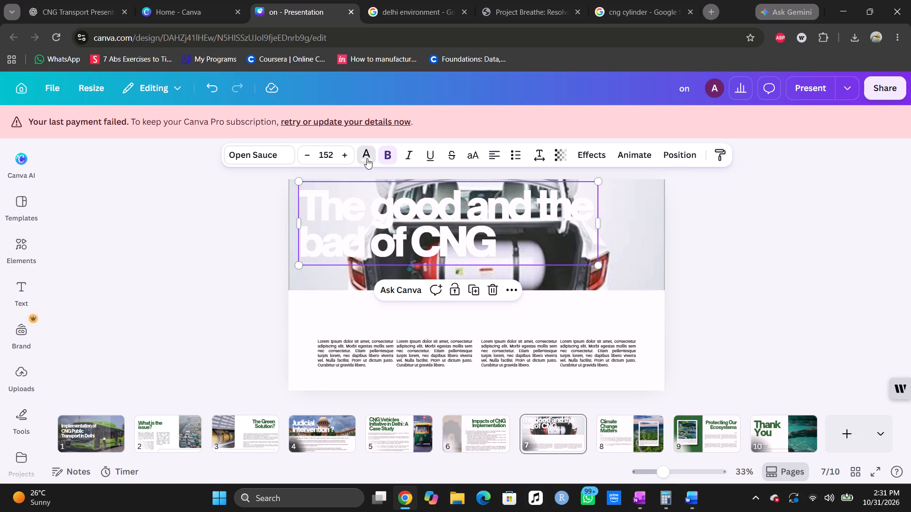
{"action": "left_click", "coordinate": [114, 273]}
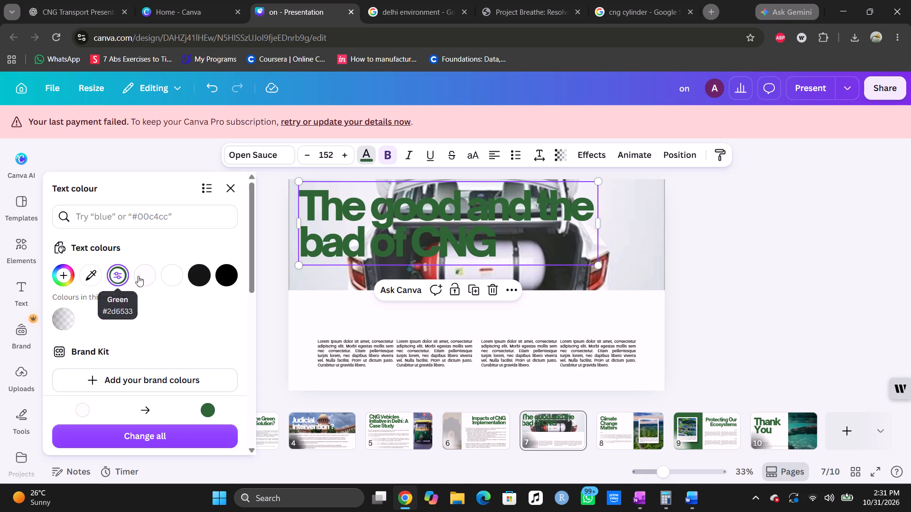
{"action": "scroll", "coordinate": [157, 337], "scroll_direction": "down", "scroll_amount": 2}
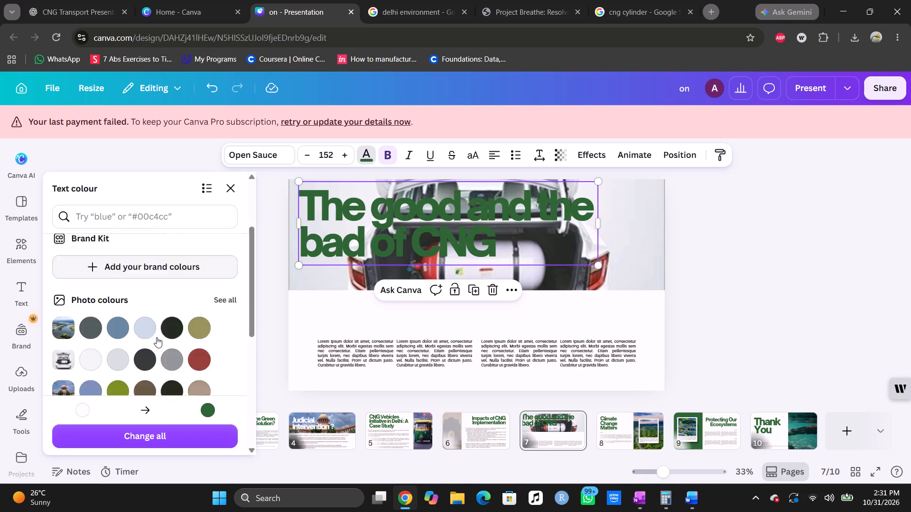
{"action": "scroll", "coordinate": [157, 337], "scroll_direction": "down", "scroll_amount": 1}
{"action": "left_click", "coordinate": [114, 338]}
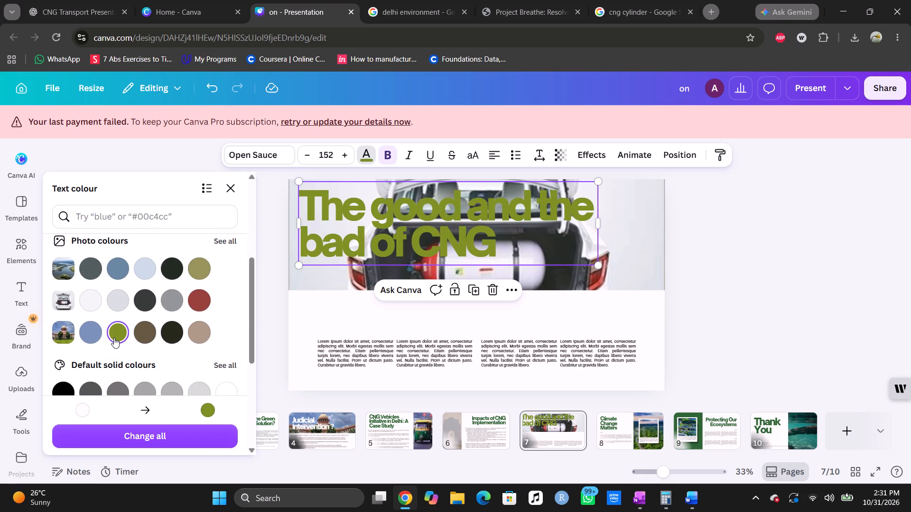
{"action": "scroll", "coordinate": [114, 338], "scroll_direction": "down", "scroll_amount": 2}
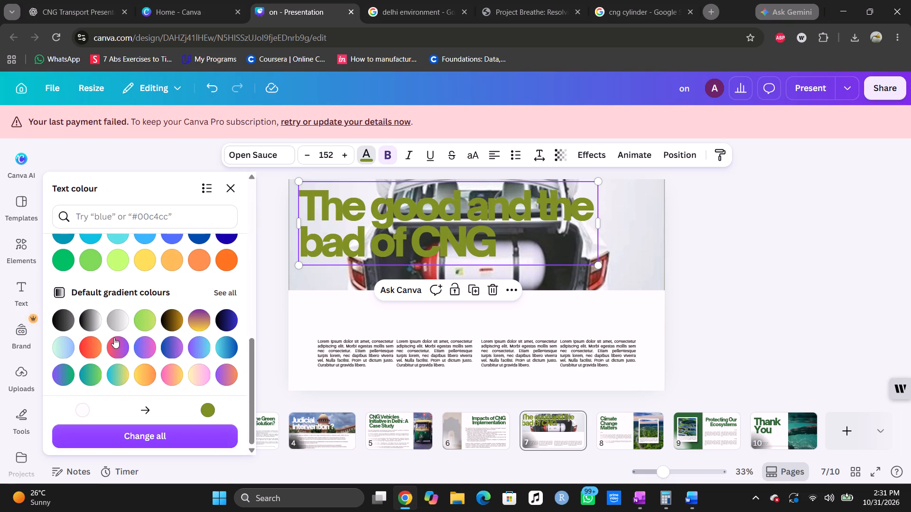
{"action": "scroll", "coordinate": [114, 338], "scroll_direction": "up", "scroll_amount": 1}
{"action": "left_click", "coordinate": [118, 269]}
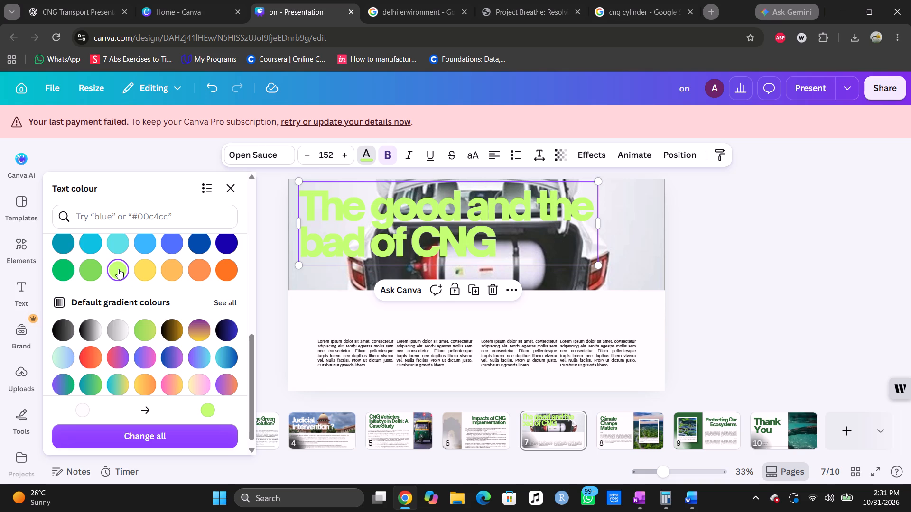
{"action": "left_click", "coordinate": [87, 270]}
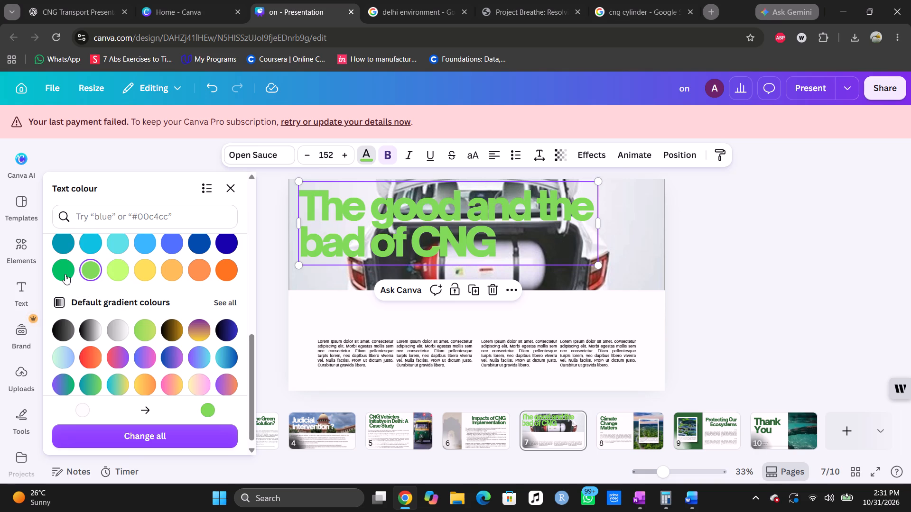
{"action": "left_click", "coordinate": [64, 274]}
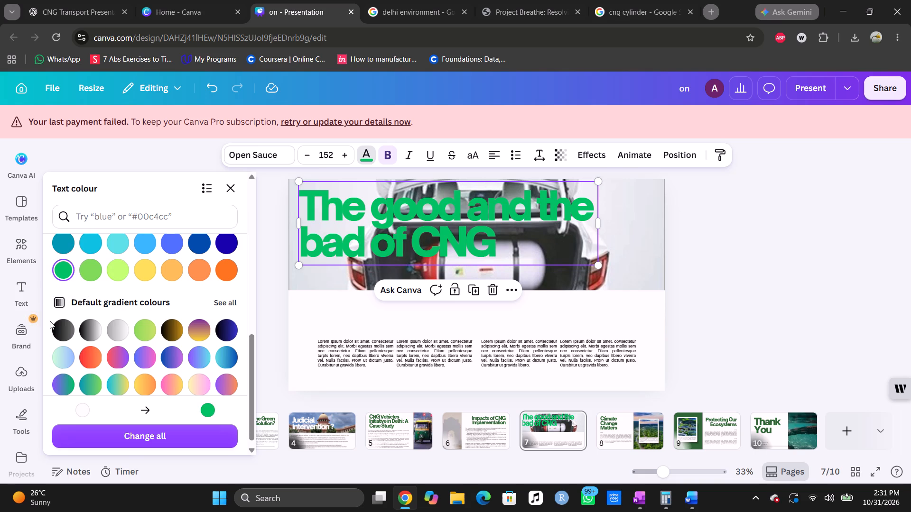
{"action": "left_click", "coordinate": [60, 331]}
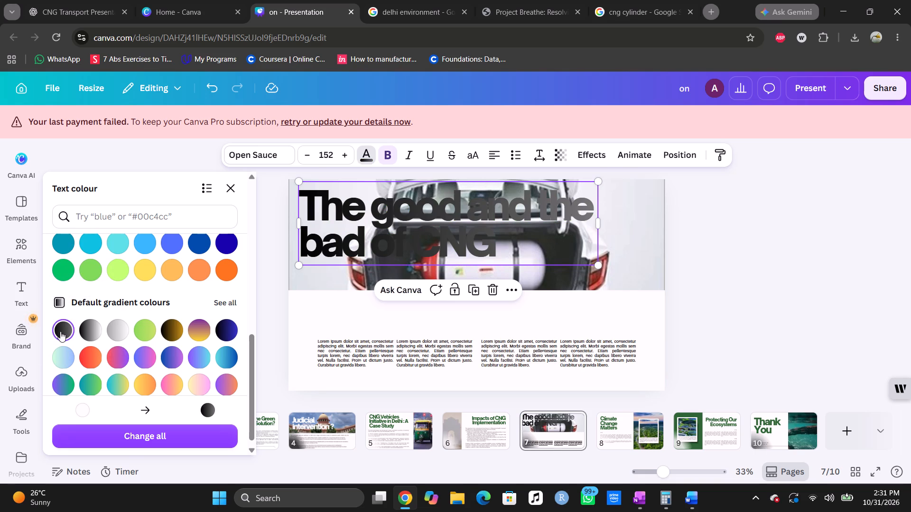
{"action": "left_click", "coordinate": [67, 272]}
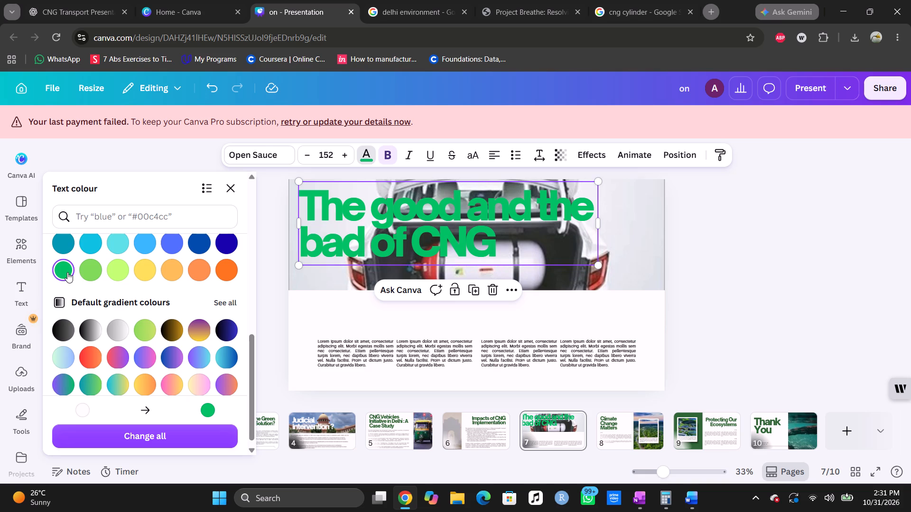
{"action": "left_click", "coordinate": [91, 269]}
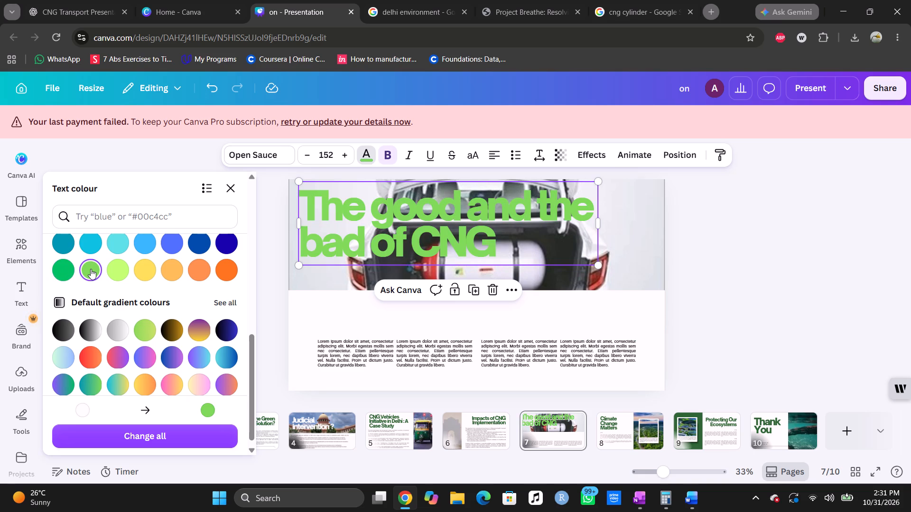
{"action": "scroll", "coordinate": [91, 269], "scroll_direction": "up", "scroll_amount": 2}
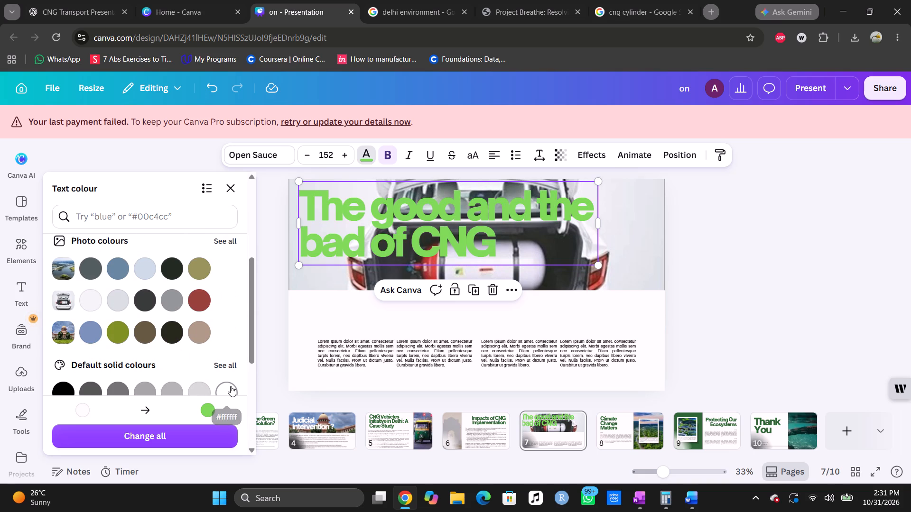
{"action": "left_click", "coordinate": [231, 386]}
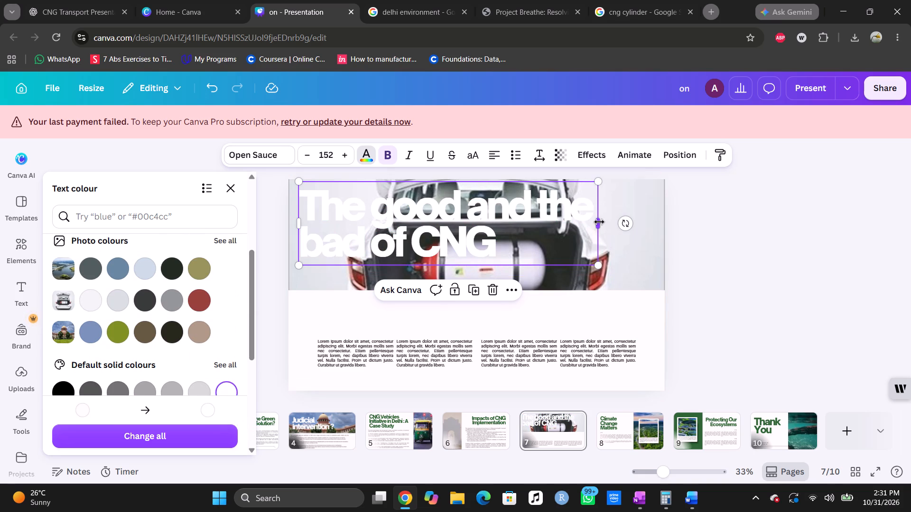
Apply the Glow text effect at intensity 69 to slide 7's title "The good and the bad of CNG".
{"action": "left_click", "coordinate": [601, 158]}
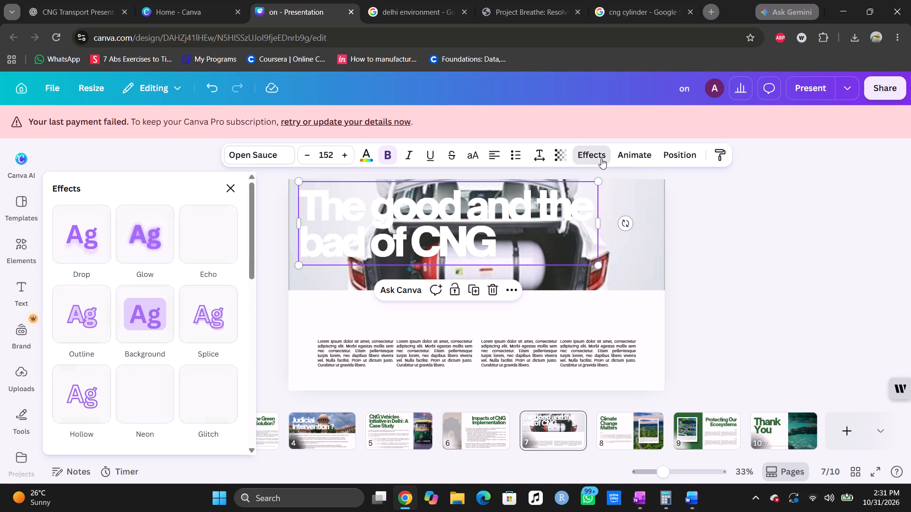
{"action": "left_click", "coordinate": [179, 246]}
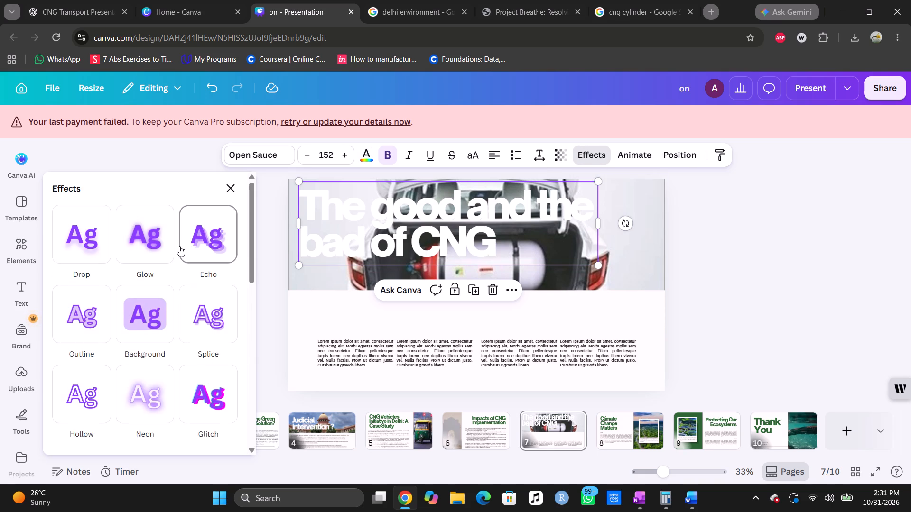
{"action": "left_click", "coordinate": [140, 247]}
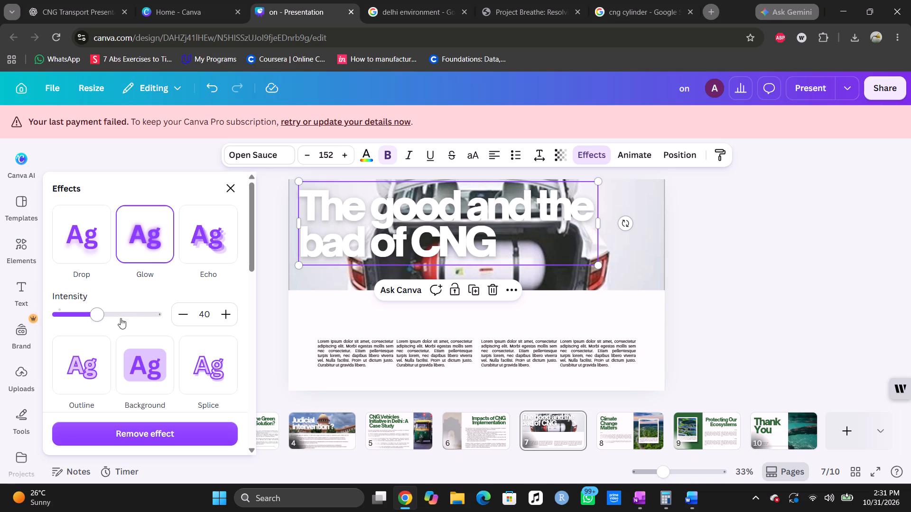
{"action": "left_click", "coordinate": [126, 317]}
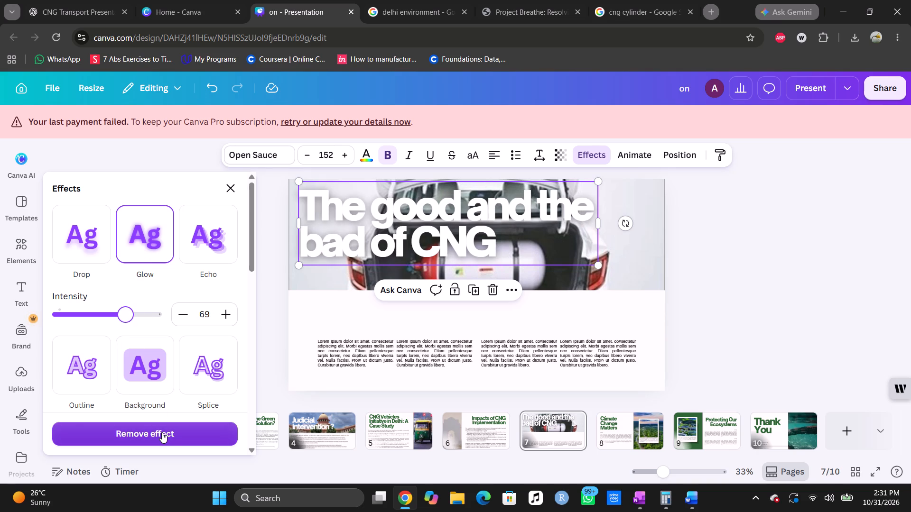
{"action": "left_click", "coordinate": [274, 297]}
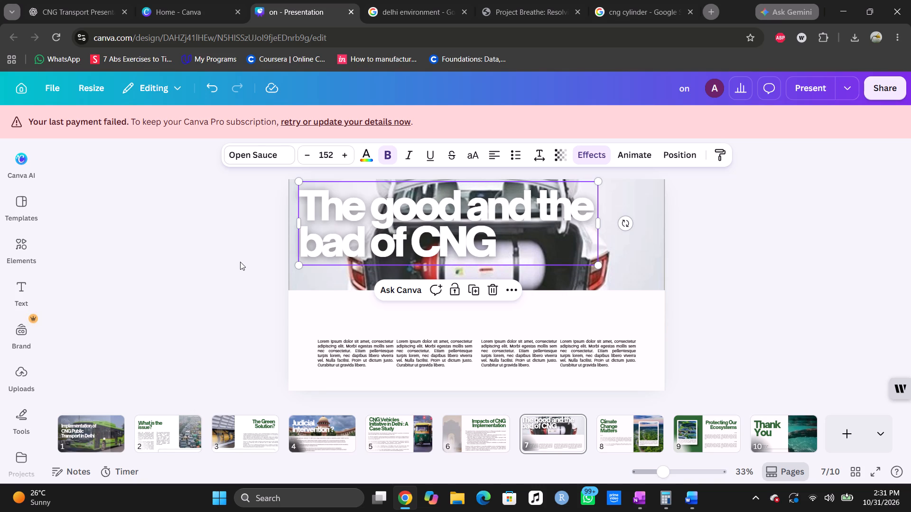
Apply the Glow text effect at intensity 56 to slide 4's title "Judicial intervention ?".
{"action": "left_click", "coordinate": [508, 440]}
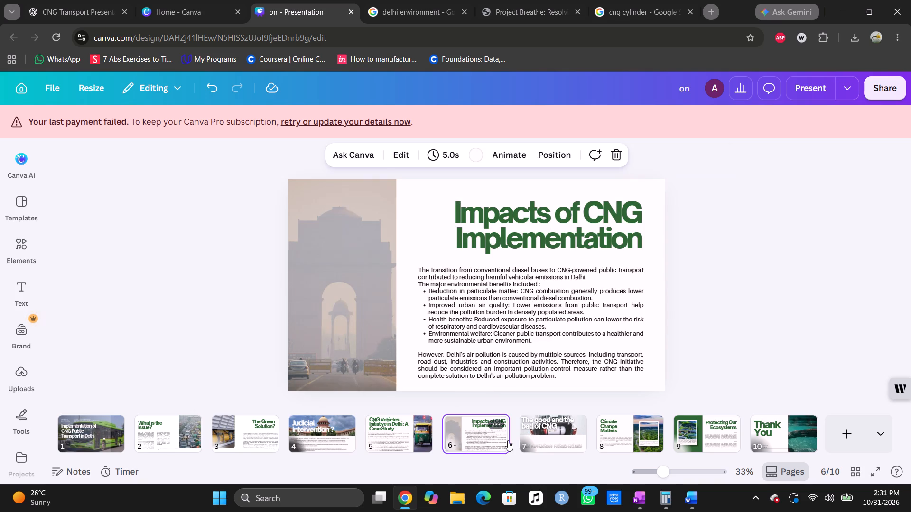
{"action": "left_click", "coordinate": [318, 442]}
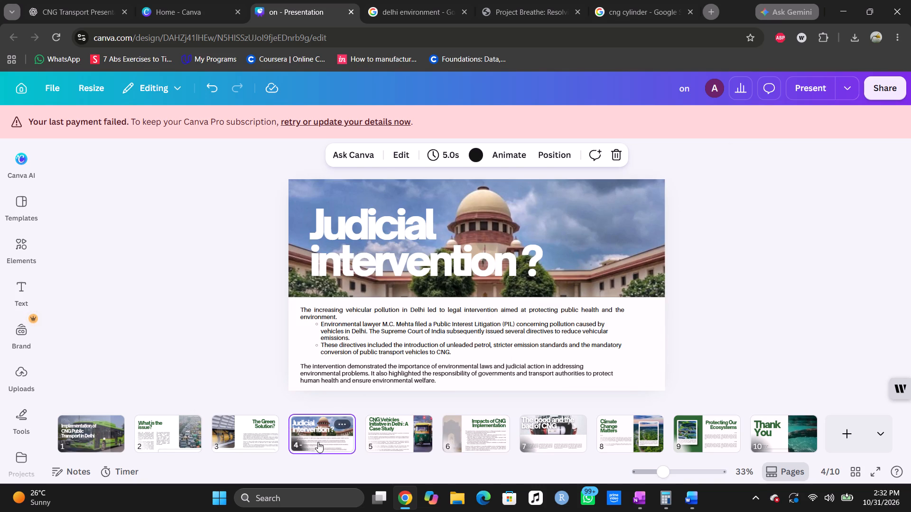
{"action": "left_click", "coordinate": [349, 261]}
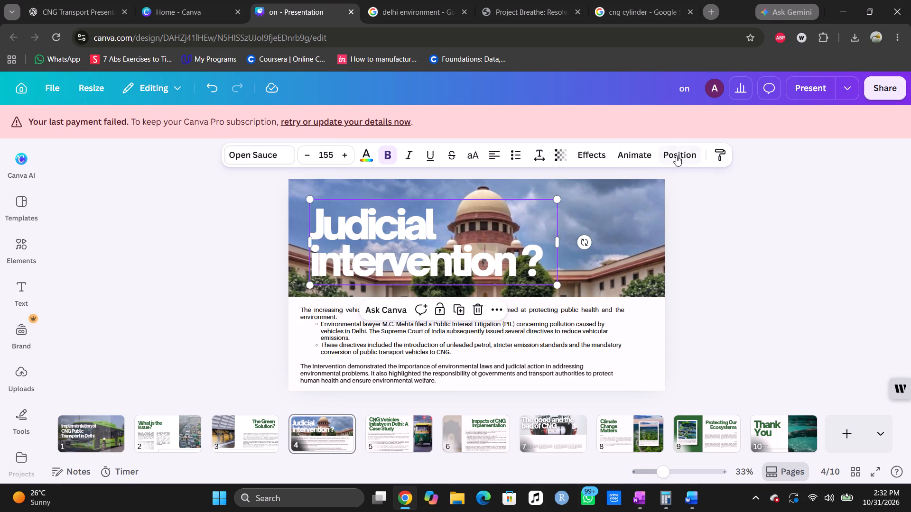
{"action": "left_click", "coordinate": [595, 159]}
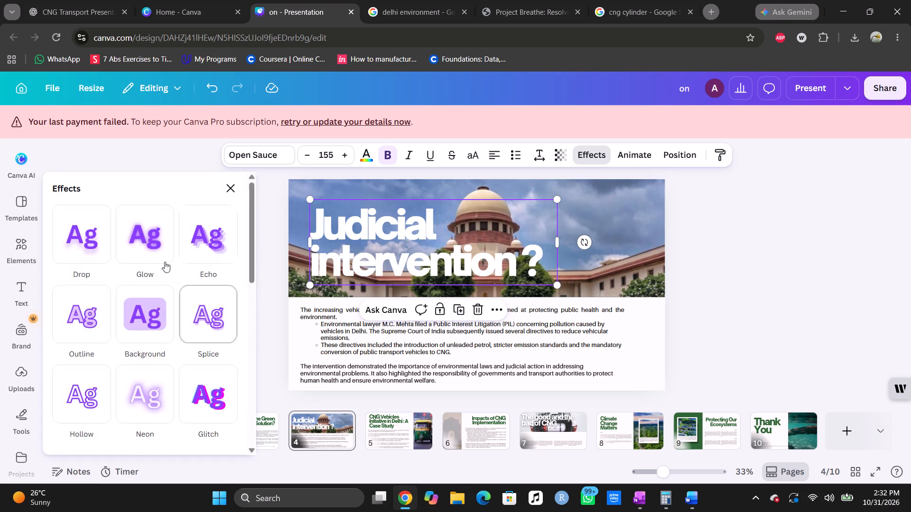
{"action": "left_click", "coordinate": [149, 253]}
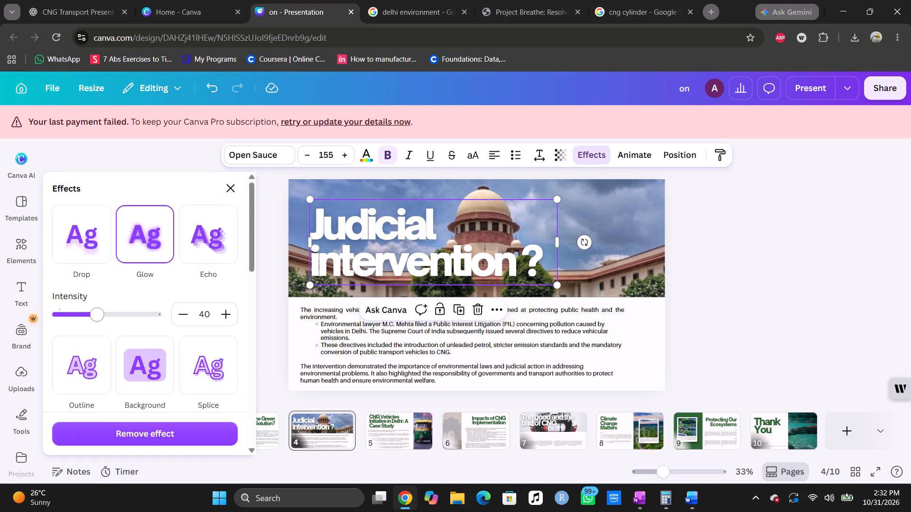
{"action": "left_click", "coordinate": [113, 313]}
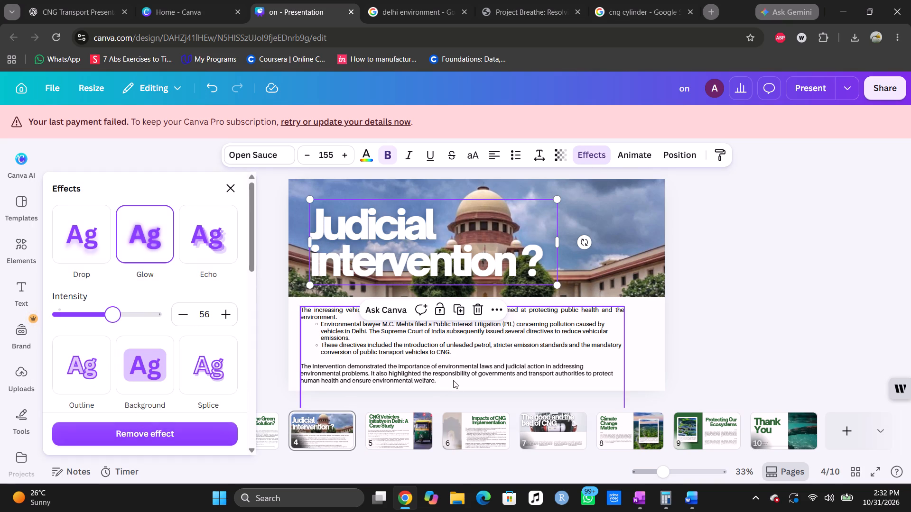
{"action": "left_click", "coordinate": [774, 298]}
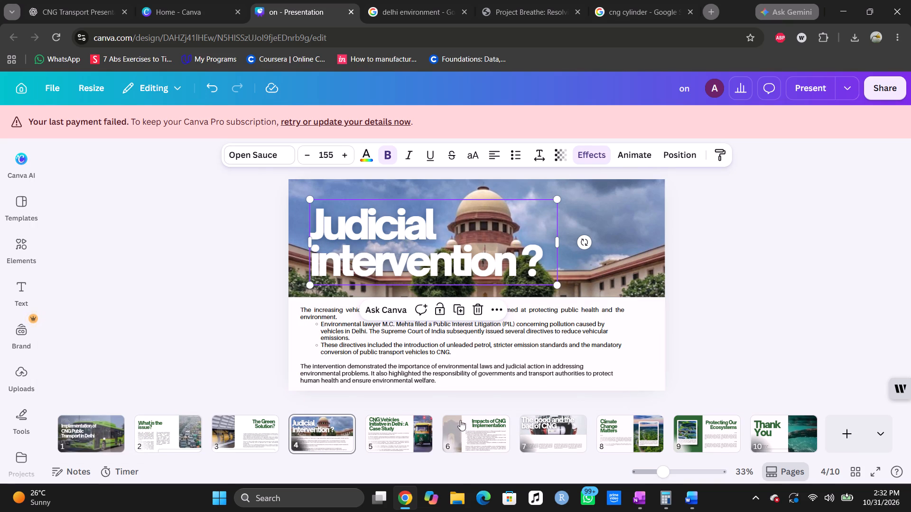
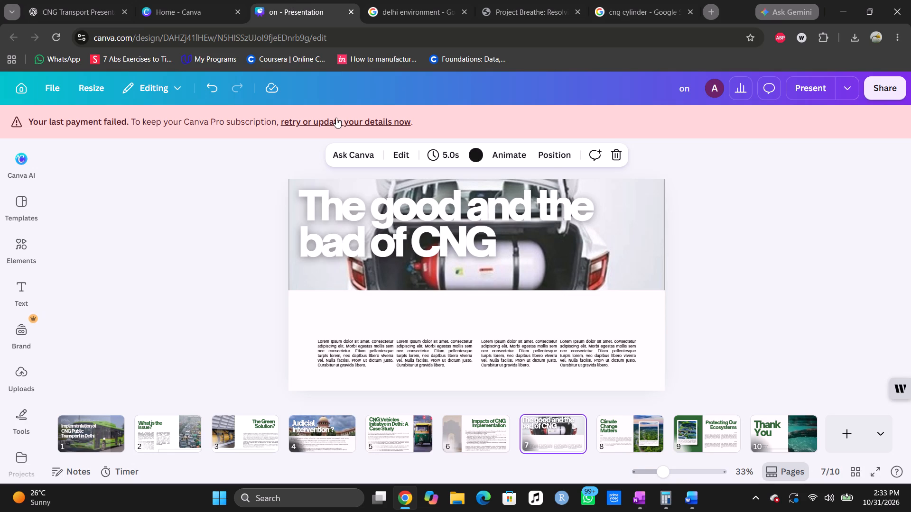
{"action": "double_click", "coordinate": [352, 357]}
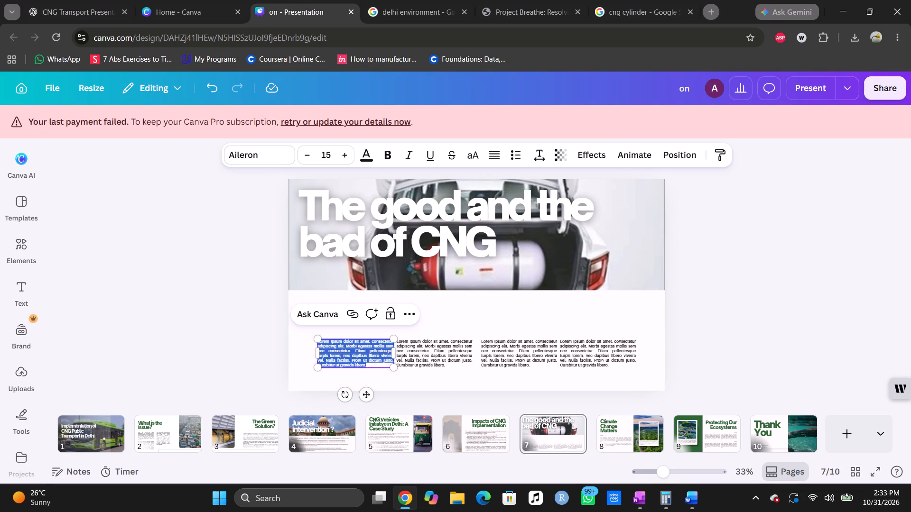
{"action": "key", "text": "ctrl+v"}
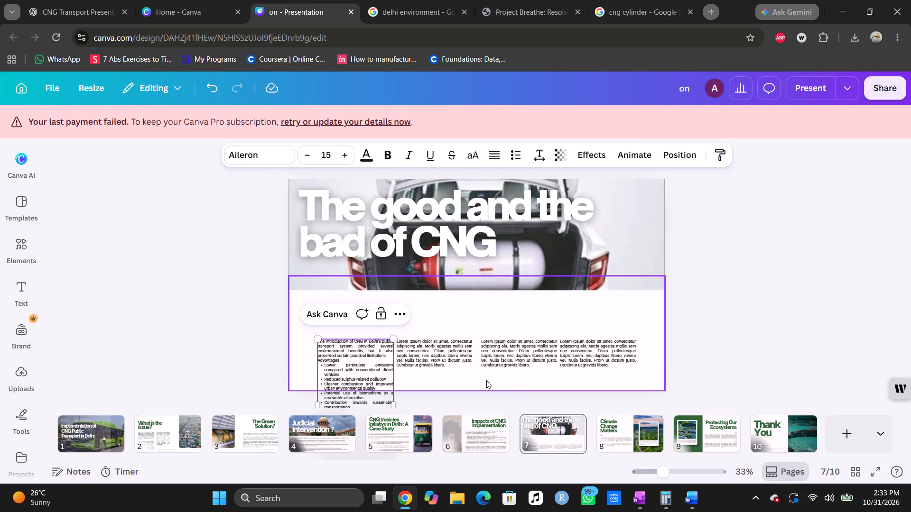
Delete the three remaining lorem ipsum text columns on slide 7.
{"action": "left_click", "coordinate": [626, 359]}
{"action": "key", "text": "Delete"}
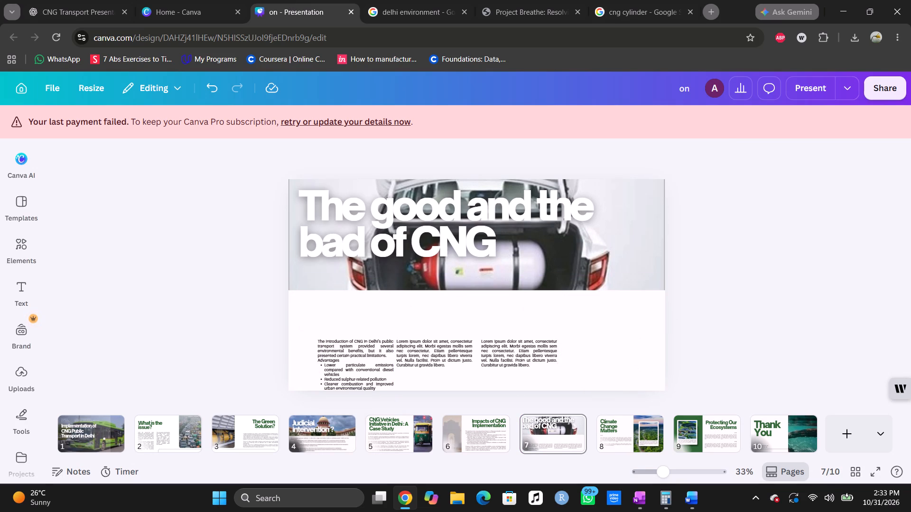
{"action": "left_click", "coordinate": [548, 343]}
{"action": "key", "text": "Delete"}
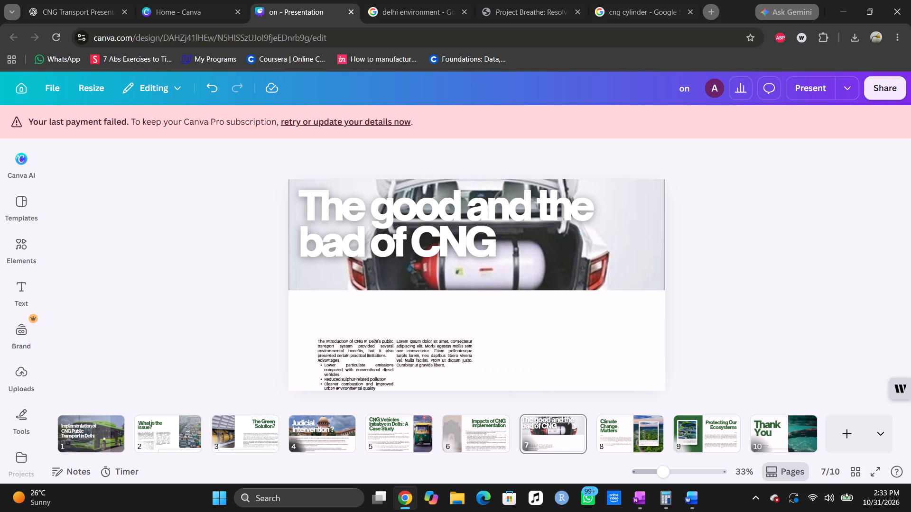
{"action": "left_click", "coordinate": [449, 354]}
{"action": "key", "text": "Delete"}
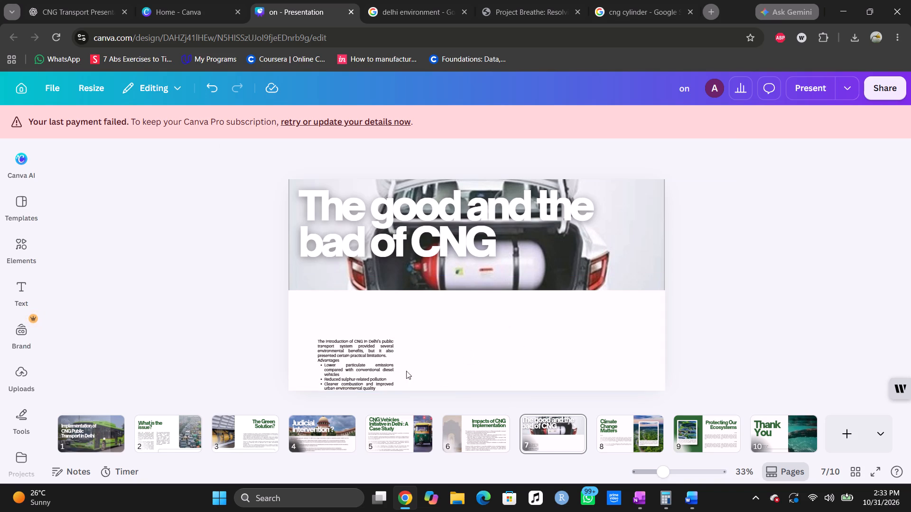
Place slide 7's pasted text just below the photo, aligned with the title's left edge, and widen it to about three-fifths of the slide.
{"action": "left_click_drag", "start_coordinate": [373, 369], "coordinate": [353, 316]}
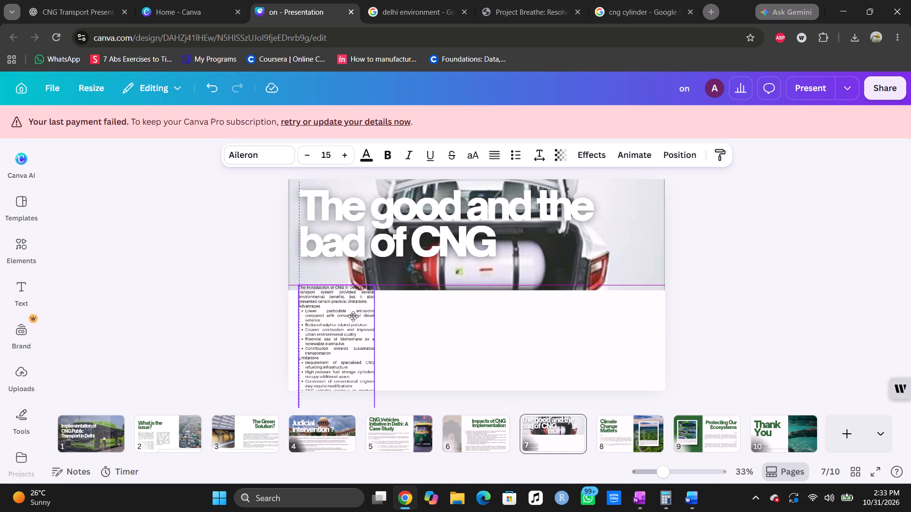
{"action": "left_click_drag", "start_coordinate": [353, 316], "coordinate": [355, 326]}
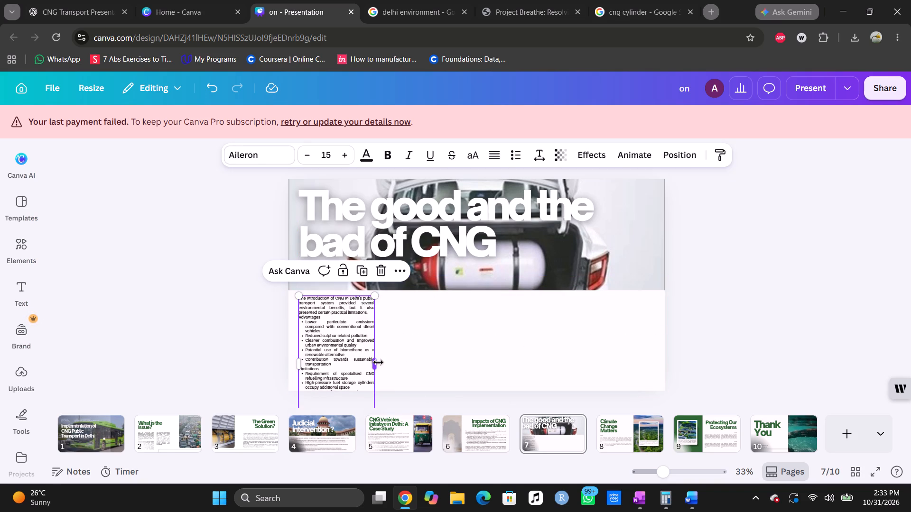
{"action": "left_click_drag", "start_coordinate": [376, 362], "coordinate": [545, 370]}
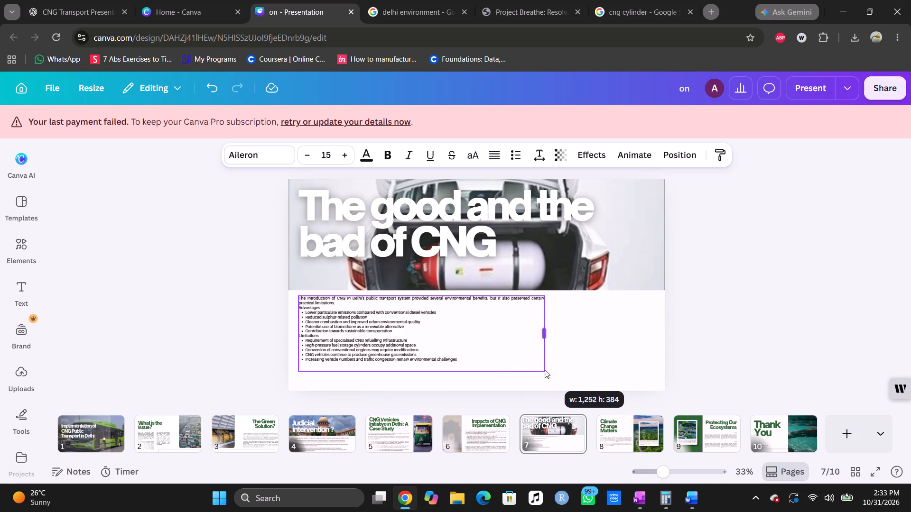
{"action": "left_click_drag", "start_coordinate": [545, 370], "coordinate": [535, 357]}
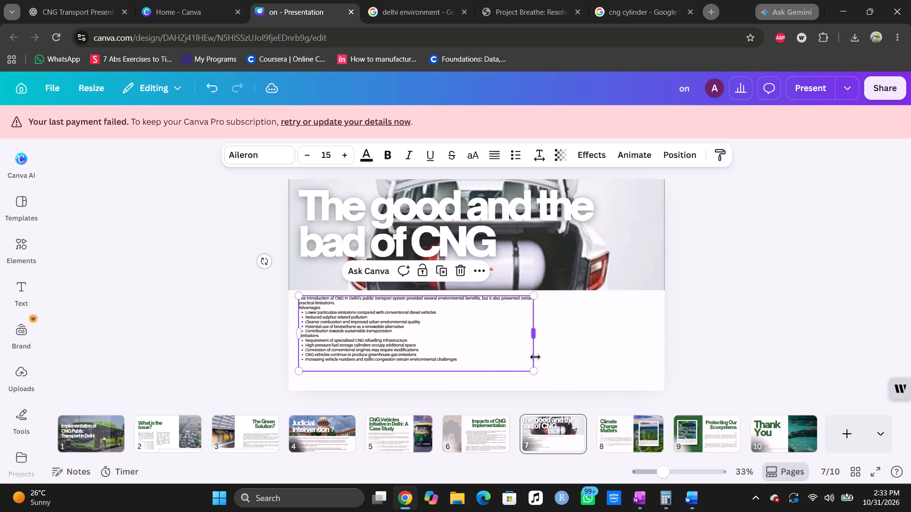
Set slide 7's body text size to 21.
{"action": "double_click", "coordinate": [345, 154]}
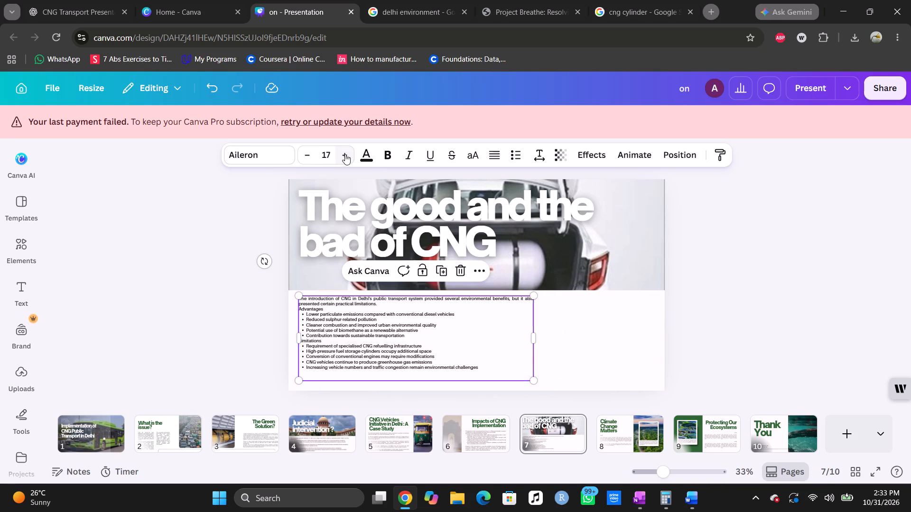
{"action": "double_click", "coordinate": [345, 154]}
{"action": "double_click", "coordinate": [345, 154]}
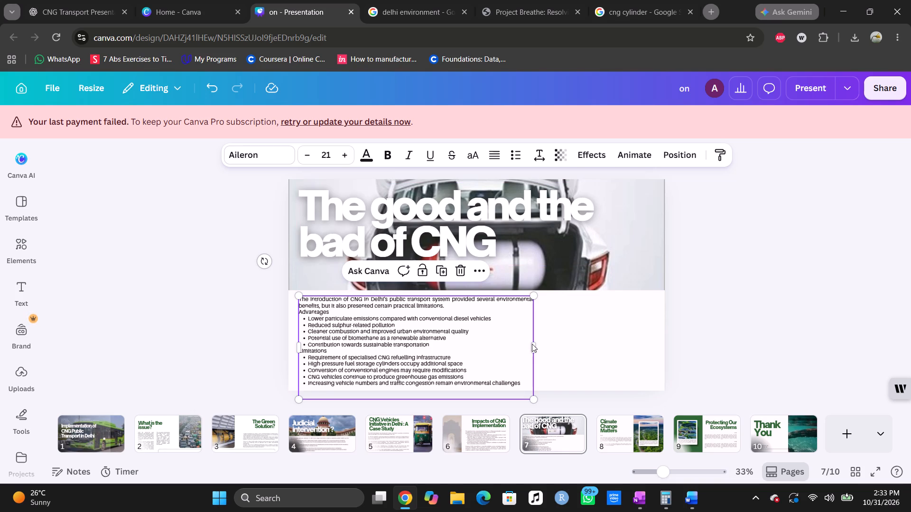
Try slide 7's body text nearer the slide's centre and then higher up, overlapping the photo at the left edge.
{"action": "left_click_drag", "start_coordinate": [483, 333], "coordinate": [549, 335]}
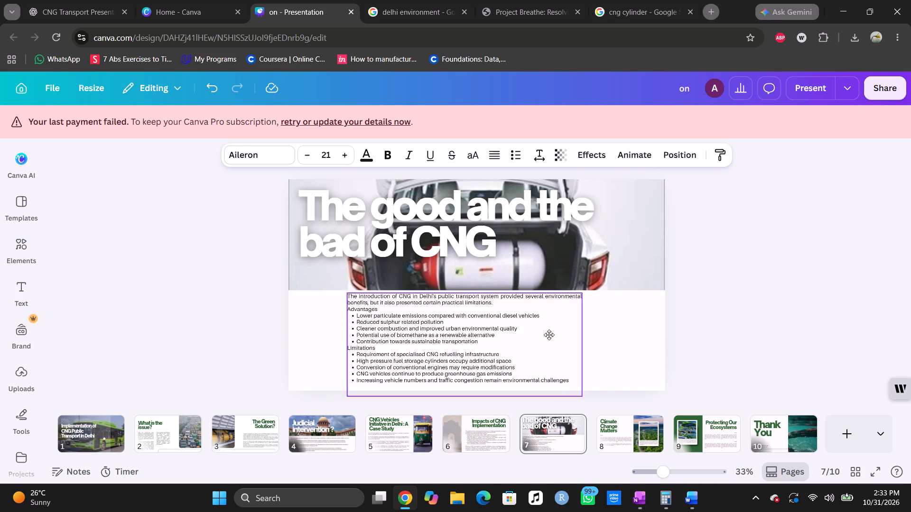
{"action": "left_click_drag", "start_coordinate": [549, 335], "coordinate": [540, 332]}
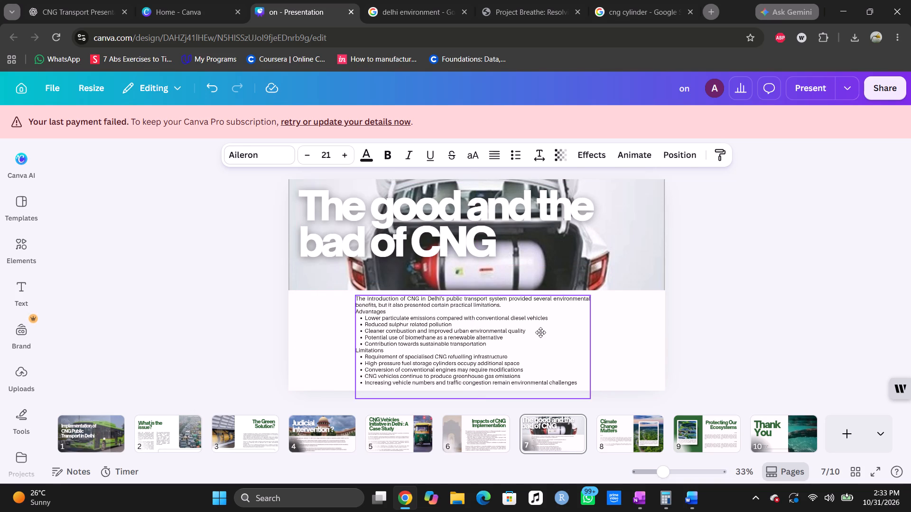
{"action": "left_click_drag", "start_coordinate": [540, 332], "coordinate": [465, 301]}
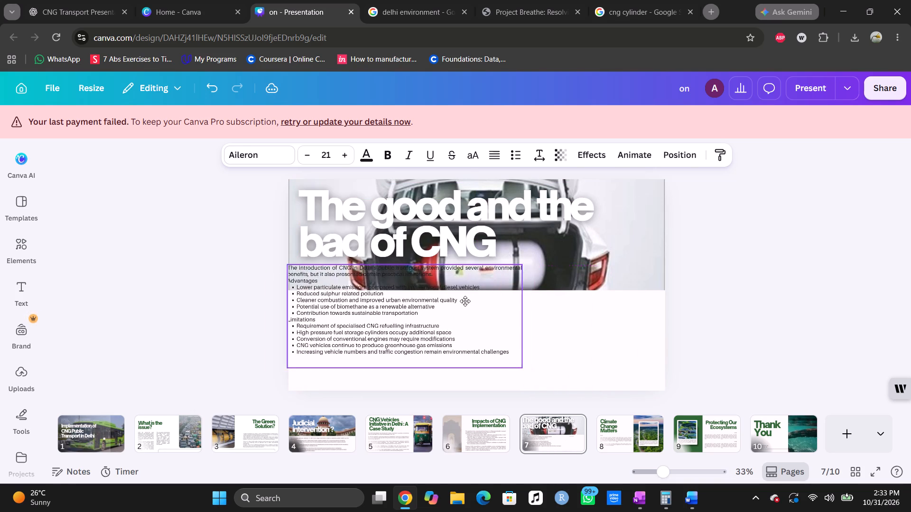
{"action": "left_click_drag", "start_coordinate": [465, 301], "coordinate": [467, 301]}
Delete the CNG cylinder photo behind slide 7's title.
{"action": "left_click", "coordinate": [582, 260]}
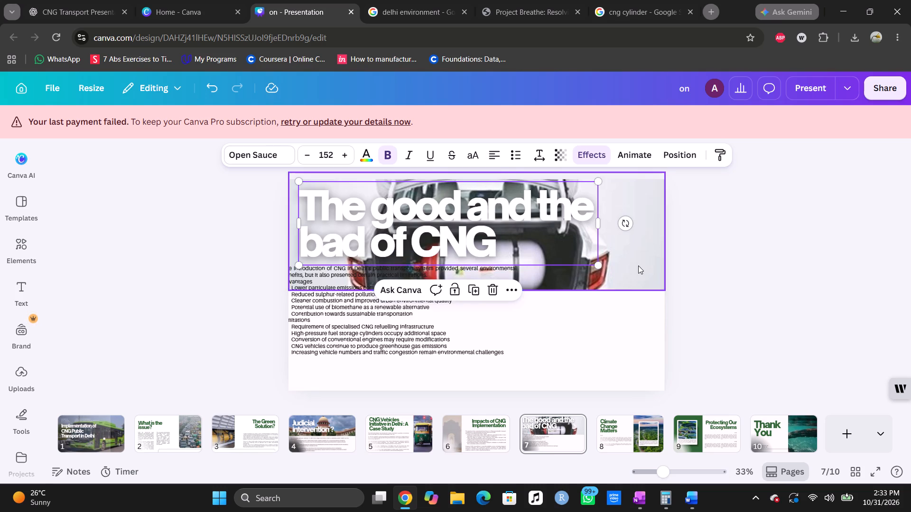
{"action": "left_click", "coordinate": [638, 265]}
{"action": "key", "text": "Delete"}
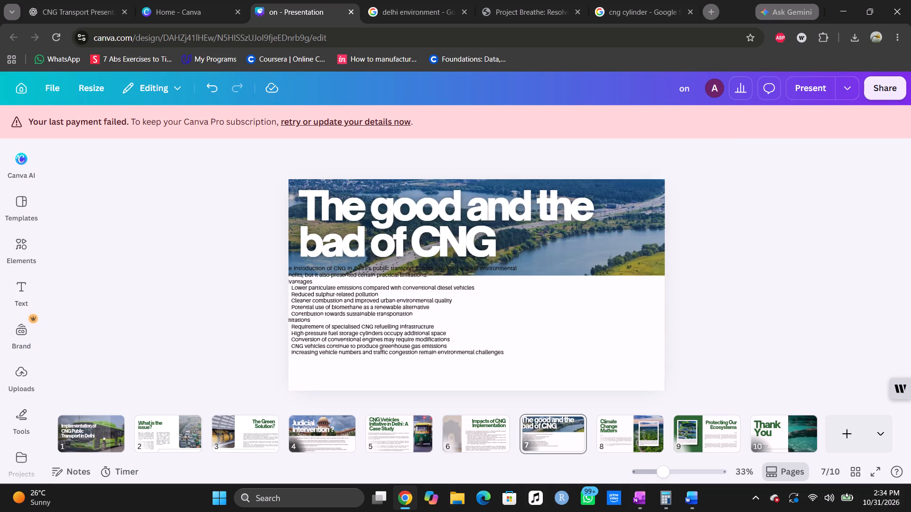
Extend slide 7's white rectangle up to the slide's top edge so it covers the river landscape background.
{"action": "left_click", "coordinate": [624, 265]}
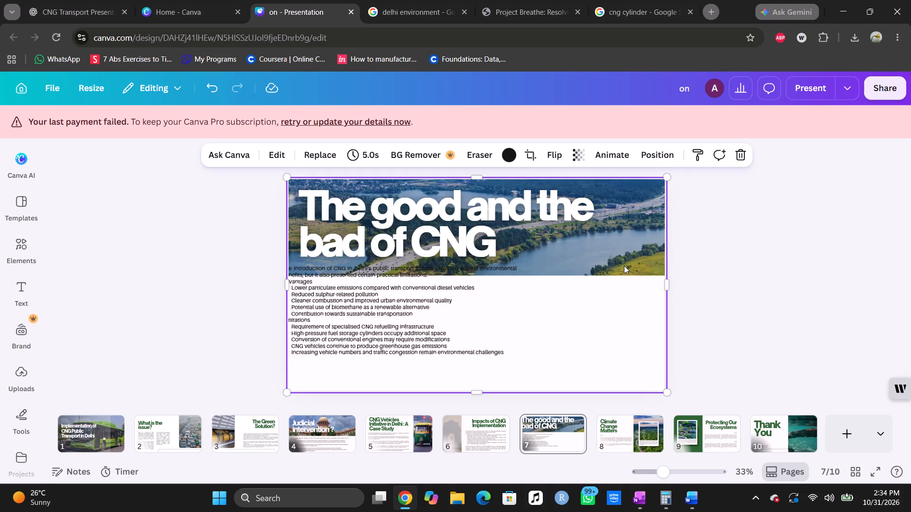
{"action": "left_click", "coordinate": [593, 289]}
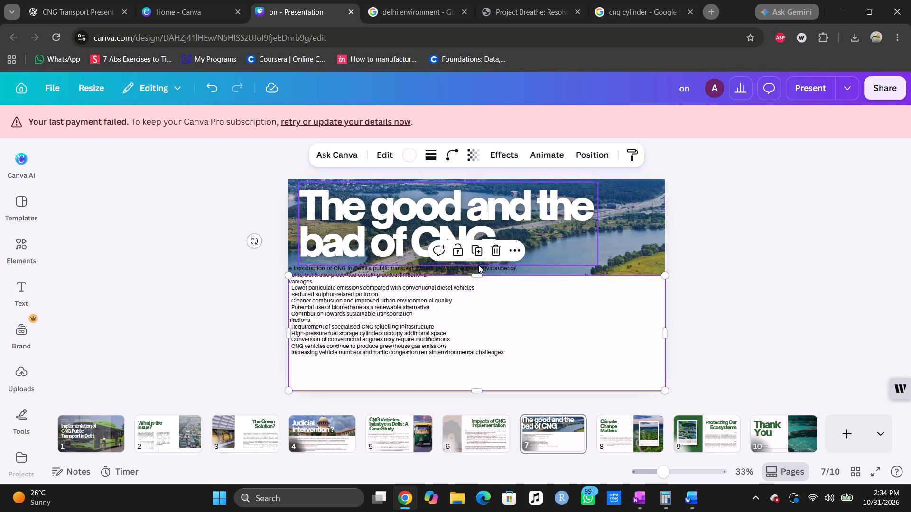
{"action": "left_click_drag", "start_coordinate": [475, 280], "coordinate": [462, 186]}
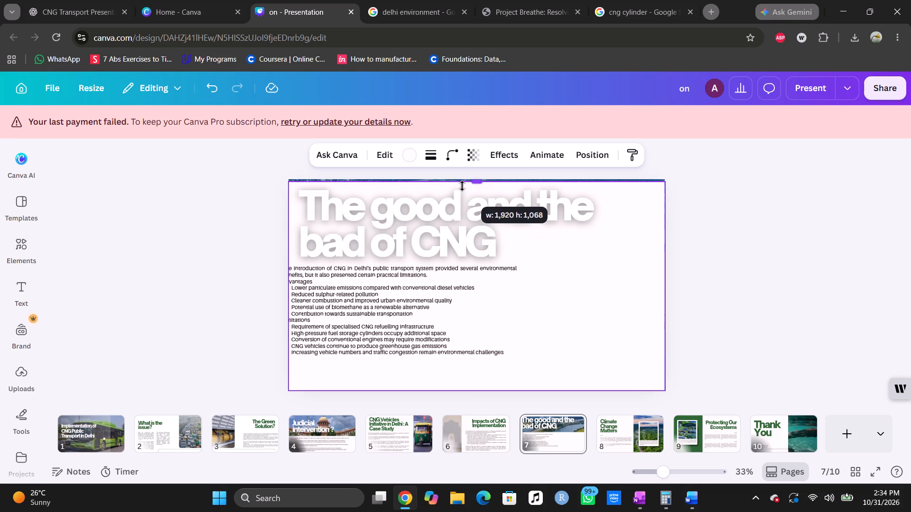
{"action": "left_click_drag", "start_coordinate": [462, 186], "coordinate": [462, 184]}
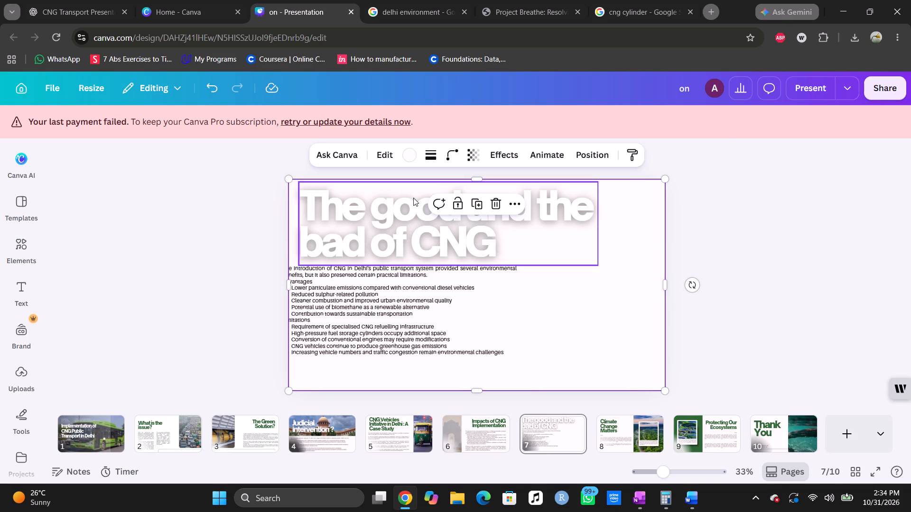
Recolour slide 7's title "The good and the bad of CNG" with the design's dark green.
{"action": "left_click", "coordinate": [413, 198]}
{"action": "left_click", "coordinate": [367, 148]}
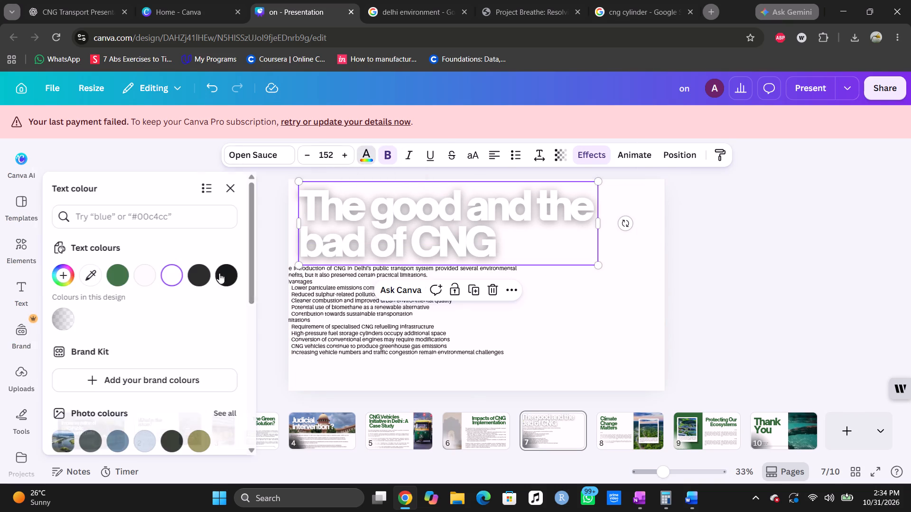
{"action": "left_click", "coordinate": [110, 277]}
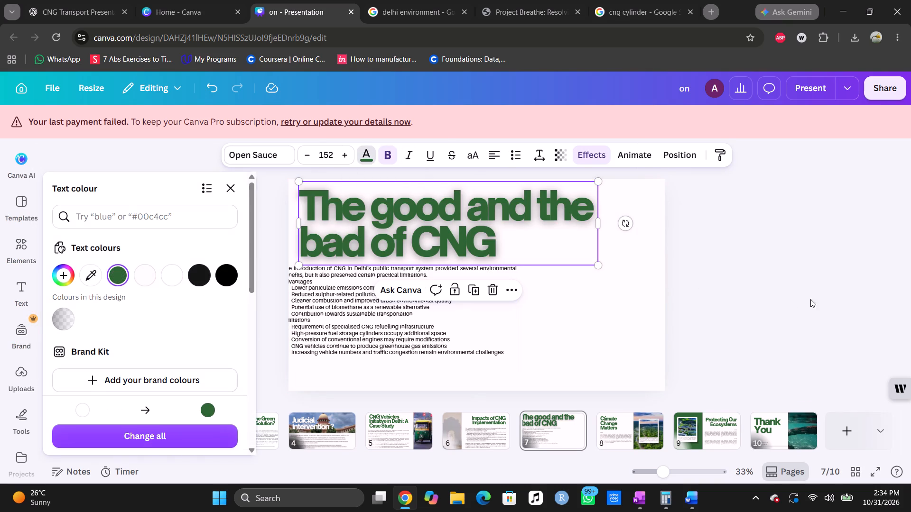
{"action": "left_click", "coordinate": [813, 299]}
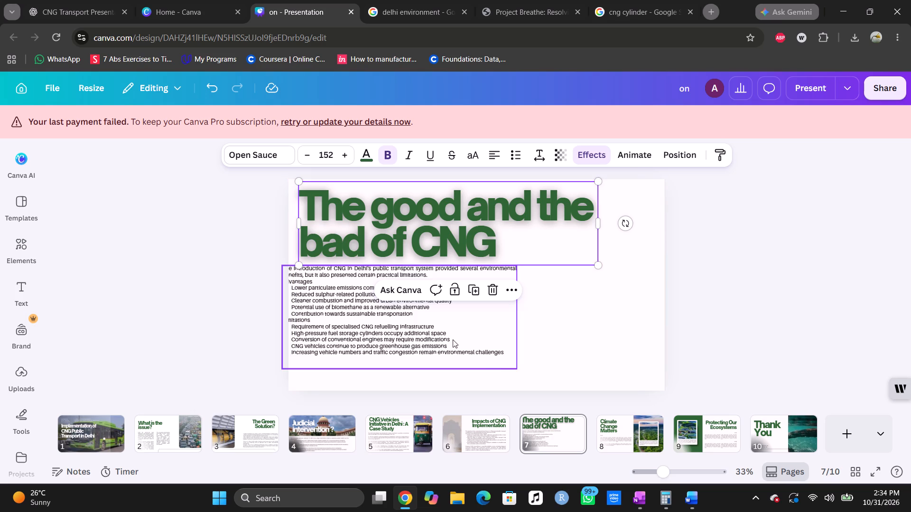
Move slide 7's body text fully inside the slide, just beneath the title and slightly indented from its left edge.
{"action": "left_click", "coordinate": [412, 316]}
{"action": "left_click_drag", "start_coordinate": [404, 310], "coordinate": [432, 326]}
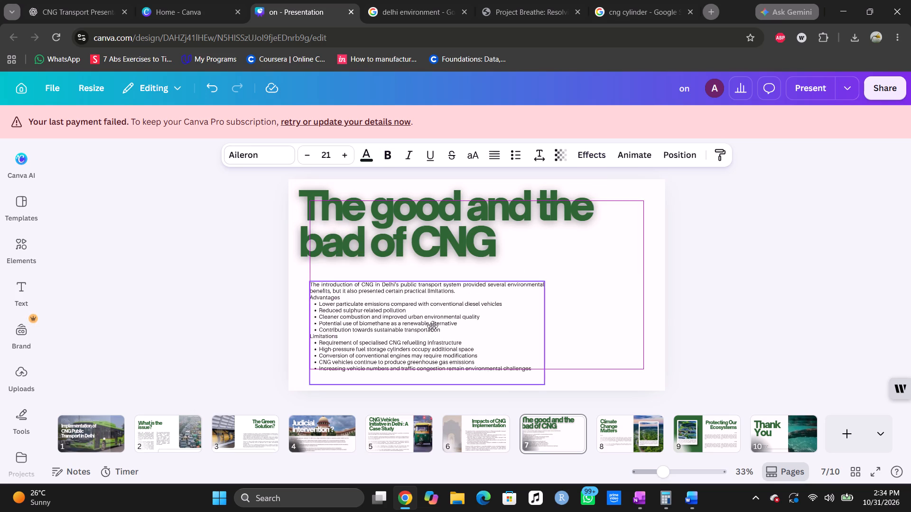
{"action": "left_click_drag", "start_coordinate": [432, 326], "coordinate": [427, 316]}
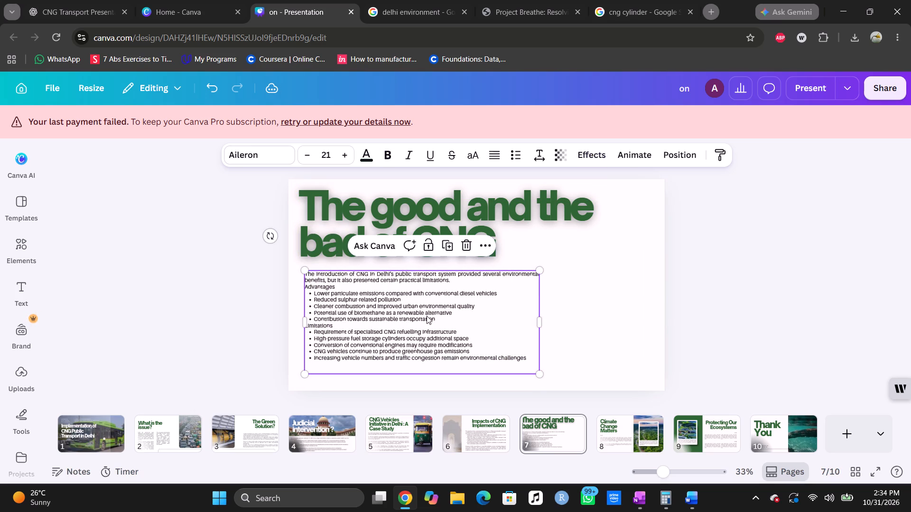
Insert a blank line between the introduction and the "Advantages" heading in slide 7's body text.
{"action": "double_click", "coordinate": [455, 282]}
{"action": "key", "text": "Return"}
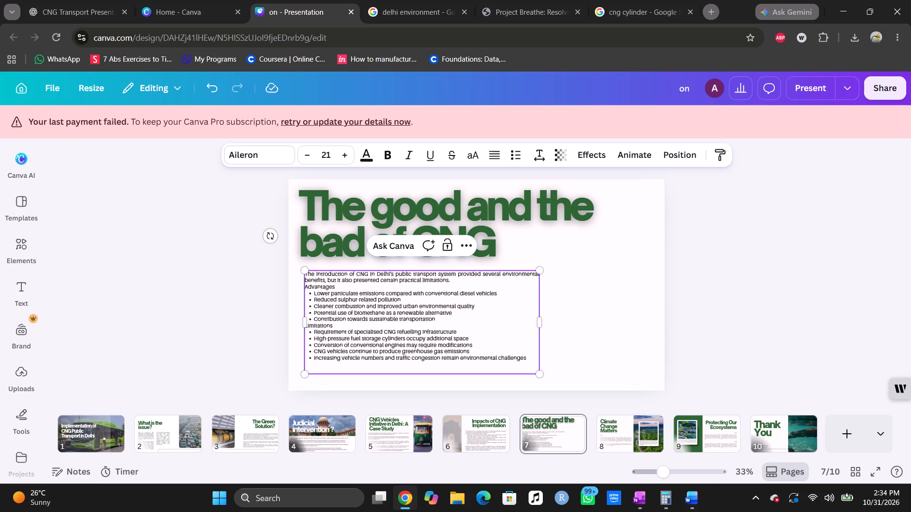
{"action": "left_click", "coordinate": [473, 280]}
{"action": "key", "text": "Return"}
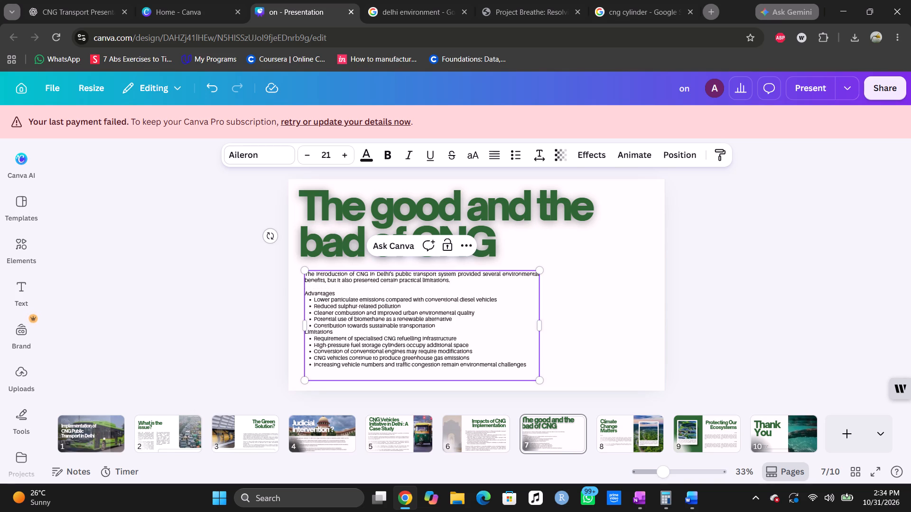
Make the "Advantages" and "Limitations" headings in slide 7's body text bold.
{"action": "double_click", "coordinate": [317, 292]}
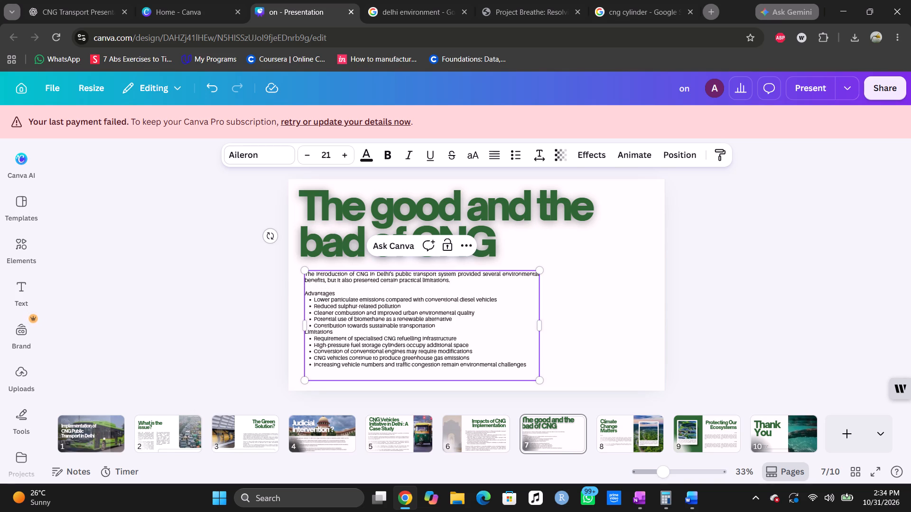
{"action": "double_click", "coordinate": [317, 292]}
{"action": "key", "text": "ctrl+b"}
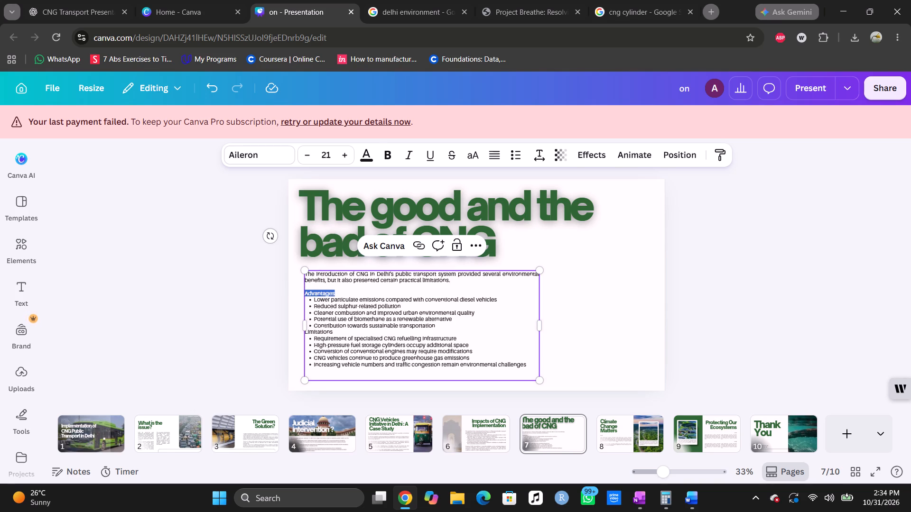
{"action": "double_click", "coordinate": [310, 333]}
{"action": "key", "text": "ctrl+b"}
{"action": "left_click", "coordinate": [343, 145]}
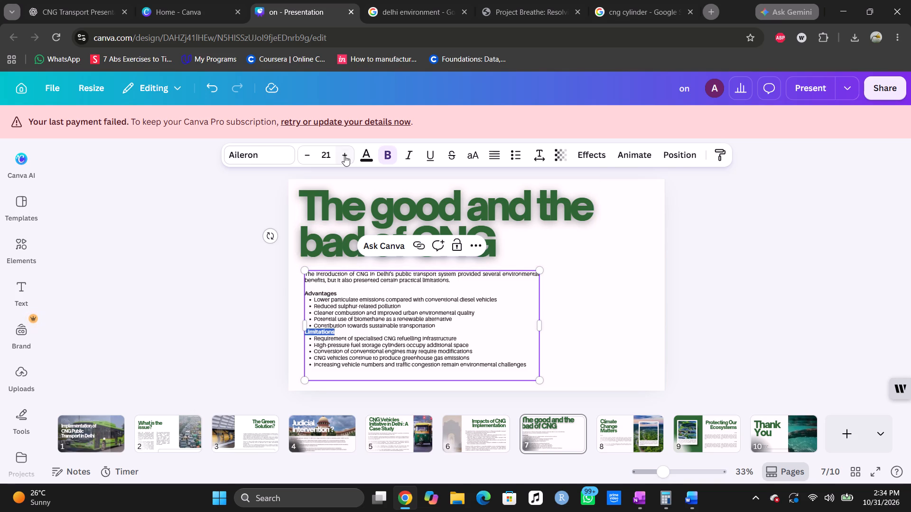
{"action": "left_click", "coordinate": [344, 155]}
{"action": "left_click", "coordinate": [344, 155]}
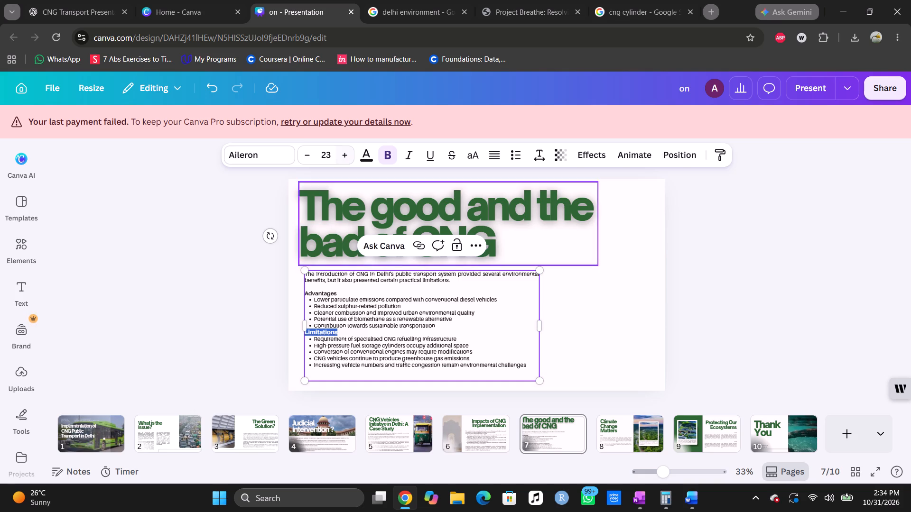
{"action": "double_click", "coordinate": [316, 292]}
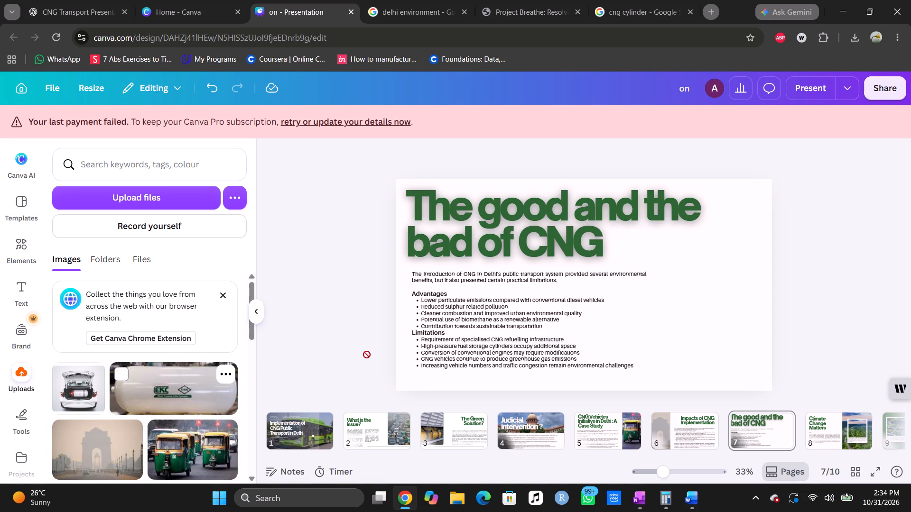
{"action": "left_click_drag", "start_coordinate": [367, 355], "coordinate": [648, 267]}
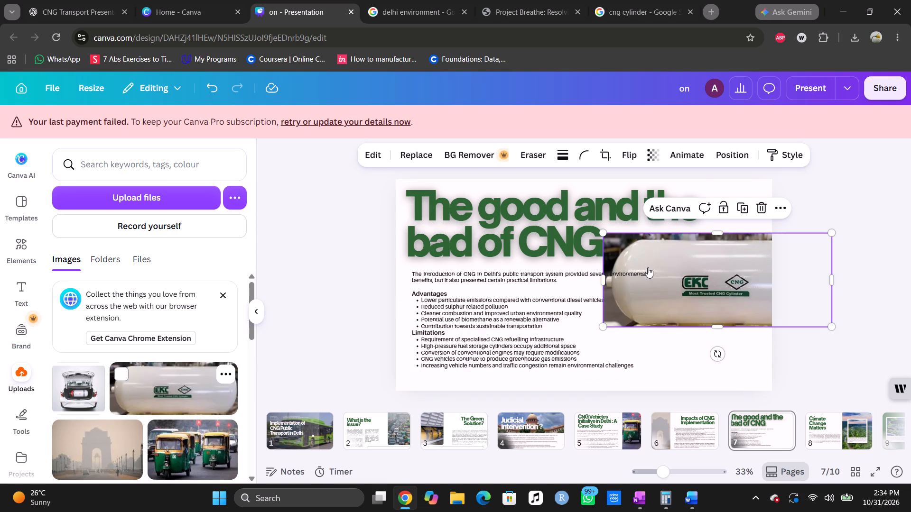
{"action": "left_click", "coordinate": [302, 249]}
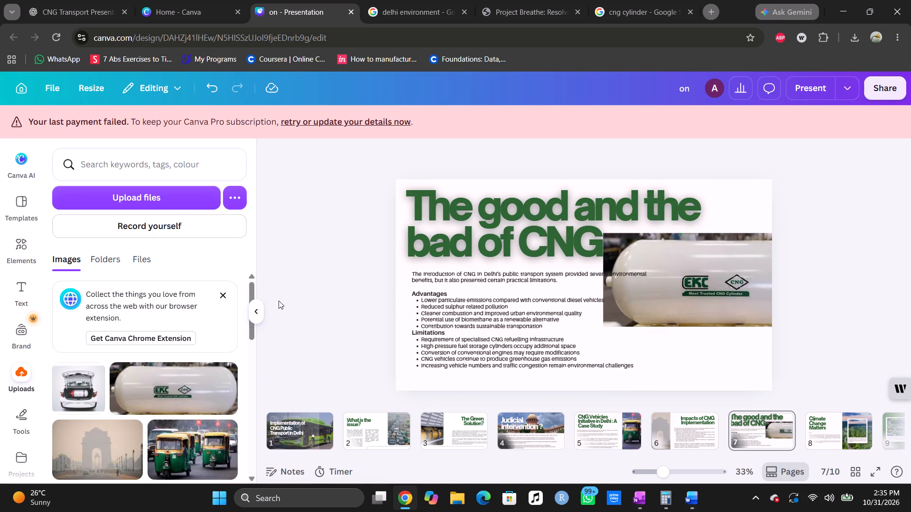
{"action": "left_click", "coordinate": [259, 311]}
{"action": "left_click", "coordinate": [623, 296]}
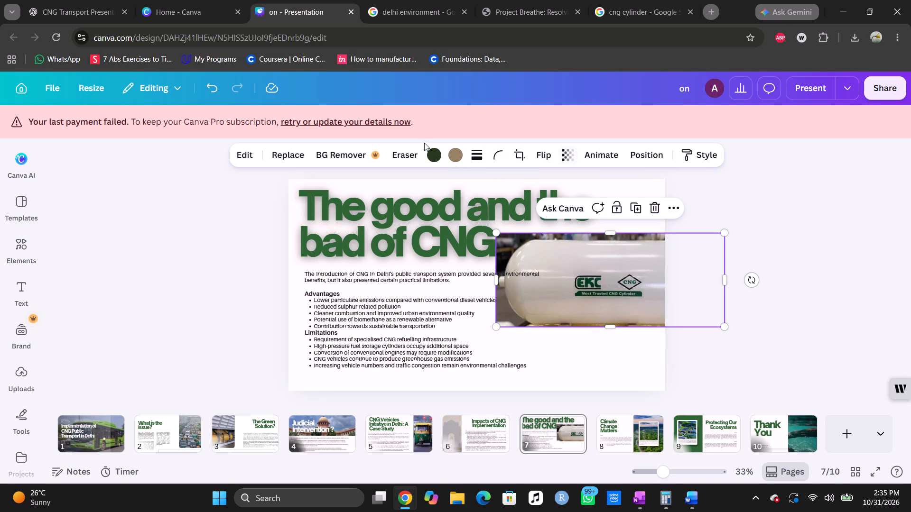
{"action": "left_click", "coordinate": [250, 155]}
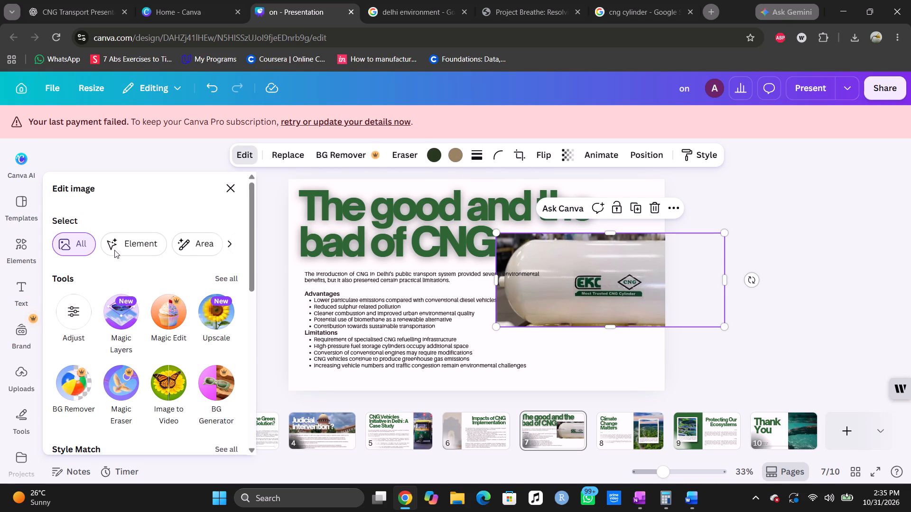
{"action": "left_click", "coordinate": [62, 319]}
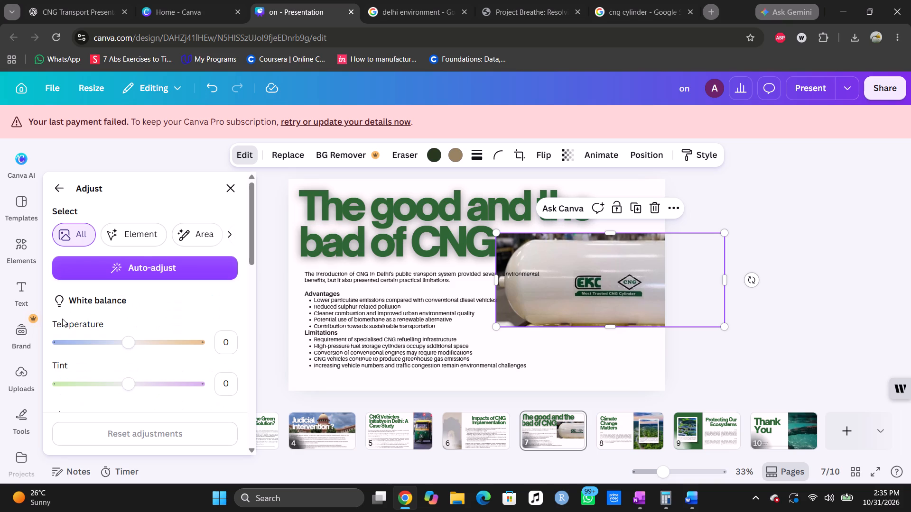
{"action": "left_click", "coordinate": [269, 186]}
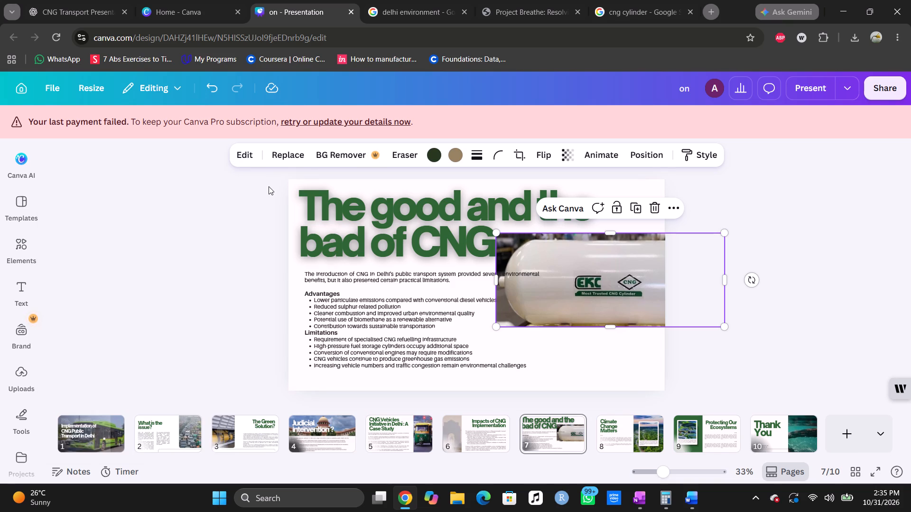
Rotate the cylinder photo 91 degrees within its crop frame so that the cylinder stands upright, and apply the crop.
{"action": "left_click", "coordinate": [523, 149]}
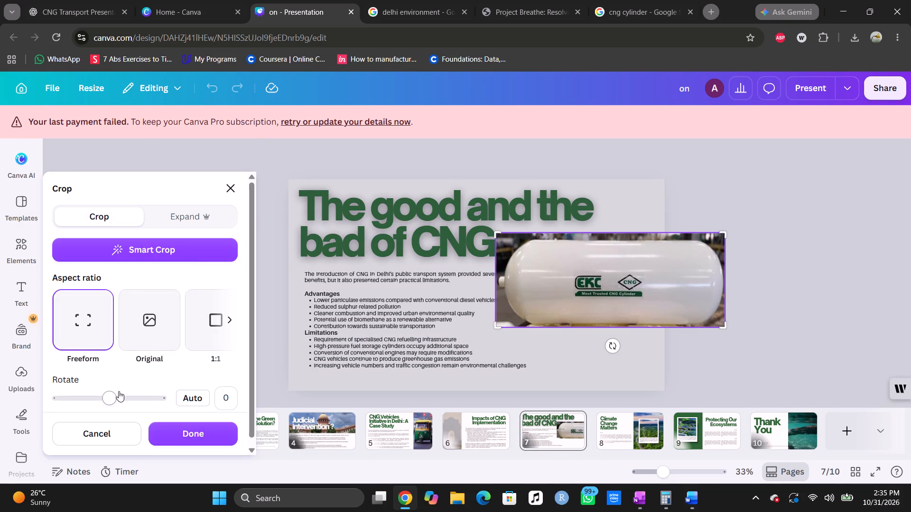
{"action": "left_click", "coordinate": [162, 399]}
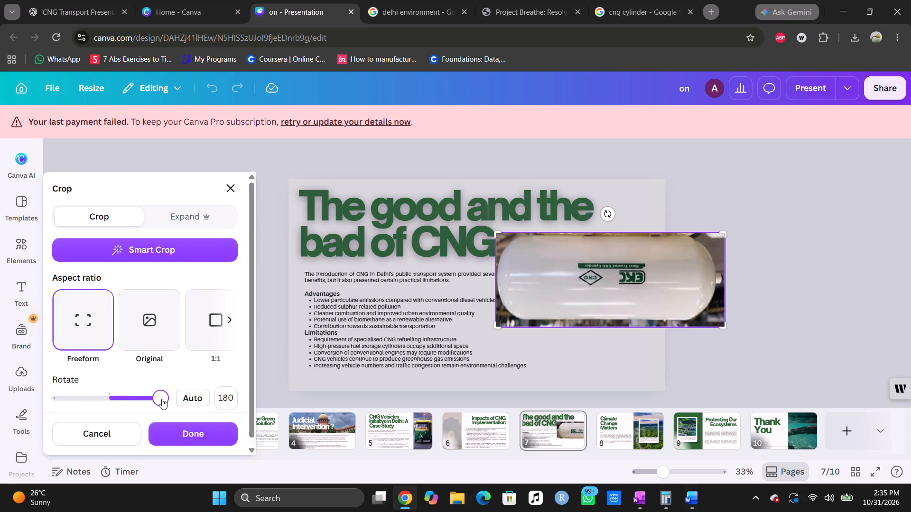
{"action": "left_click", "coordinate": [132, 401]}
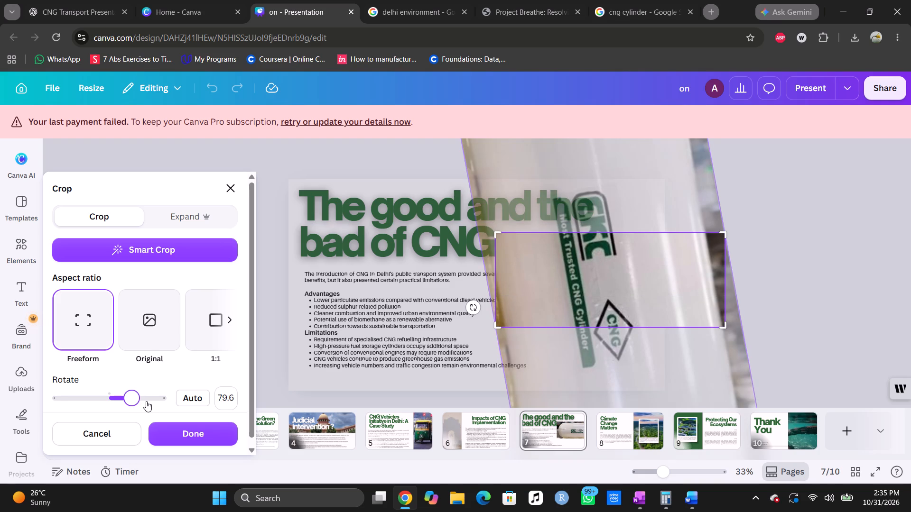
{"action": "left_click", "coordinate": [144, 401]}
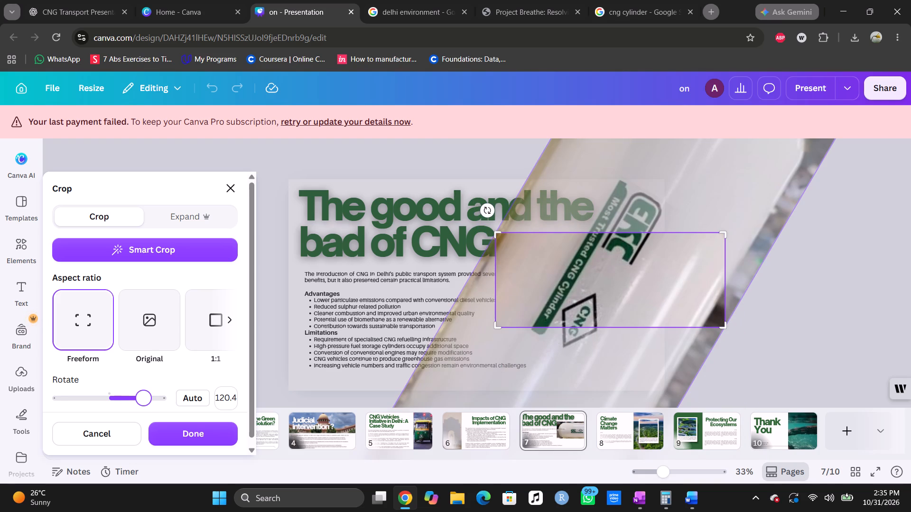
{"action": "left_click_drag", "start_coordinate": [142, 401], "coordinate": [137, 400]}
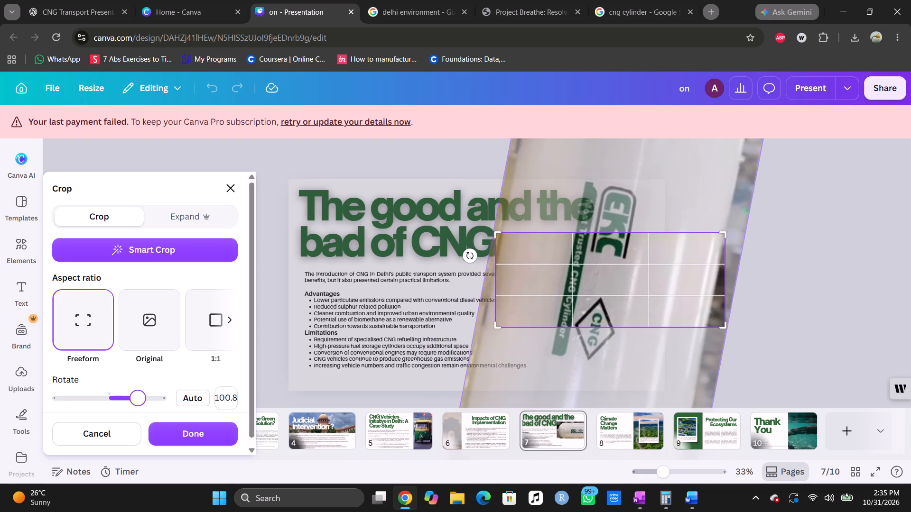
{"action": "left_click_drag", "start_coordinate": [137, 400], "coordinate": [136, 399]}
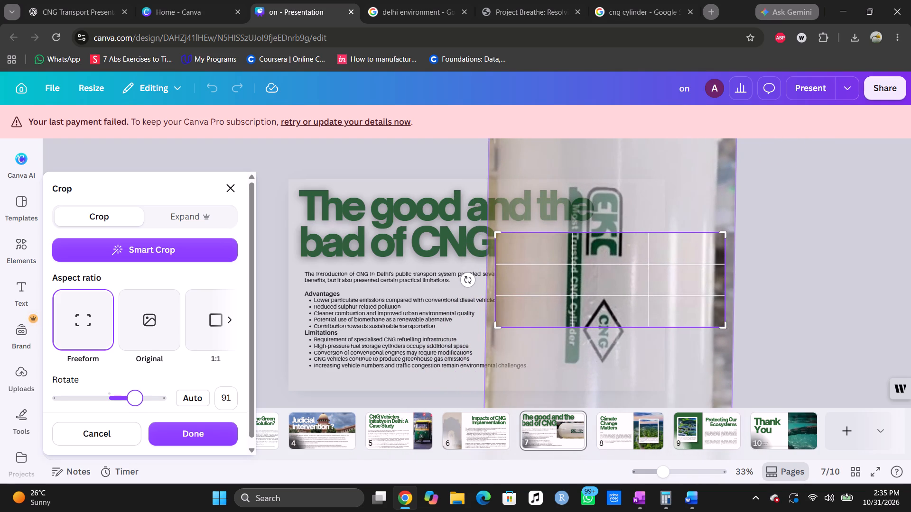
{"action": "left_click_drag", "start_coordinate": [136, 399], "coordinate": [136, 400]}
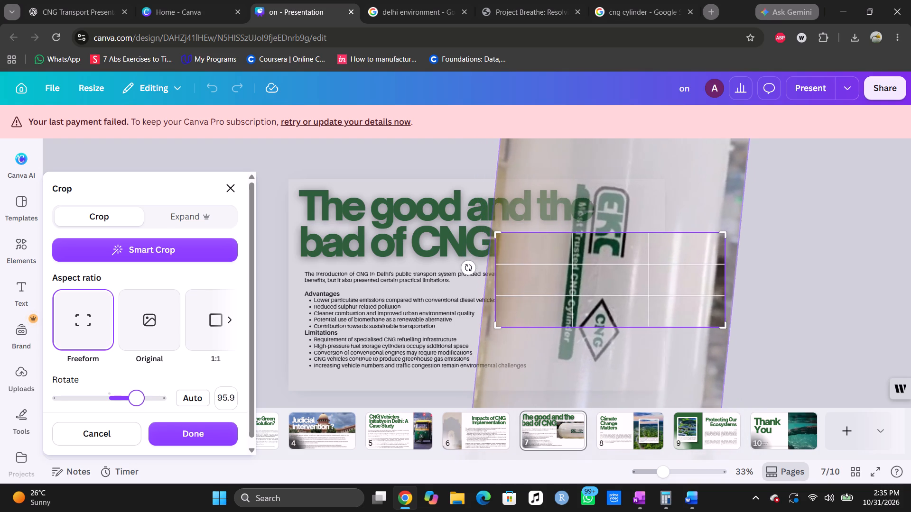
{"action": "left_click_drag", "start_coordinate": [136, 400], "coordinate": [136, 400]}
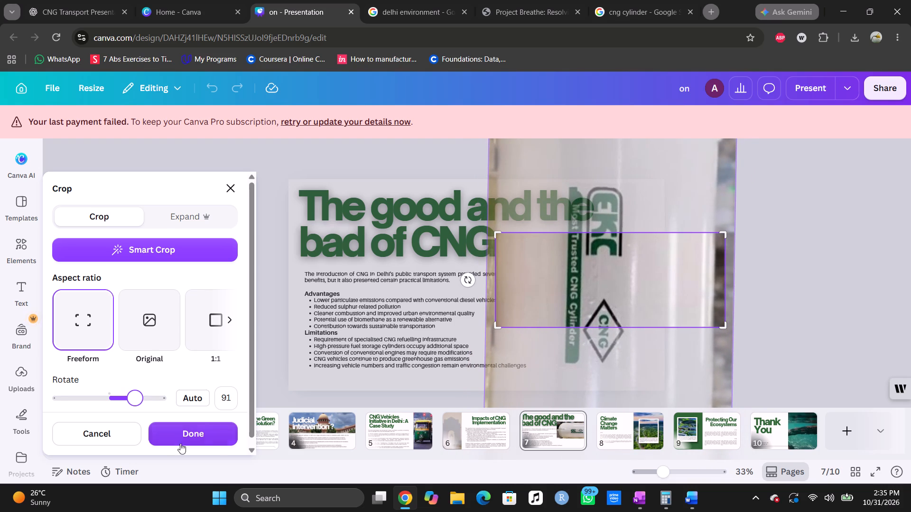
{"action": "left_click", "coordinate": [233, 394]}
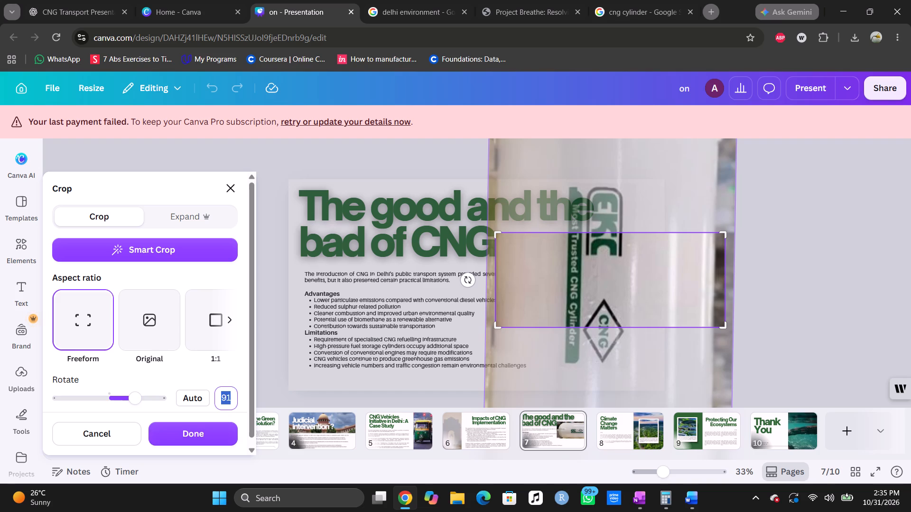
{"action": "type", "text": "90"}
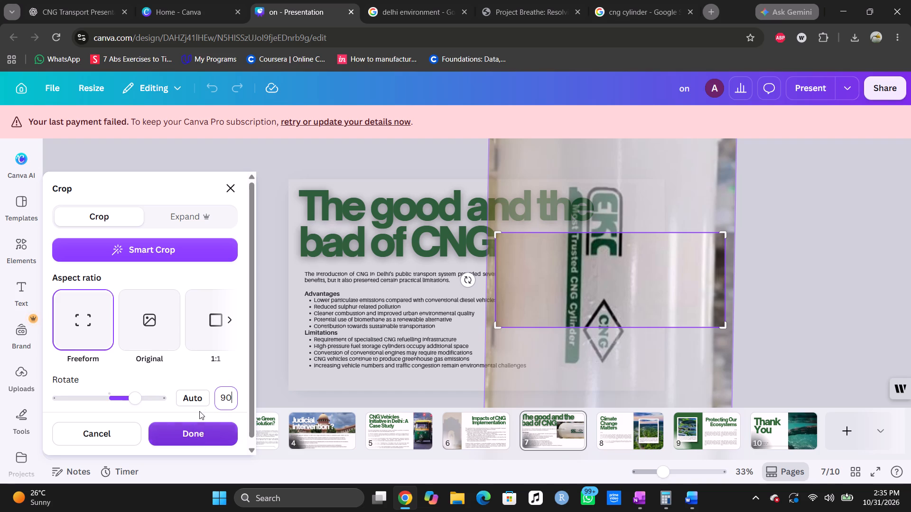
{"action": "key", "text": "BackSpace"}
{"action": "key", "text": "1"}
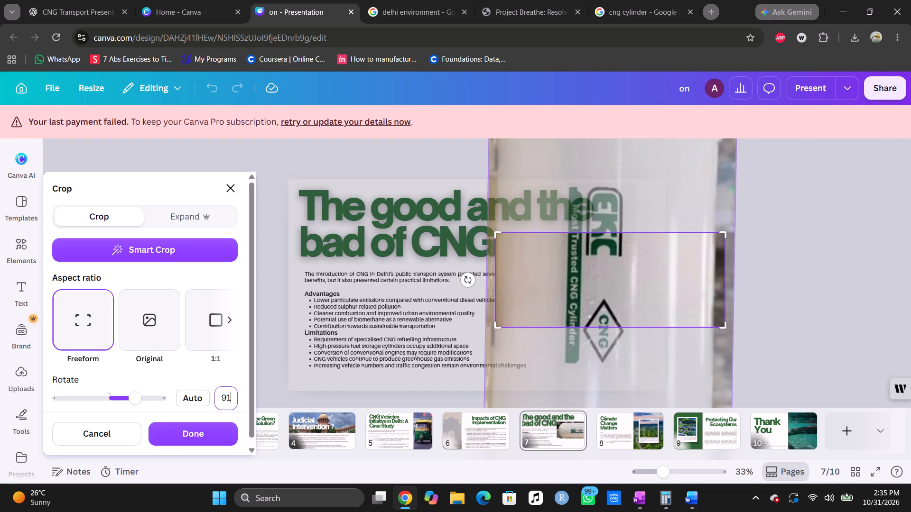
{"action": "left_click", "coordinate": [203, 430]}
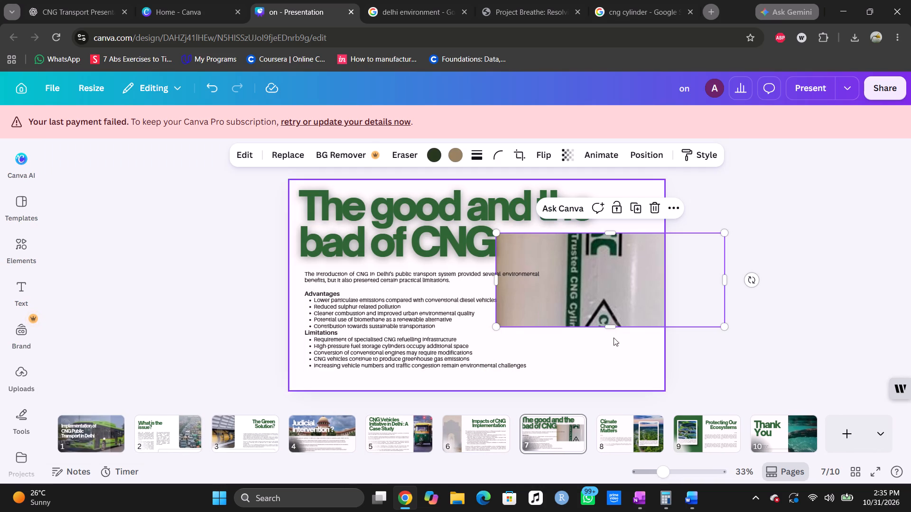
Narrow the cylinder photo's frame to about 887 wide, clear of the body text, and stretch it to slide 7's full height.
{"action": "left_click", "coordinate": [724, 278]}
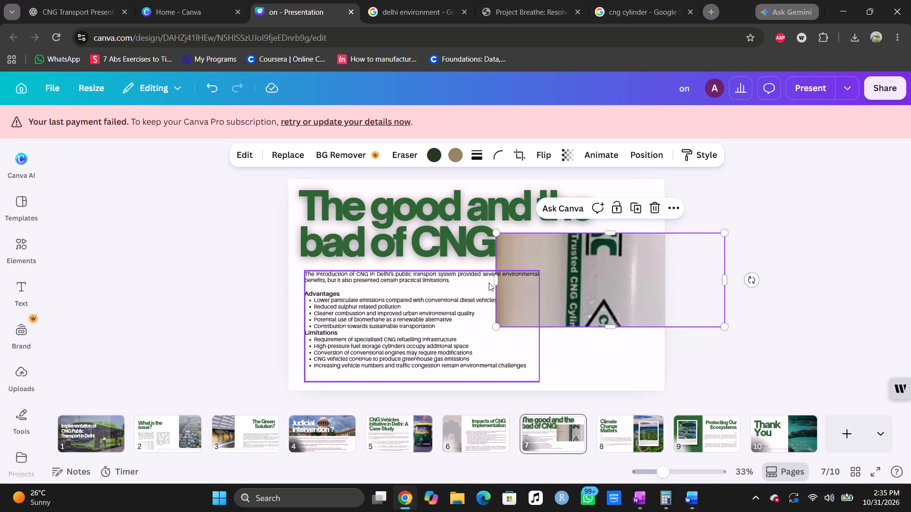
{"action": "left_click_drag", "start_coordinate": [496, 280], "coordinate": [535, 281]}
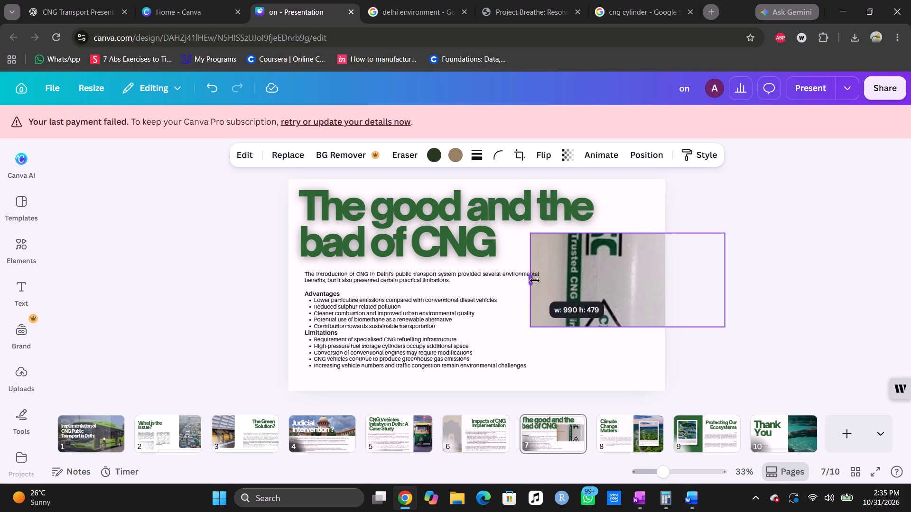
{"action": "left_click_drag", "start_coordinate": [535, 281], "coordinate": [551, 280]}
{"action": "left_click_drag", "start_coordinate": [634, 329], "coordinate": [631, 396]}
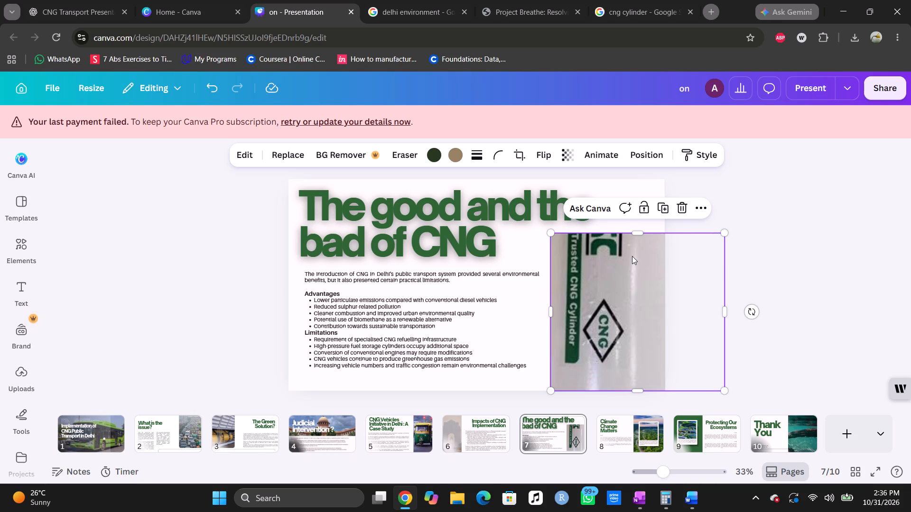
{"action": "left_click_drag", "start_coordinate": [638, 233], "coordinate": [637, 219]}
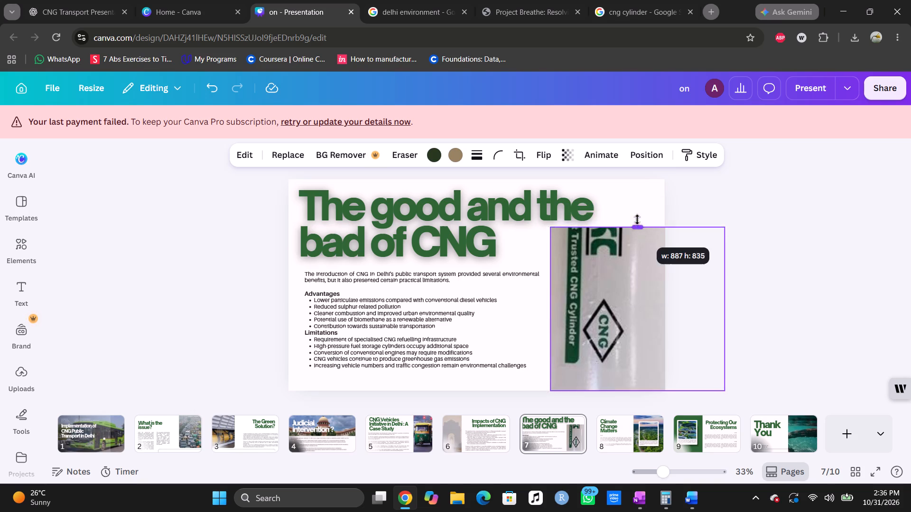
{"action": "left_click_drag", "start_coordinate": [637, 219], "coordinate": [633, 183]}
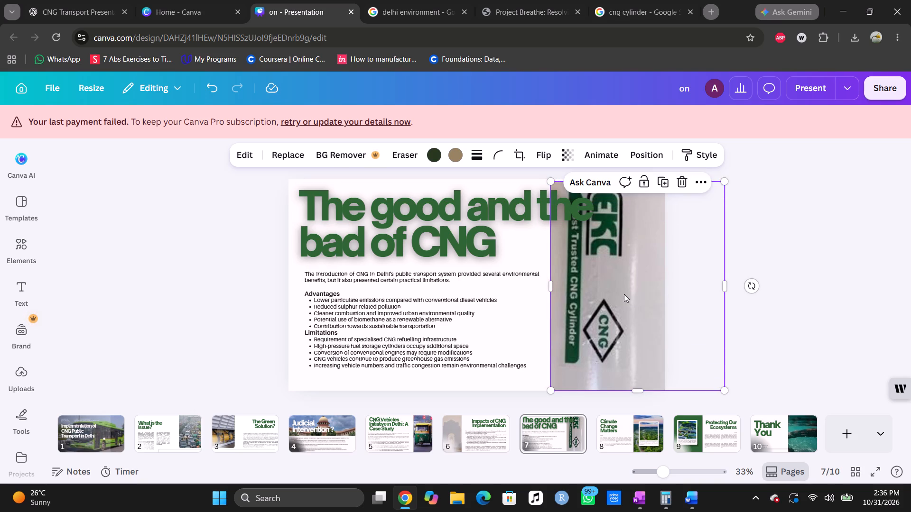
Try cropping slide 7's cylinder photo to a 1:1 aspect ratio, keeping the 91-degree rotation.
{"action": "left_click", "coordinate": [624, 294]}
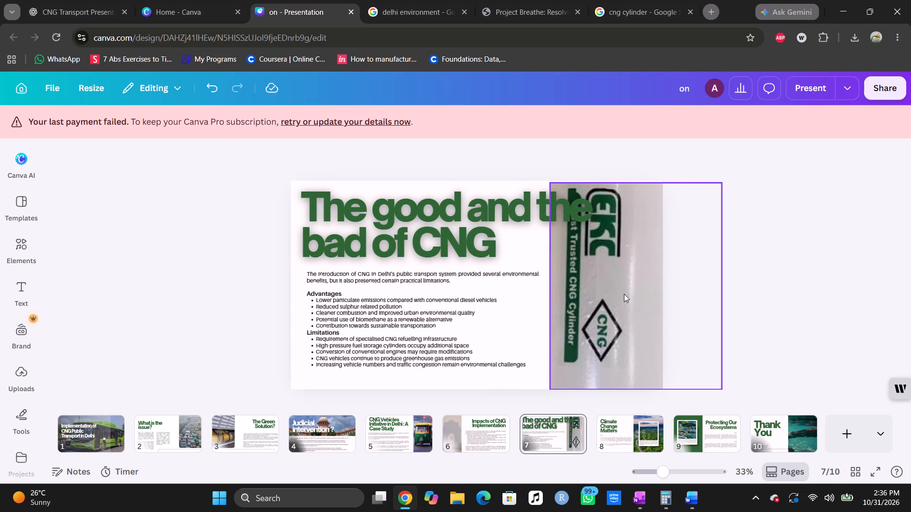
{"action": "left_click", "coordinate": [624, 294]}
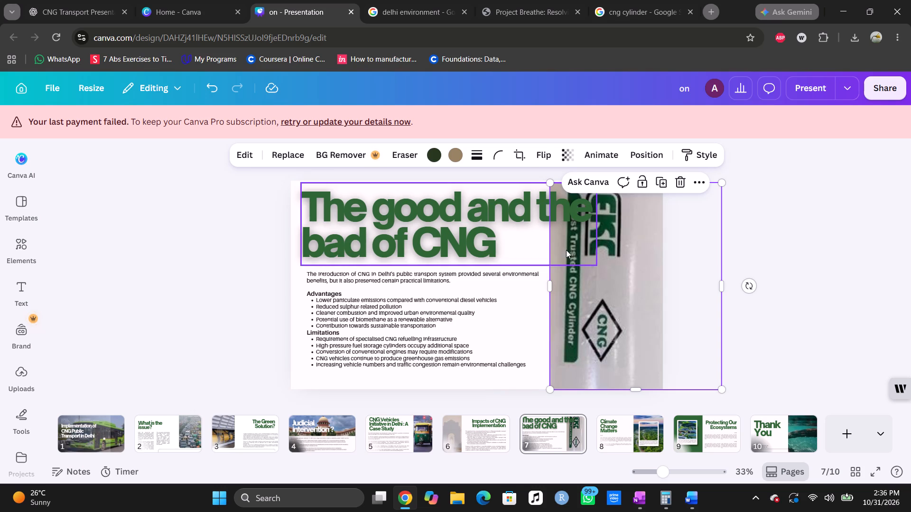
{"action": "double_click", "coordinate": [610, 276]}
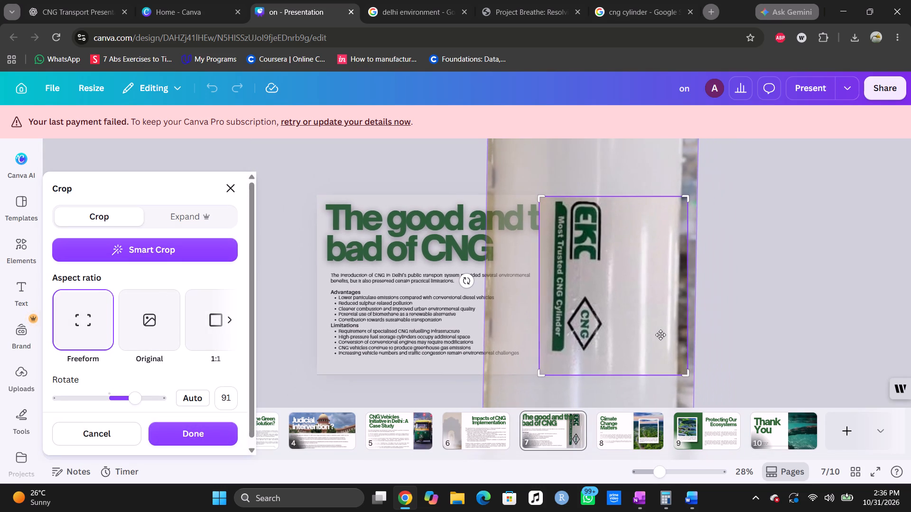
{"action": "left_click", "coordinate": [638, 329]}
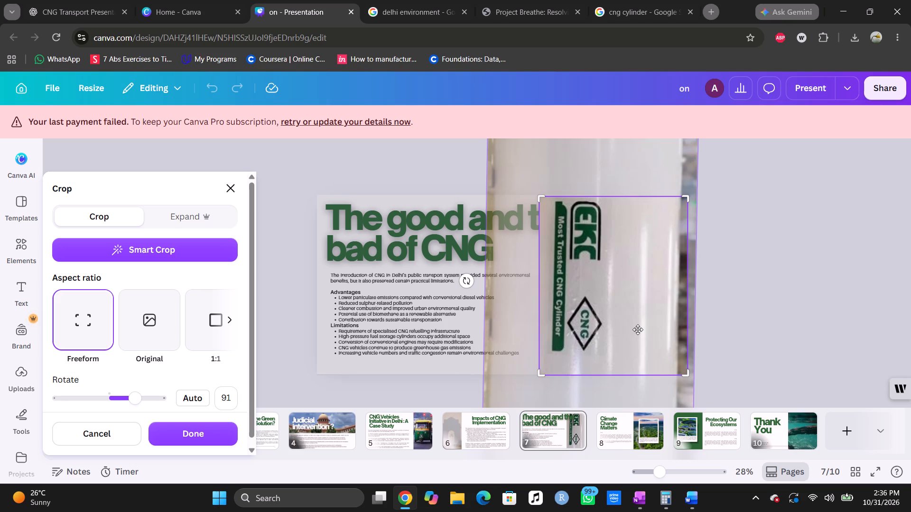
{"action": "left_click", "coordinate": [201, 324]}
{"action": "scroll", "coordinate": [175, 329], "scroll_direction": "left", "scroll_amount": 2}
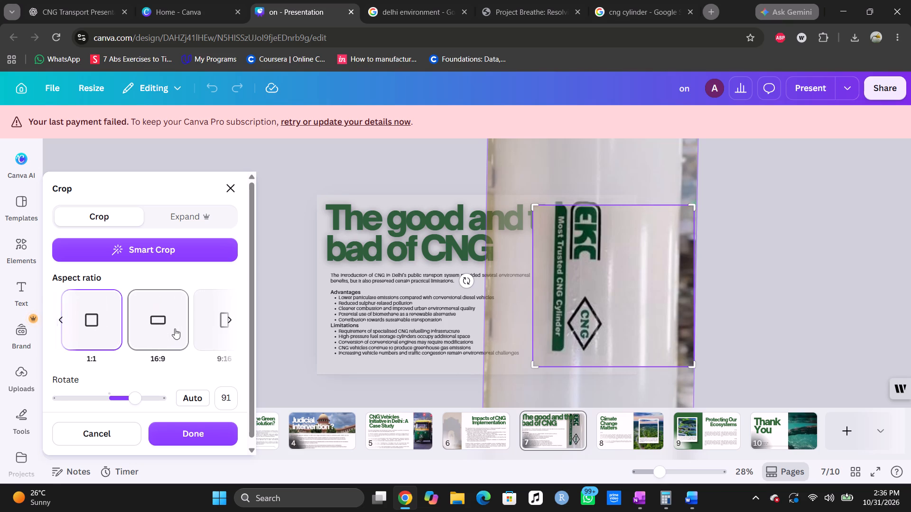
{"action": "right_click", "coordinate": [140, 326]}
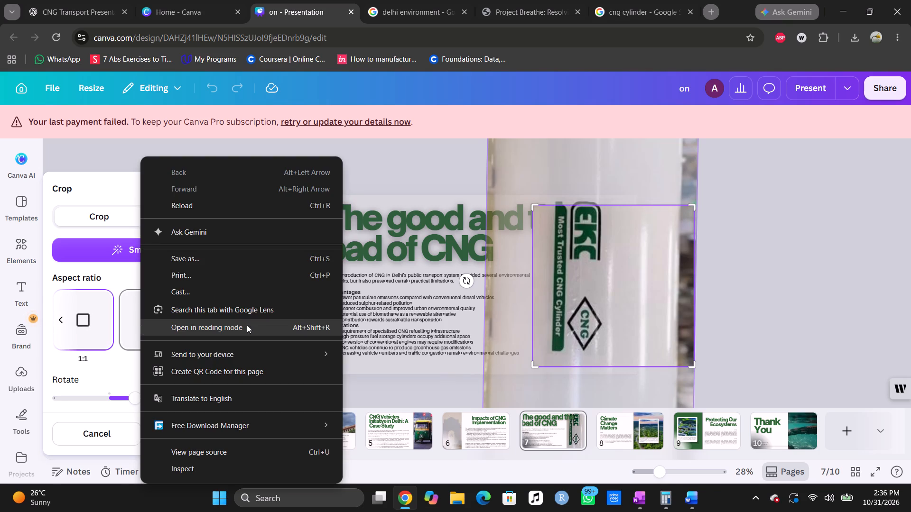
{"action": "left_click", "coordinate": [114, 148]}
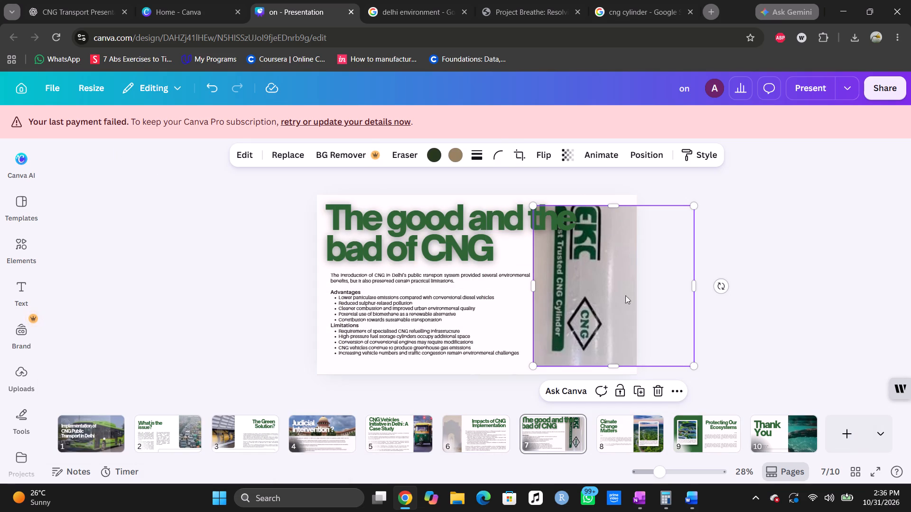
Delete the cropped EKC cylinder photo from slide 7.
{"action": "key", "text": "Delete"}
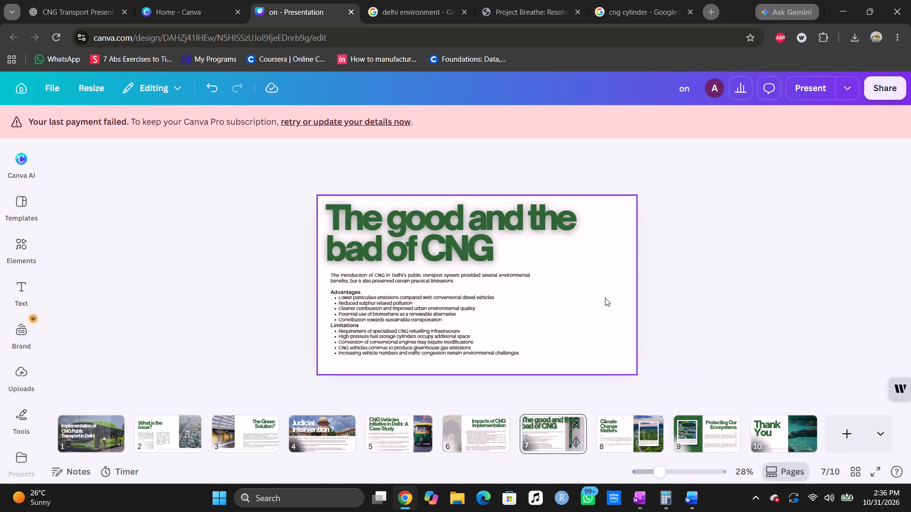
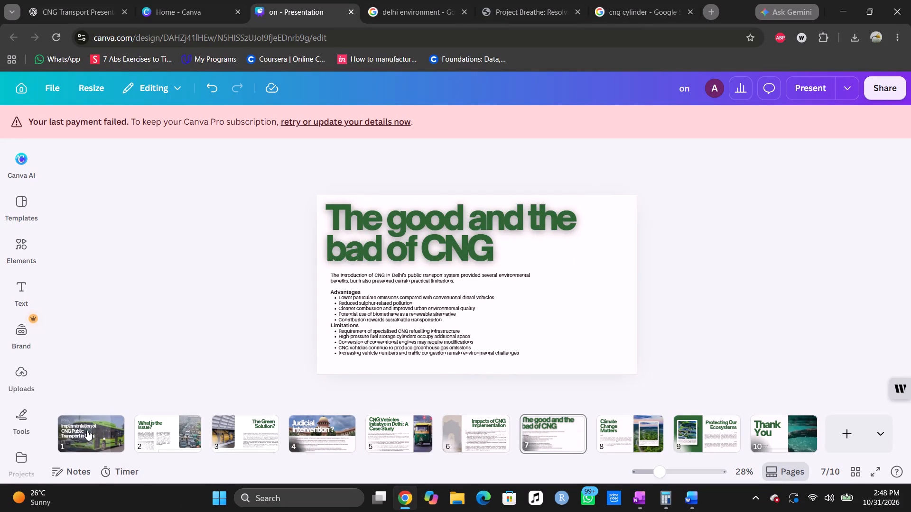
Review the uploaded images and slides 1 to 7 to judge which picture suits slide 7.
{"action": "left_click", "coordinate": [27, 377]}
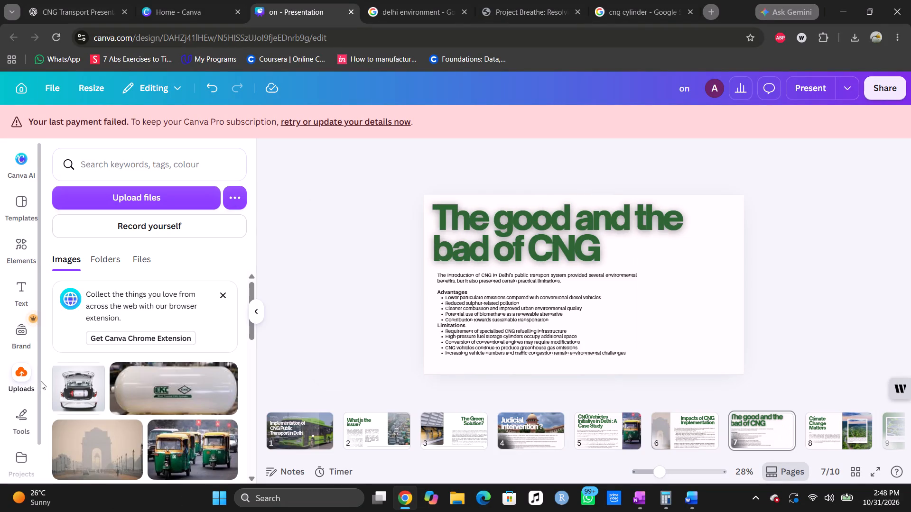
{"action": "scroll", "coordinate": [96, 403], "scroll_direction": "down", "scroll_amount": 1}
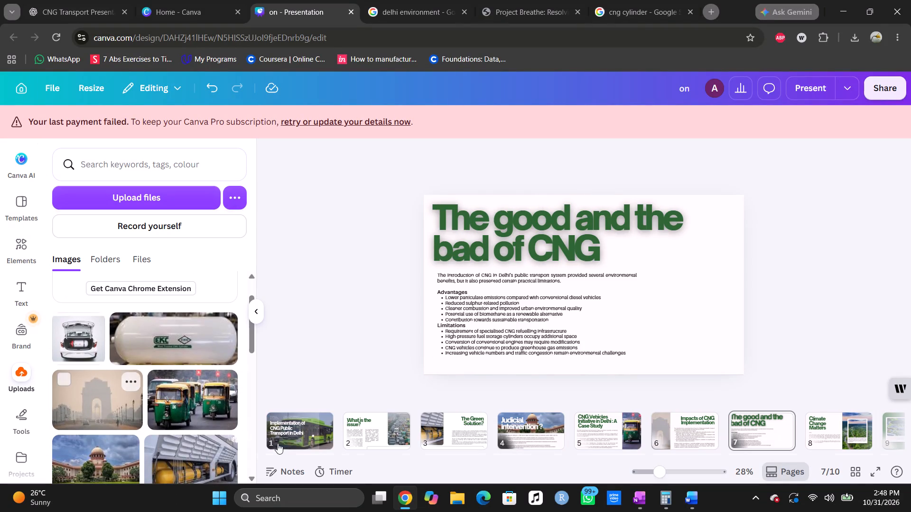
{"action": "left_click", "coordinate": [298, 439]}
{"action": "key", "text": "Right"}
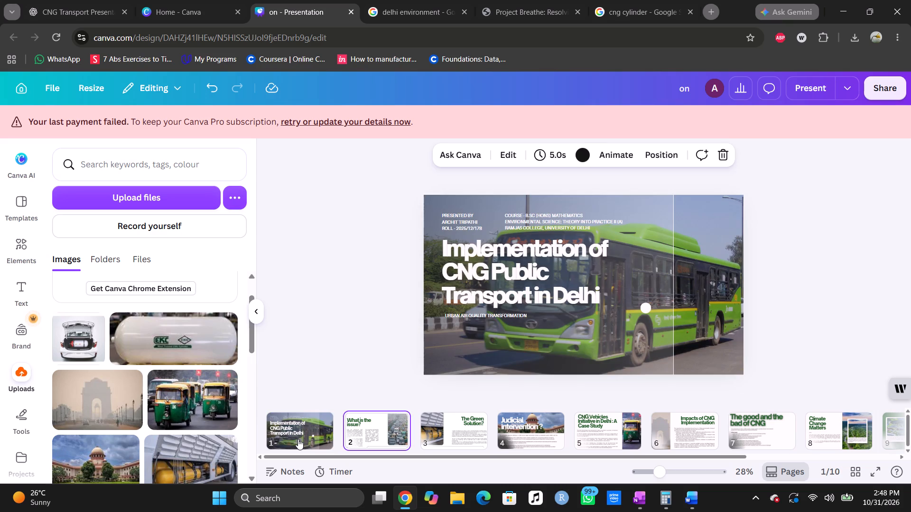
{"action": "key", "text": "Right"}
{"action": "key", "text": "Right"}
{"action": "key", "text": "Right"}
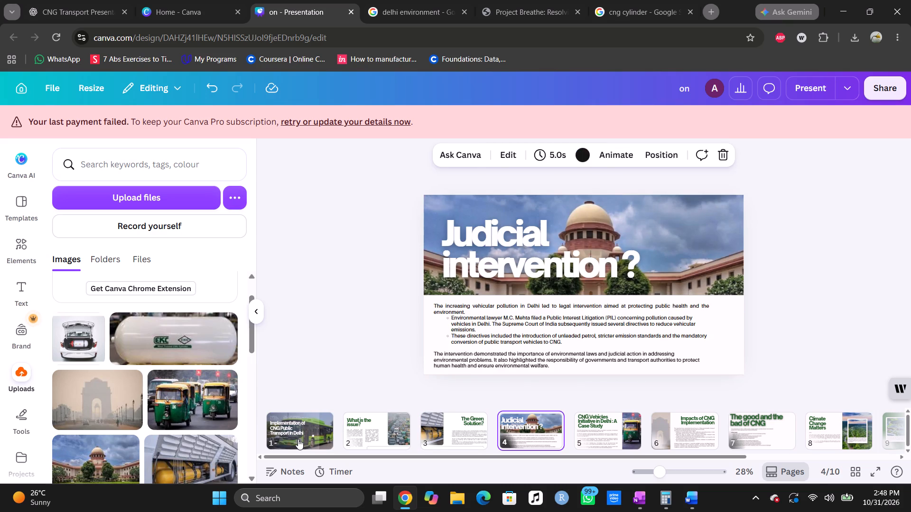
{"action": "key", "text": "Right"}
{"action": "key", "text": "Right"}
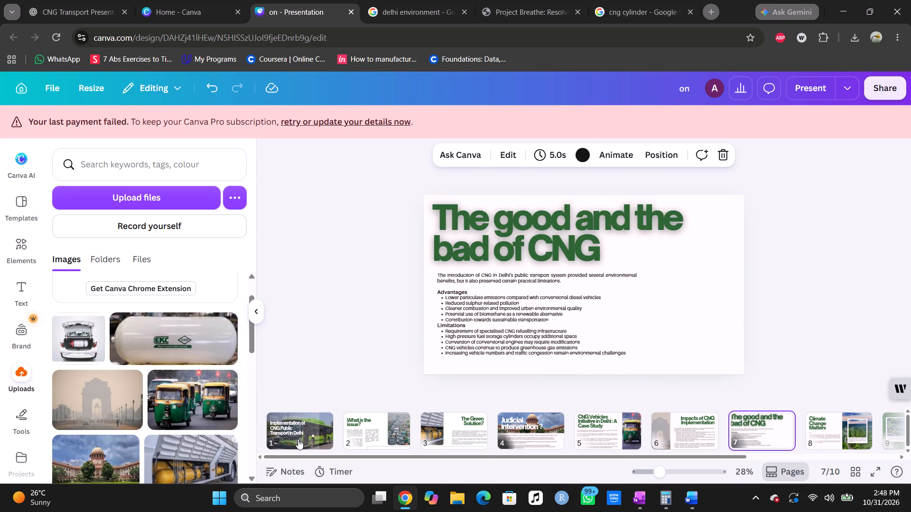
{"action": "key", "text": "Left"}
{"action": "key", "text": "Left"}
{"action": "key", "text": "Left"}
{"action": "key", "text": "Left"}
{"action": "key", "text": "Left"}
{"action": "key", "text": "Left"}
{"action": "key", "text": "Left"}
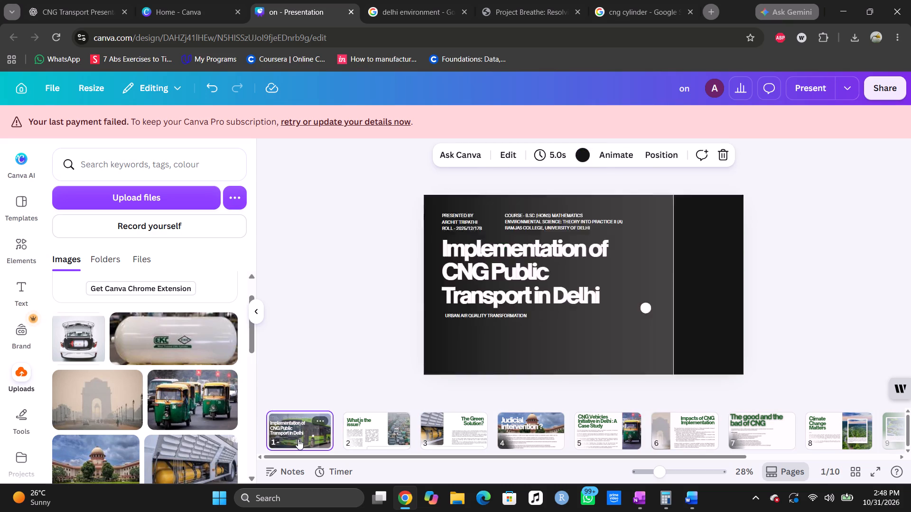
{"action": "key", "text": "Right"}
{"action": "key", "text": "Right"}
{"action": "key", "text": "Right"}
{"action": "key", "text": "Right"}
{"action": "key", "text": "Right"}
{"action": "key", "text": "Right"}
{"action": "key", "text": "Right"}
{"action": "key", "text": "Right"}
{"action": "key", "text": "Right"}
{"action": "key", "text": "Right"}
{"action": "key", "text": "Right"}
{"action": "key", "text": "Right"}
{"action": "key", "text": "Right"}
{"action": "key", "text": "Right"}
{"action": "key", "text": "Right"}
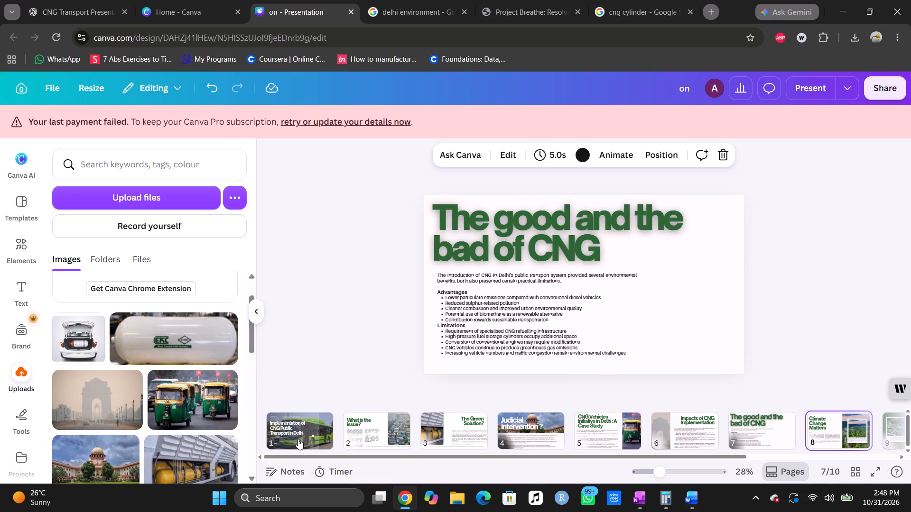
{"action": "key", "text": "Left"}
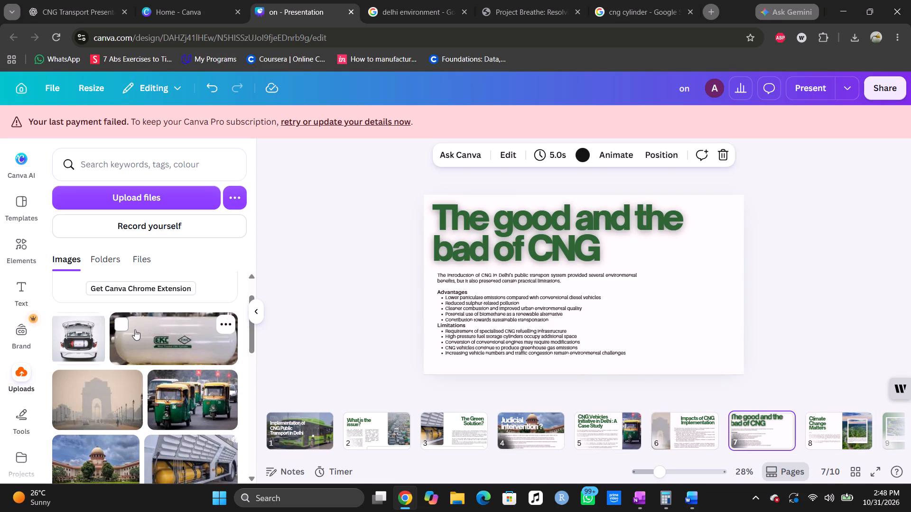
Find the upright red-and-white RAMA cylinder photo in the "cng cylinder" Google image results and save it to Downloads.
{"action": "left_click", "coordinate": [660, 1]}
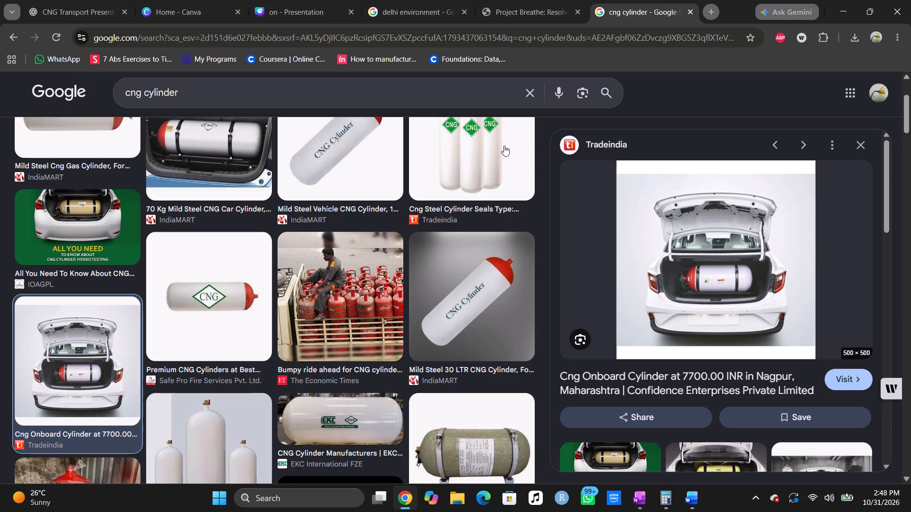
{"action": "scroll", "coordinate": [358, 358], "scroll_direction": "down", "scroll_amount": 1}
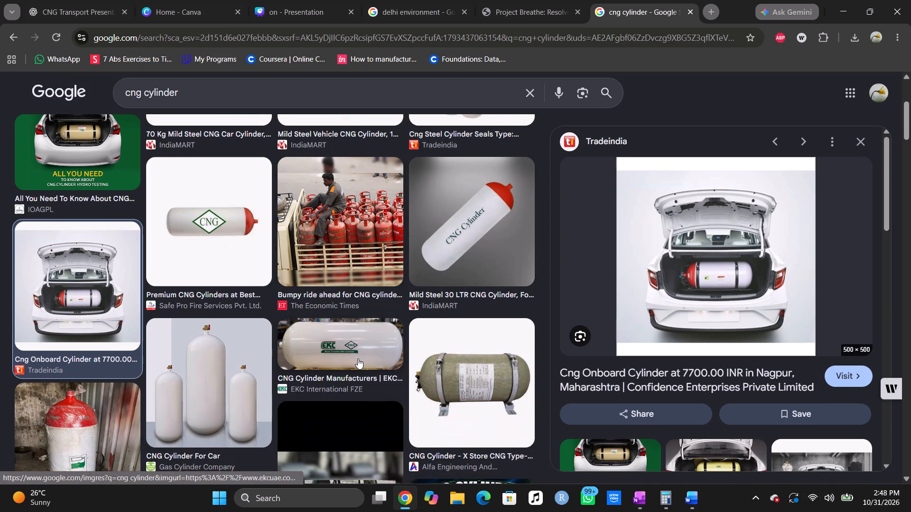
{"action": "scroll", "coordinate": [358, 358], "scroll_direction": "down", "scroll_amount": 2}
{"action": "left_click", "coordinate": [64, 388]}
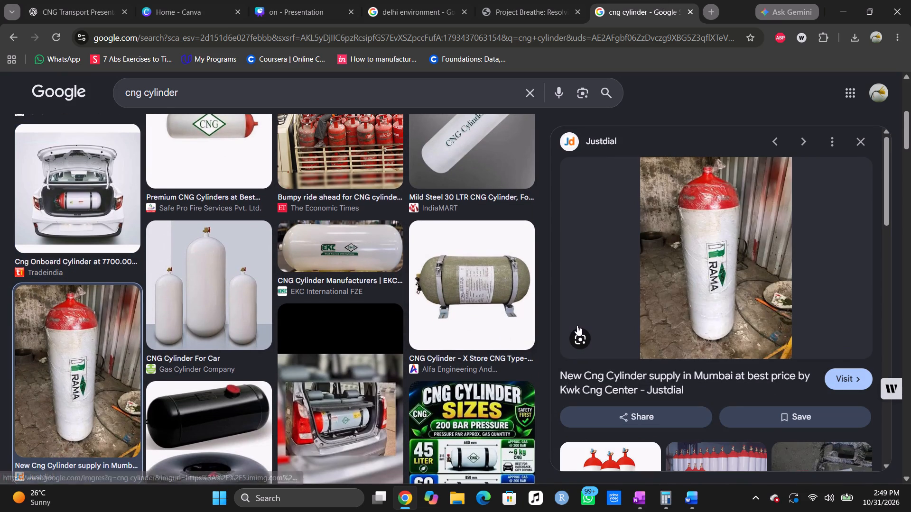
{"action": "right_click", "coordinate": [704, 265]}
{"action": "left_click", "coordinate": [757, 345]}
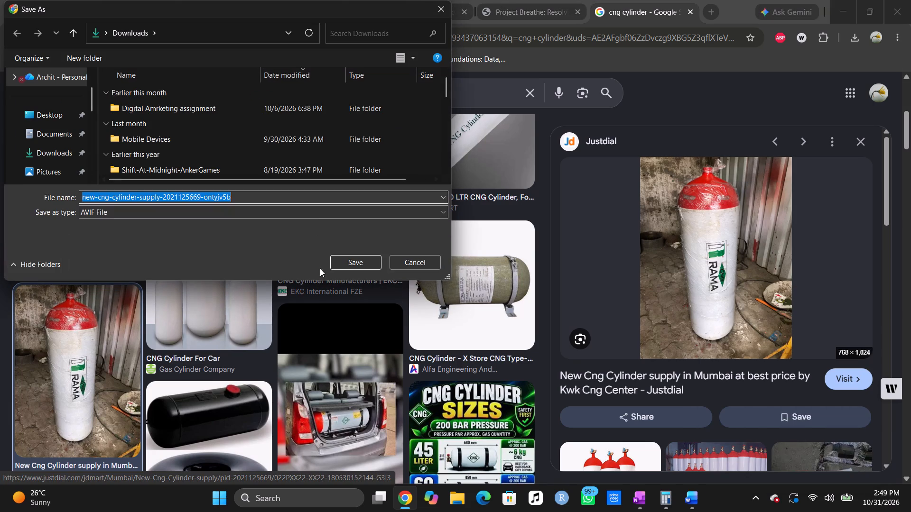
{"action": "left_click", "coordinate": [361, 262]}
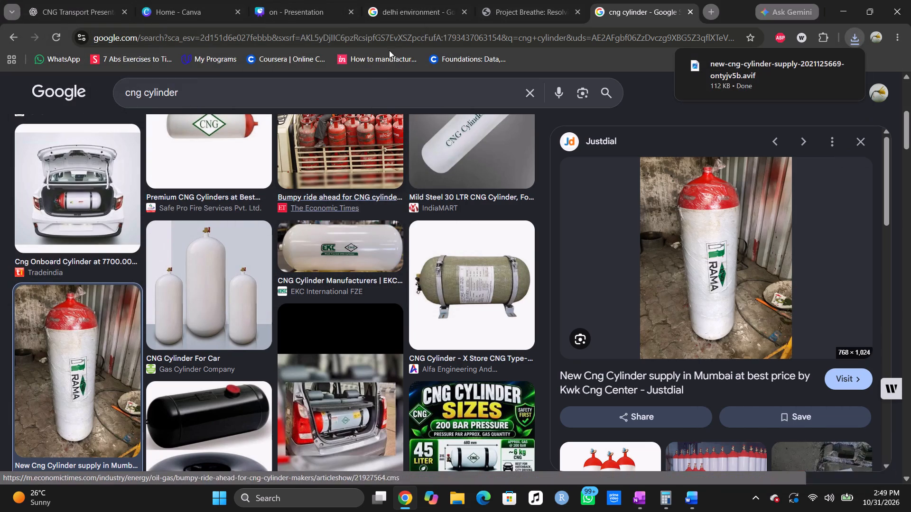
Return to the Canva presentation and upload the newly downloaded new-cng-cylinder-supply image.
{"action": "left_click", "coordinate": [520, 0]}
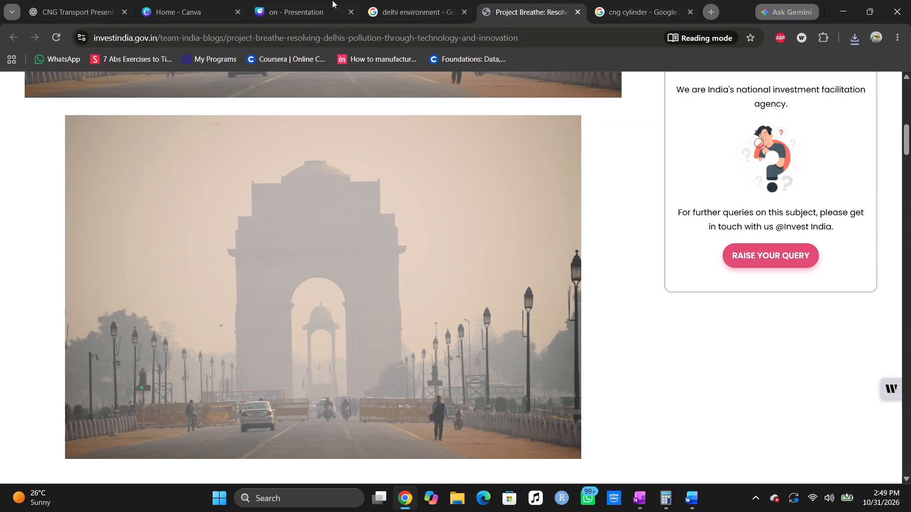
{"action": "left_click", "coordinate": [332, 0]}
{"action": "left_click", "coordinate": [846, 39]}
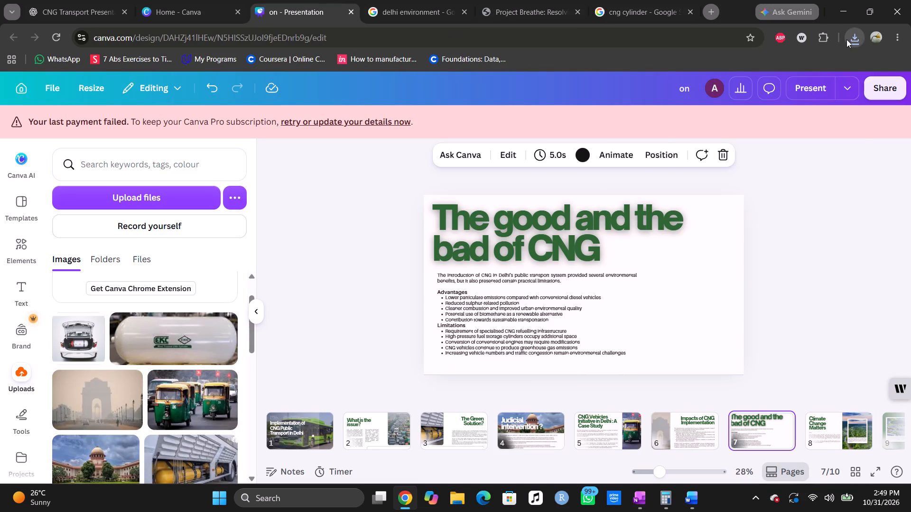
{"action": "left_click_drag", "start_coordinate": [772, 96], "coordinate": [584, 152]}
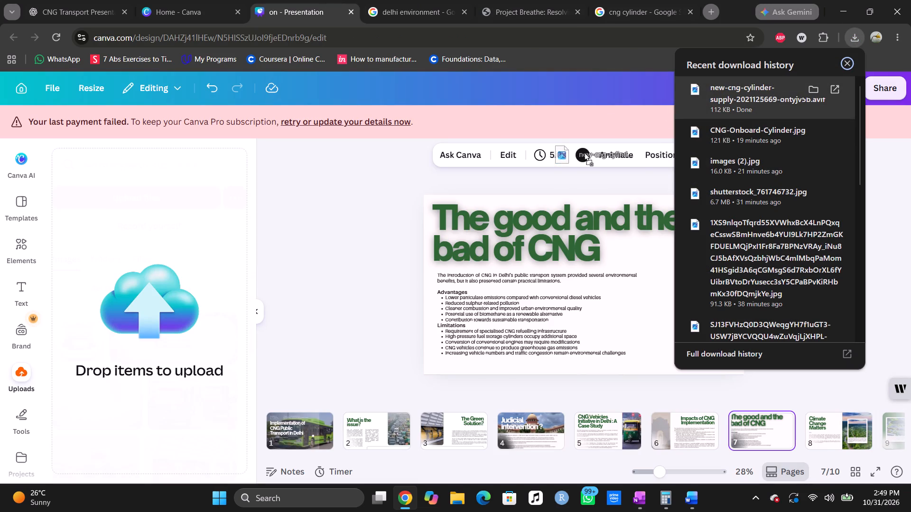
{"action": "left_click_drag", "start_coordinate": [584, 152], "coordinate": [201, 289]}
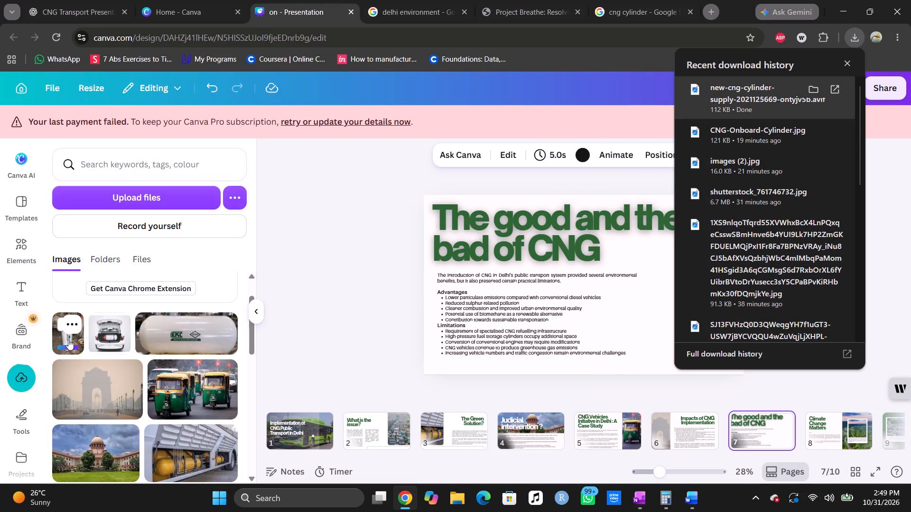
Place the uploaded RAMA cylinder photo in the lower-right corner of slide 7, beside the body text.
{"action": "left_click_drag", "start_coordinate": [68, 339], "coordinate": [71, 339]}
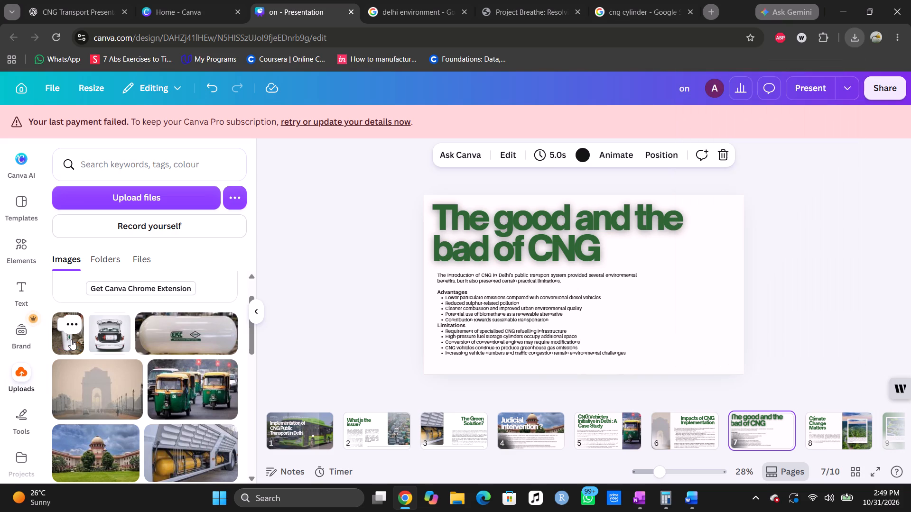
{"action": "left_click_drag", "start_coordinate": [71, 339], "coordinate": [679, 312]}
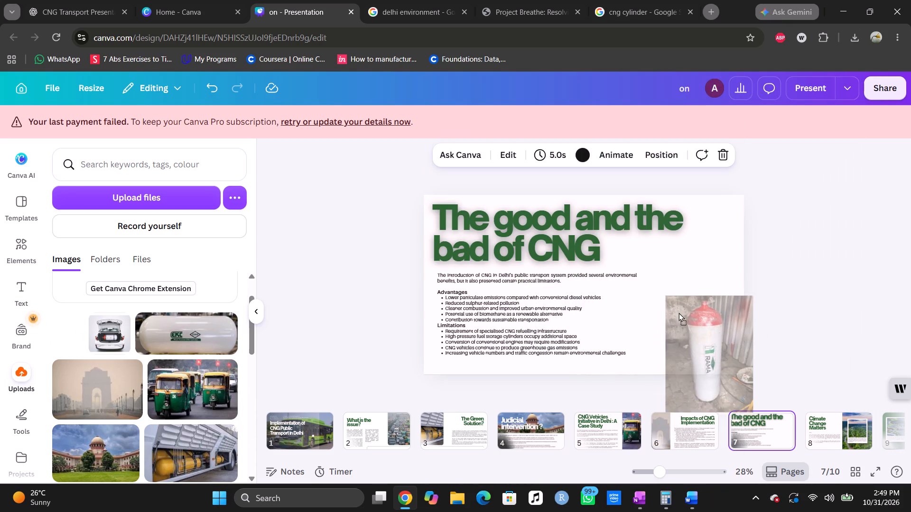
{"action": "left_click_drag", "start_coordinate": [679, 312], "coordinate": [672, 283]}
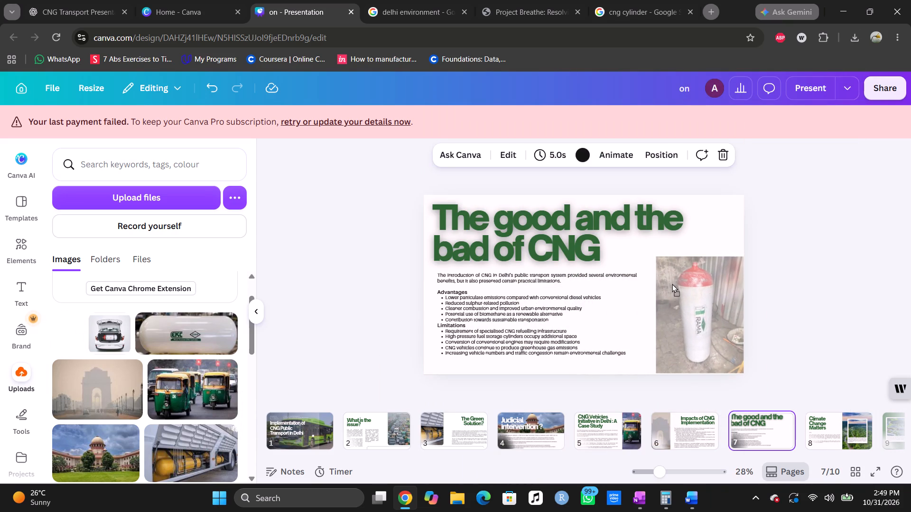
{"action": "left_click_drag", "start_coordinate": [672, 283], "coordinate": [673, 283]}
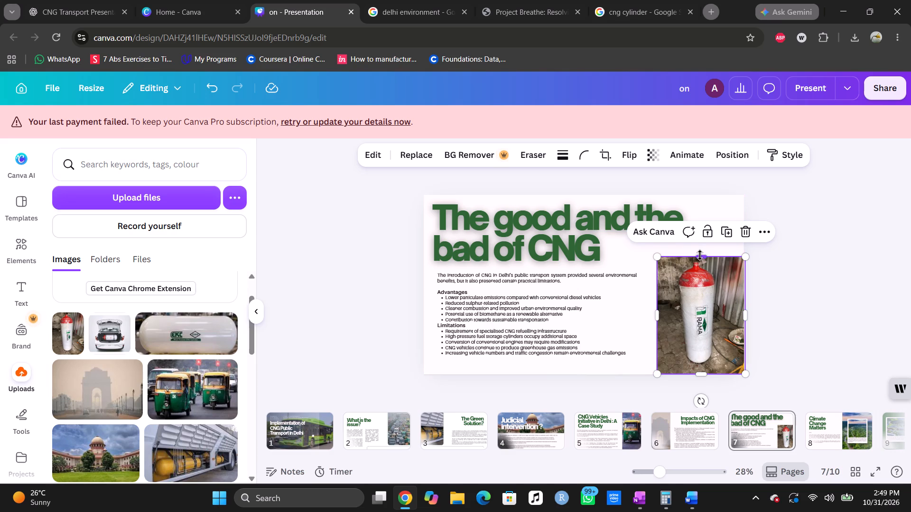
Stretch the cylinder photo to slide 7's full height, about 1,076, and widen it toward the body text.
{"action": "left_click_drag", "start_coordinate": [700, 255], "coordinate": [691, 211]}
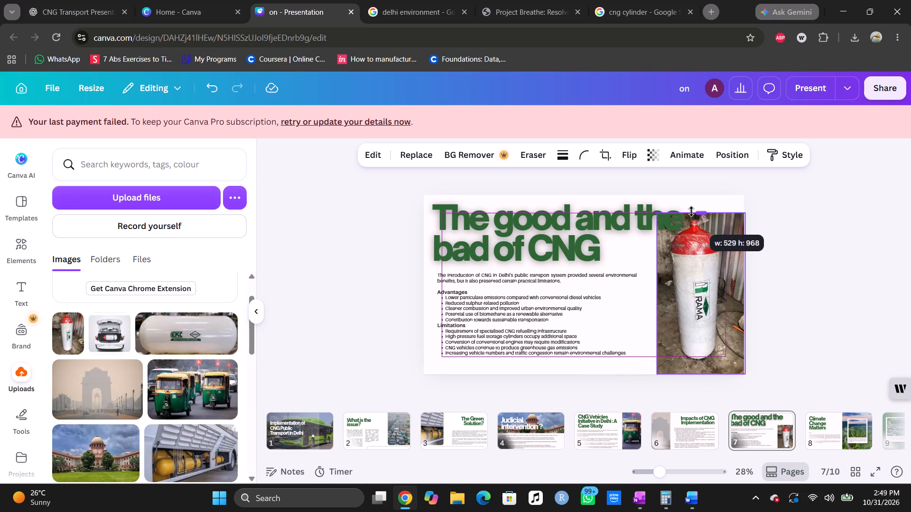
{"action": "left_click_drag", "start_coordinate": [691, 211], "coordinate": [689, 195]}
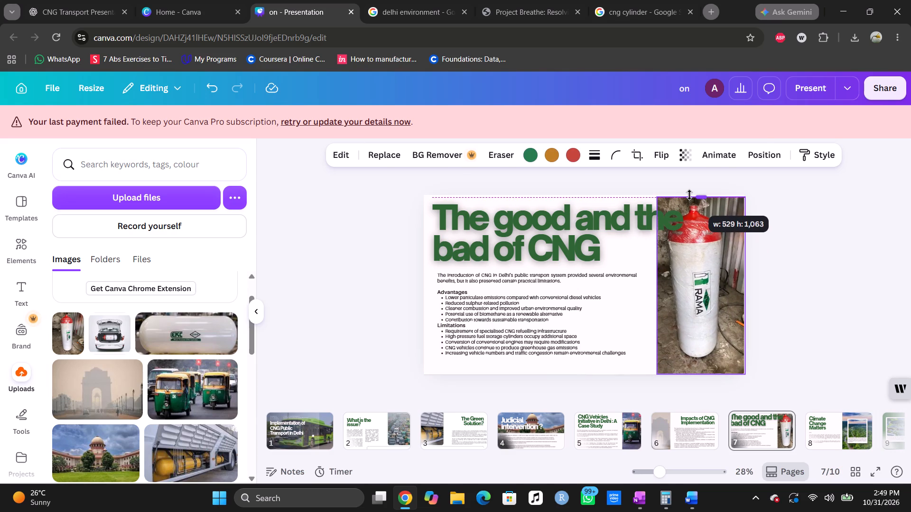
{"action": "left_click_drag", "start_coordinate": [689, 195], "coordinate": [688, 193]}
{"action": "double_click", "coordinate": [688, 193]}
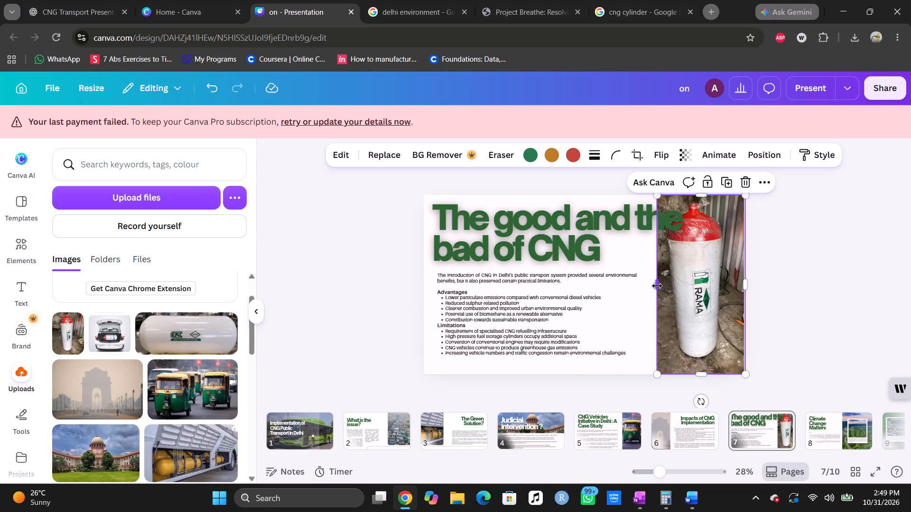
{"action": "left_click_drag", "start_coordinate": [657, 286], "coordinate": [640, 286]}
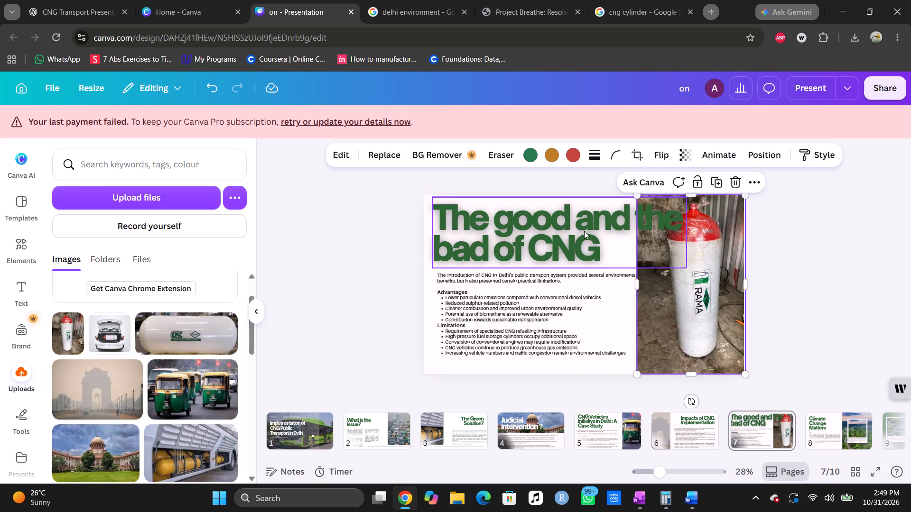
Break slide 7's title after "The good and" so that "the bad of CNG" forms the second line.
{"action": "left_click", "coordinate": [629, 214]}
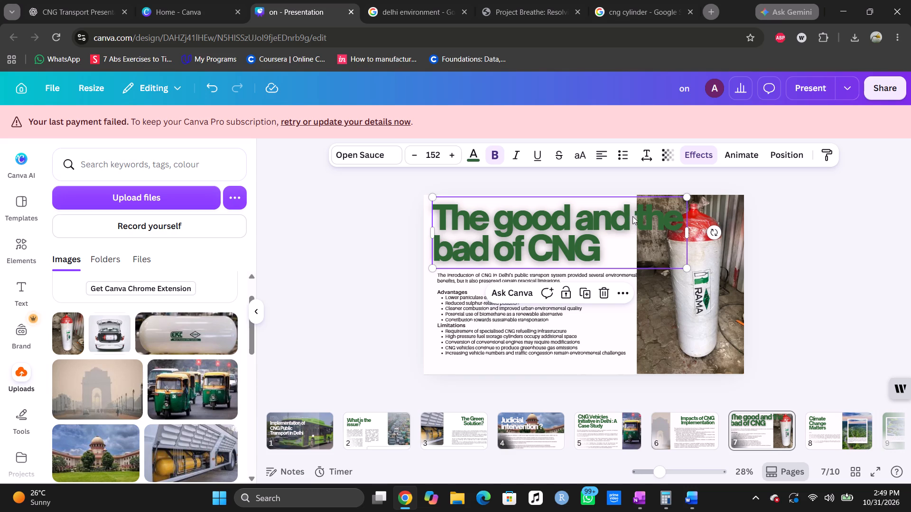
{"action": "left_click", "coordinate": [633, 216]}
{"action": "key", "text": "Return"}
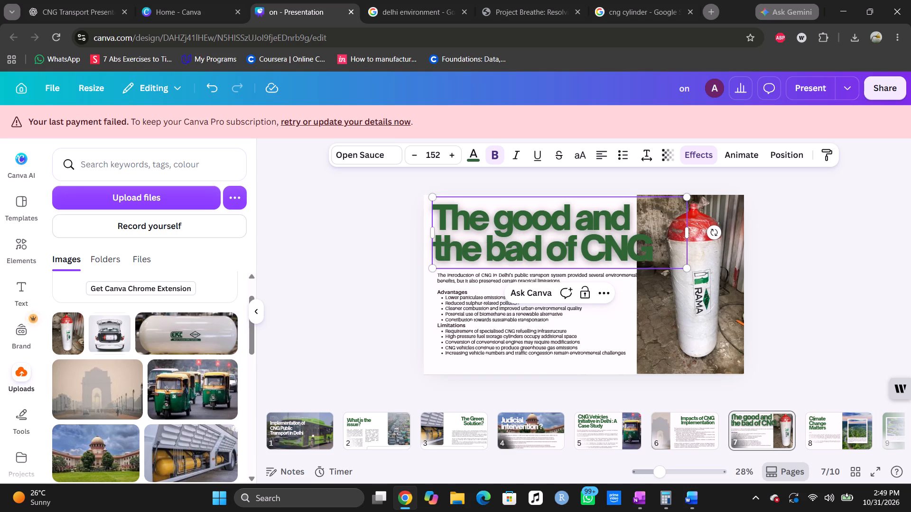
Narrow the cylinder photo to about 518 wide so that it clears slide 7's title and body text.
{"action": "left_click", "coordinate": [646, 311]}
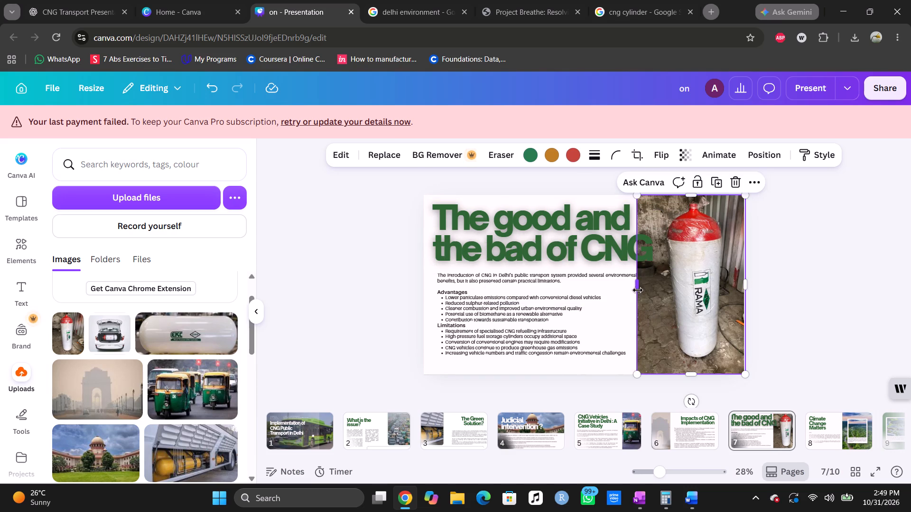
{"action": "left_click_drag", "start_coordinate": [638, 290], "coordinate": [645, 290]}
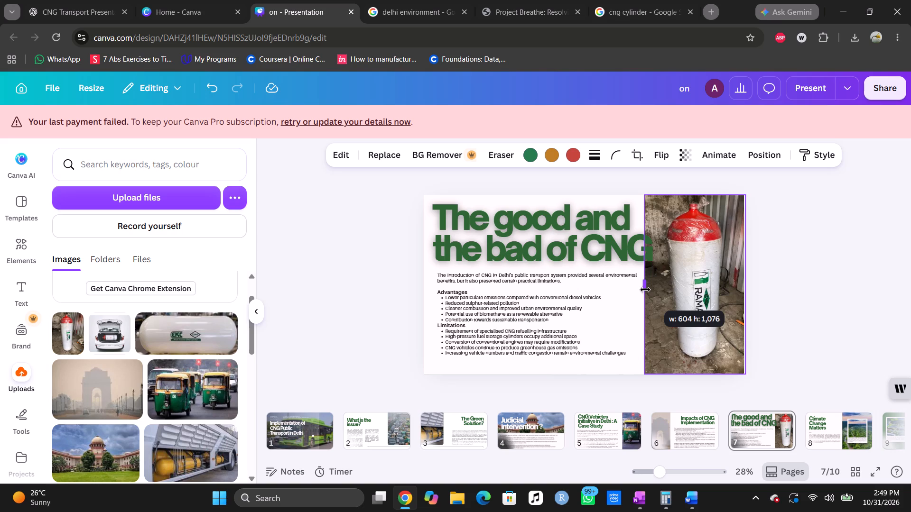
{"action": "left_click_drag", "start_coordinate": [645, 290], "coordinate": [660, 286]}
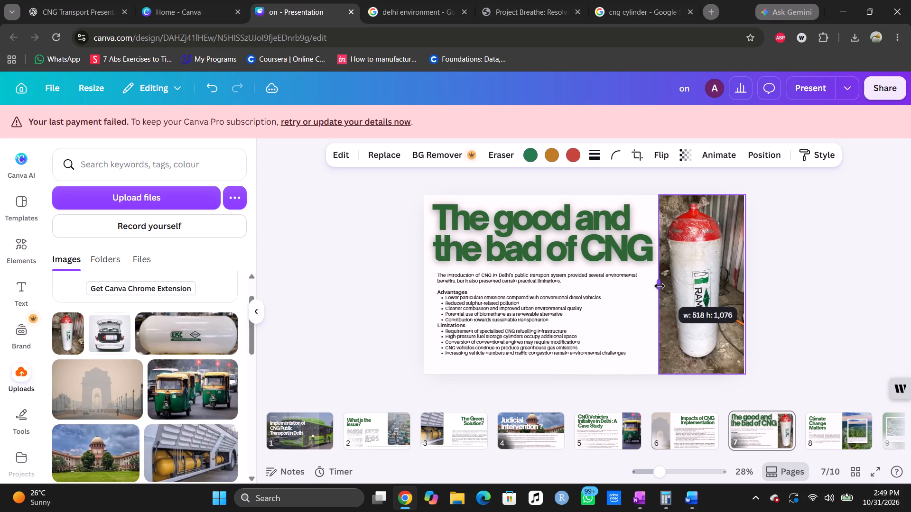
Increase the font size of slide 7's whole body text by two increments.
{"action": "left_click", "coordinate": [609, 290]}
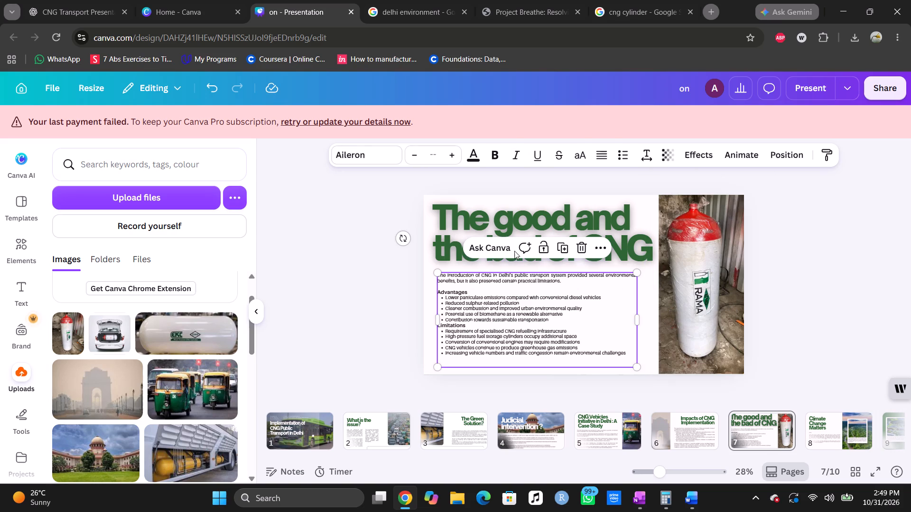
{"action": "left_click", "coordinate": [454, 160]}
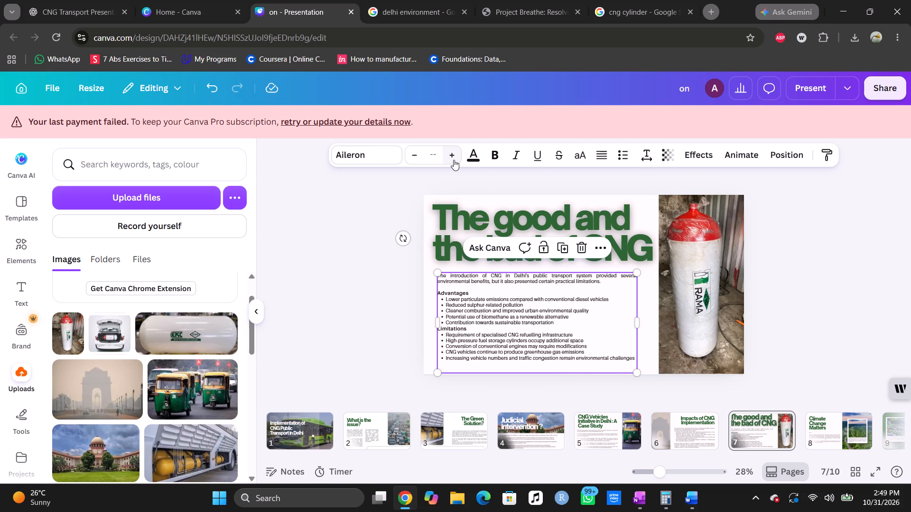
{"action": "left_click", "coordinate": [454, 160]}
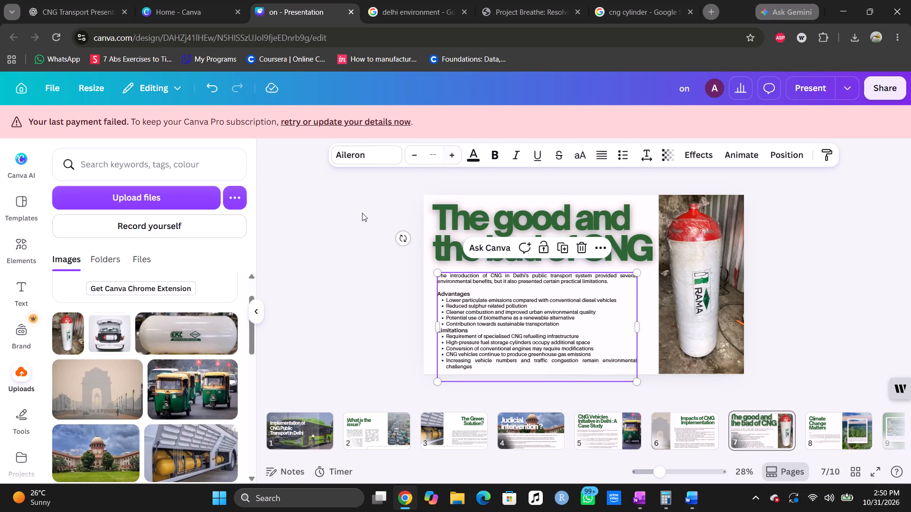
{"action": "left_click", "coordinate": [354, 235]}
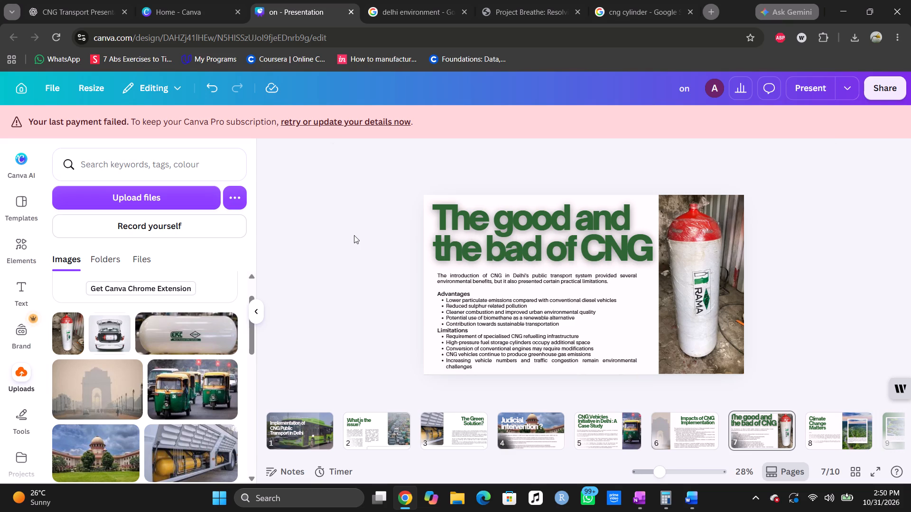
Reduce the line spacing of slide 7's body text to 0.79.
{"action": "double_click", "coordinate": [445, 288]}
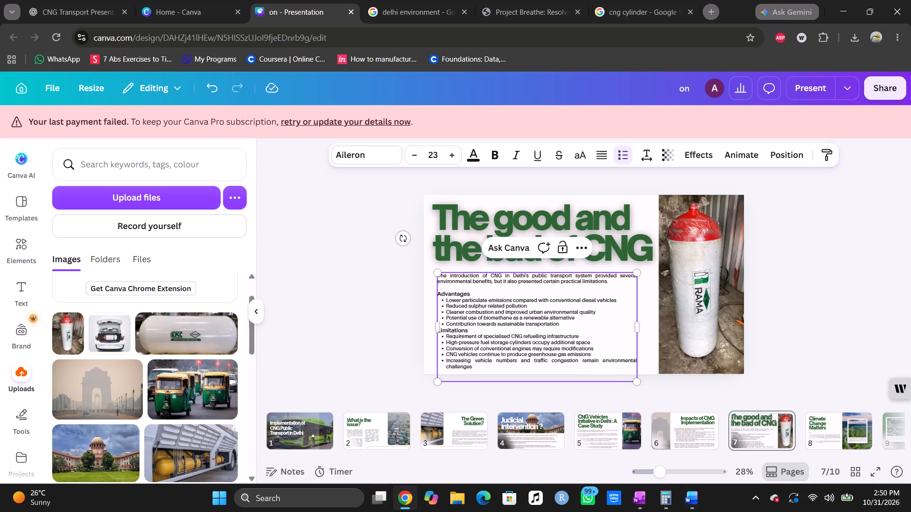
{"action": "left_click", "coordinate": [442, 284]}
{"action": "left_click", "coordinate": [651, 156]}
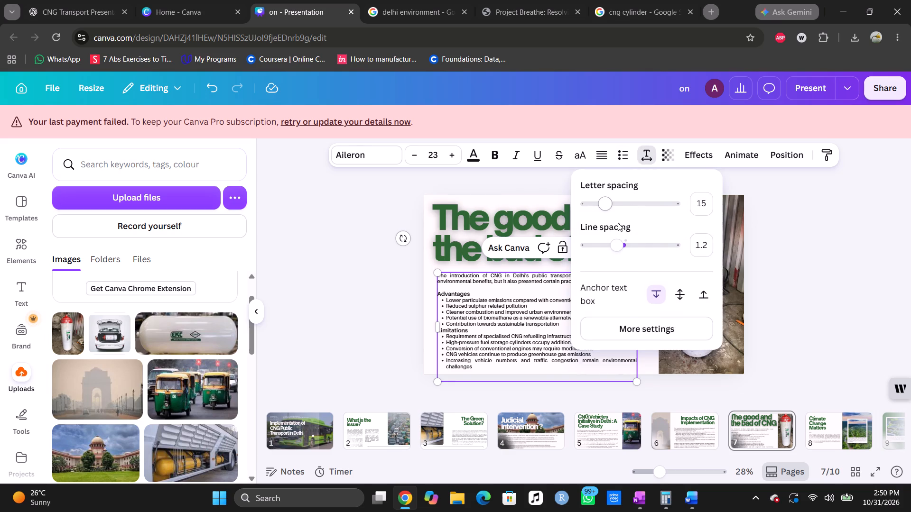
{"action": "left_click", "coordinate": [617, 244]}
{"action": "key", "text": "Right"}
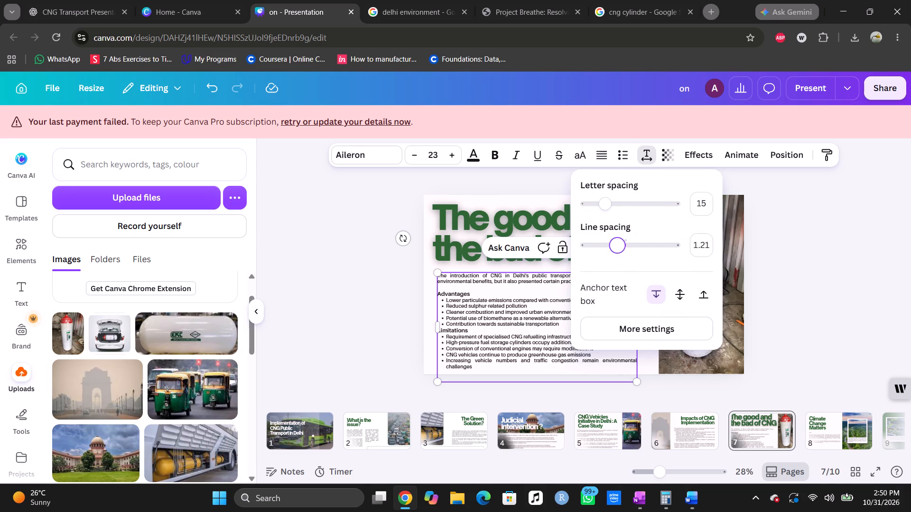
{"action": "key", "text": "Right"}
{"action": "key", "text": "Left"}
{"action": "key", "text": "Left"}
{"action": "key", "text": "Left"}
{"action": "key", "text": "Left"}
{"action": "key", "text": "Left"}
{"action": "key", "text": "Left"}
{"action": "key", "text": "Left"}
{"action": "key", "text": "Left"}
{"action": "key", "text": "Left"}
{"action": "key", "text": "Left"}
{"action": "key", "text": "Left"}
{"action": "key", "text": "Left"}
{"action": "key", "text": "Left"}
{"action": "key", "text": "Left"}
{"action": "key", "text": "Left"}
{"action": "key", "text": "Left"}
{"action": "key", "text": "Left"}
{"action": "key", "text": "Left"}
{"action": "key", "text": "Left"}
{"action": "key", "text": "Left"}
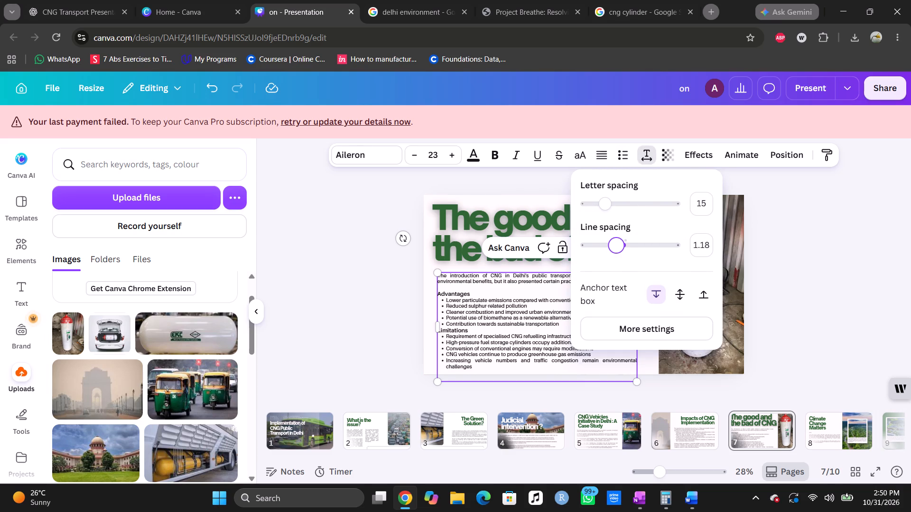
{"action": "key", "text": "Left"}
{"action": "key", "text": "Left"}
{"action": "key", "text": "Left"}
{"action": "key", "text": "Left"}
{"action": "key", "text": "Left"}
{"action": "key", "text": "Left"}
{"action": "key", "text": "Left"}
{"action": "key", "text": "Left"}
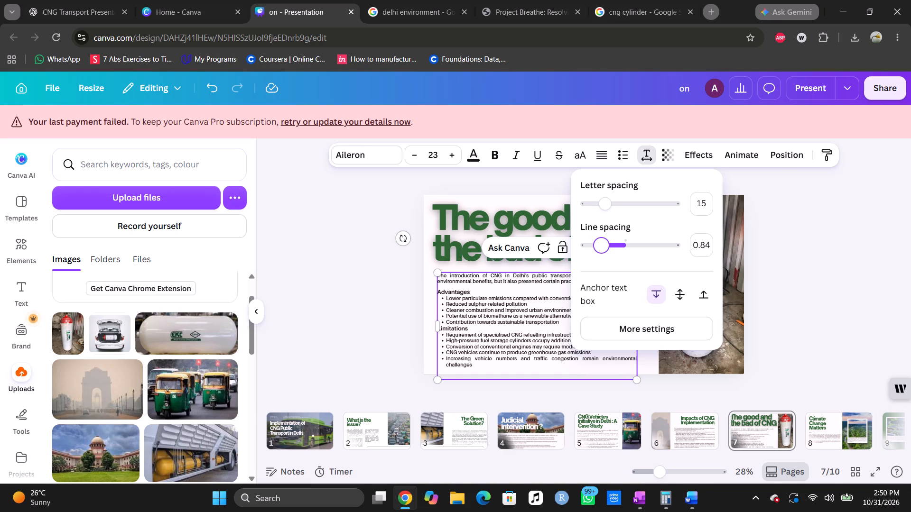
{"action": "key", "text": "Left"}
{"action": "key", "text": "Left"}
{"action": "key", "text": "Left"}
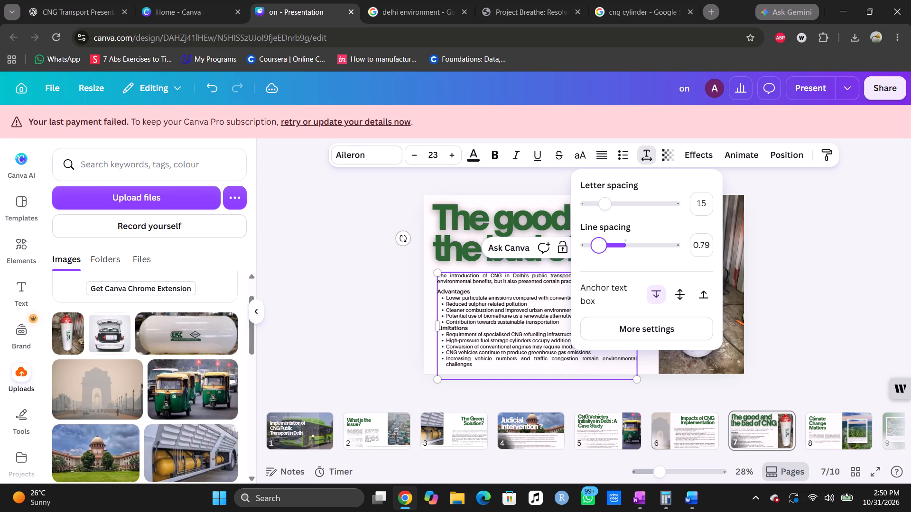
{"action": "left_click", "coordinate": [383, 321]}
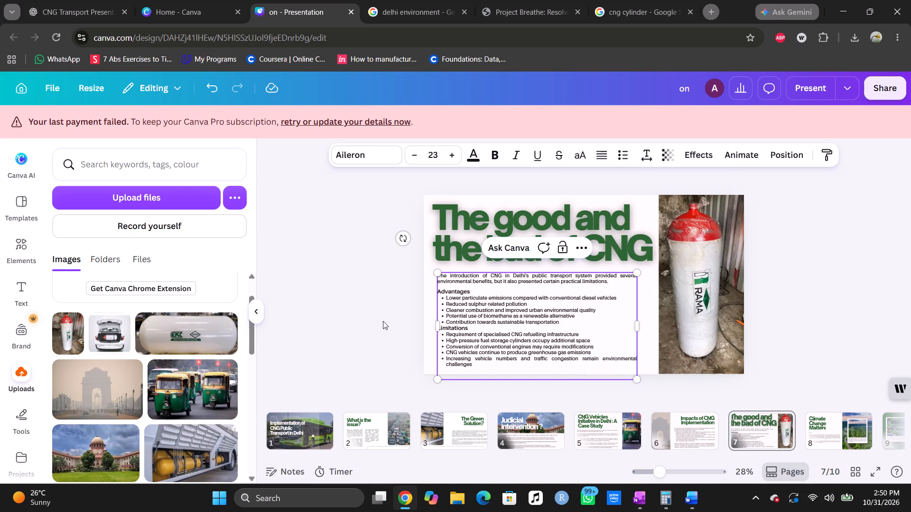
{"action": "left_click", "coordinate": [383, 321]}
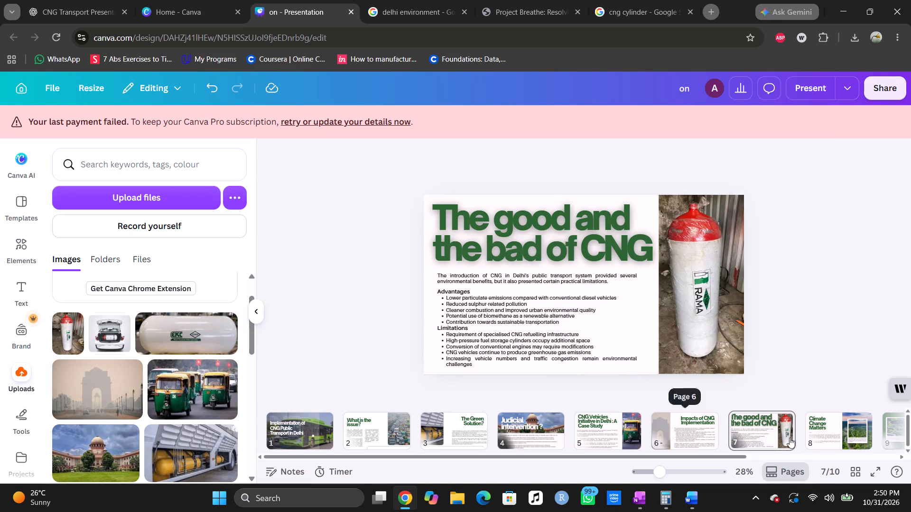
{"action": "left_click", "coordinate": [825, 439]}
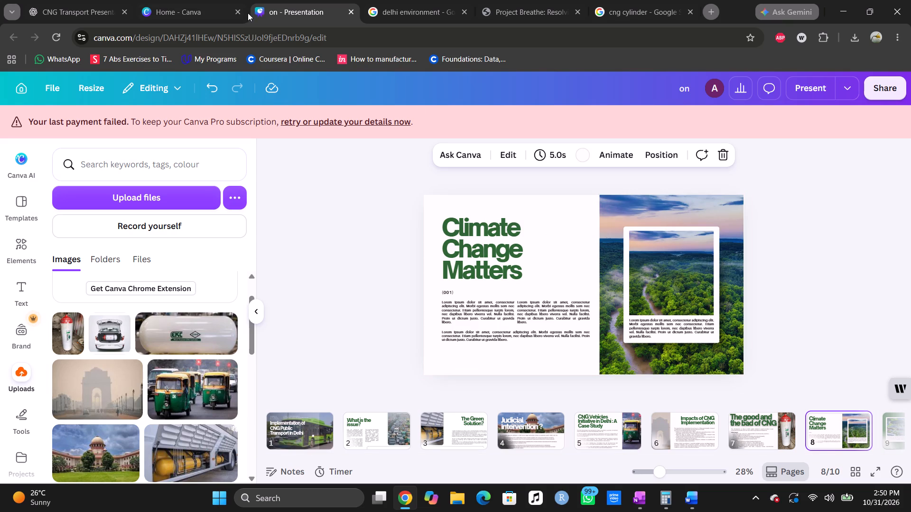
{"action": "left_click", "coordinate": [186, 0]}
{"action": "left_click", "coordinate": [97, 0]}
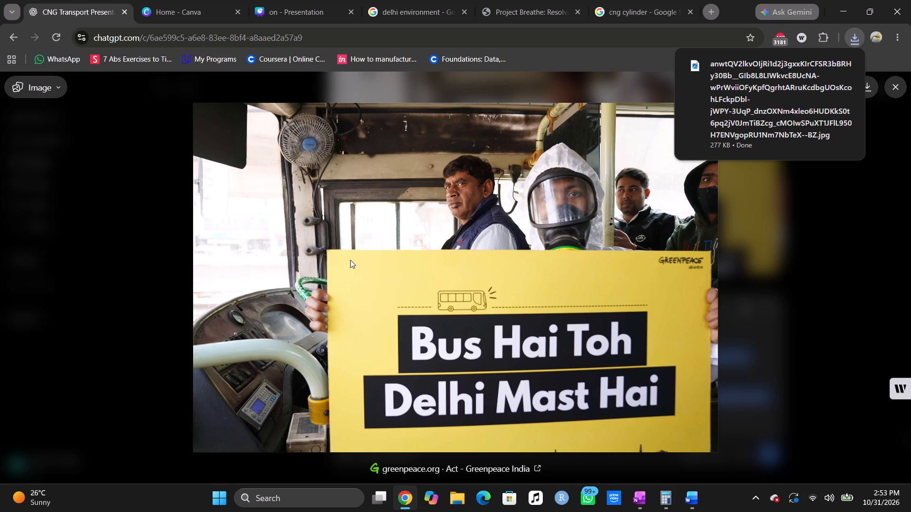
Back in the Canva presentation, upload the downloaded bus photo and place it in slide 8's image frame, replacing the forest photo.
{"action": "left_click", "coordinate": [268, 4]}
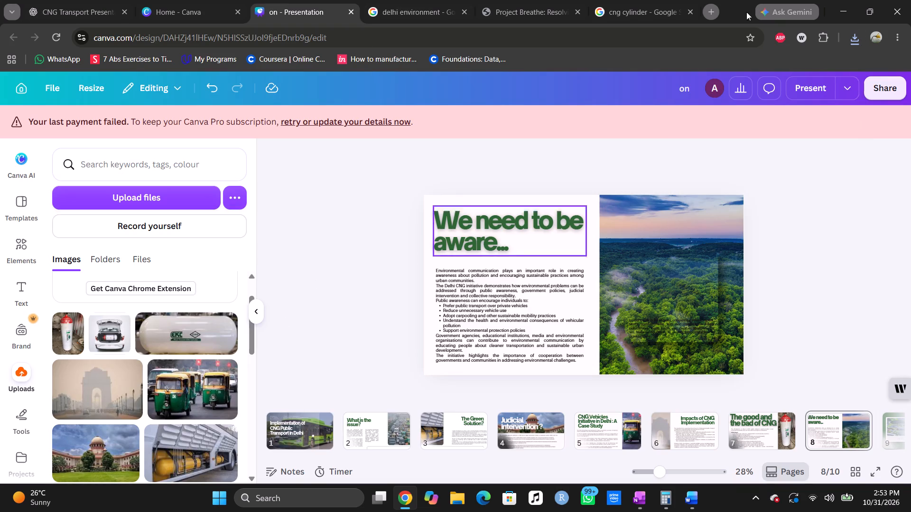
{"action": "left_click", "coordinate": [859, 40]}
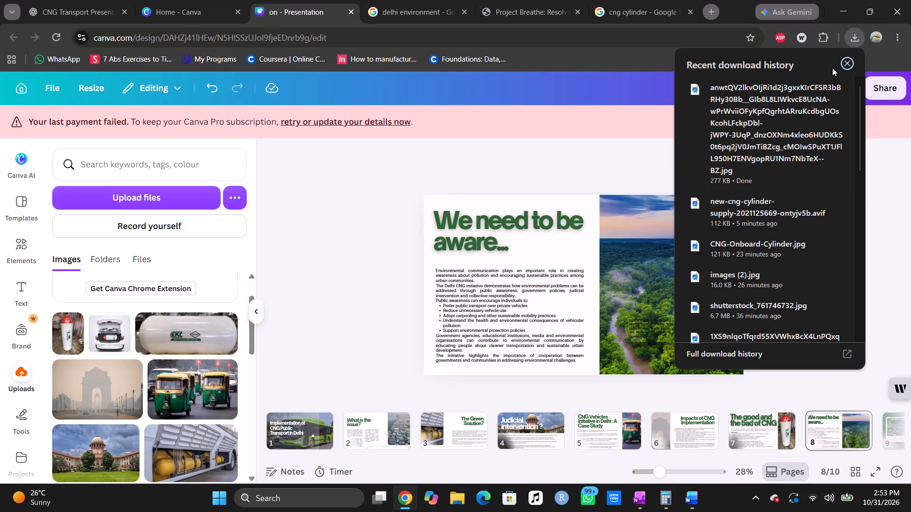
{"action": "left_click_drag", "start_coordinate": [797, 101], "coordinate": [397, 286]}
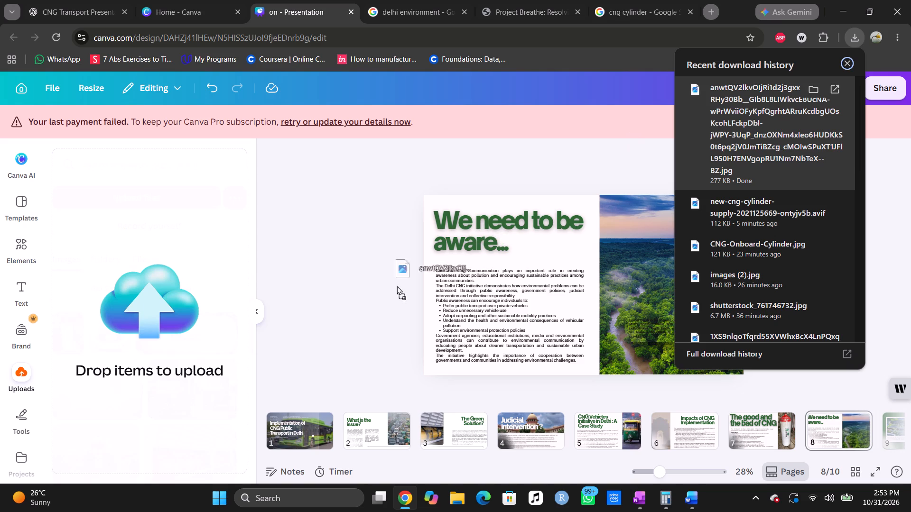
{"action": "left_click_drag", "start_coordinate": [397, 286], "coordinate": [177, 393]}
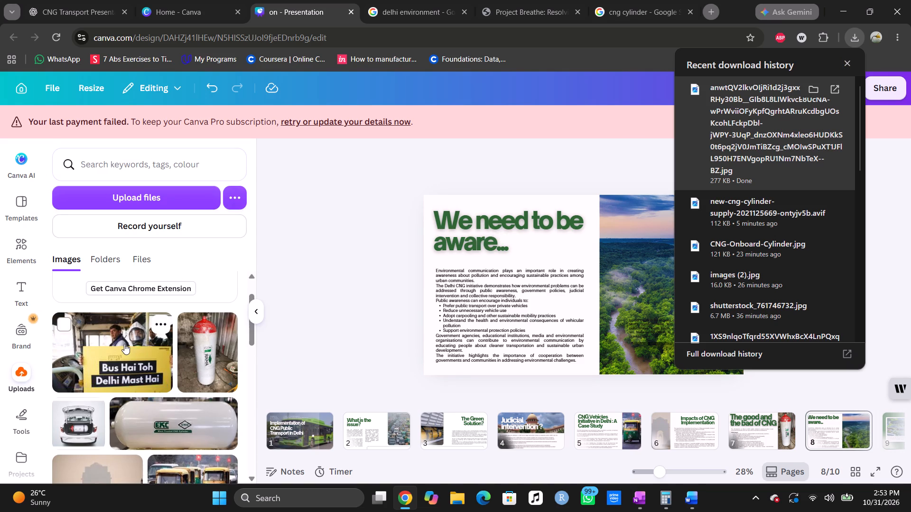
{"action": "left_click_drag", "start_coordinate": [124, 344], "coordinate": [535, 308]}
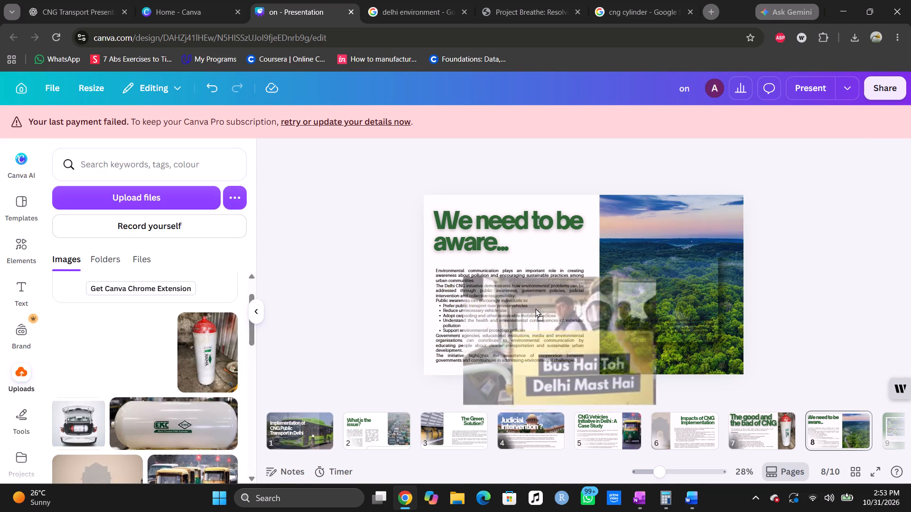
{"action": "left_click_drag", "start_coordinate": [535, 308], "coordinate": [613, 260]}
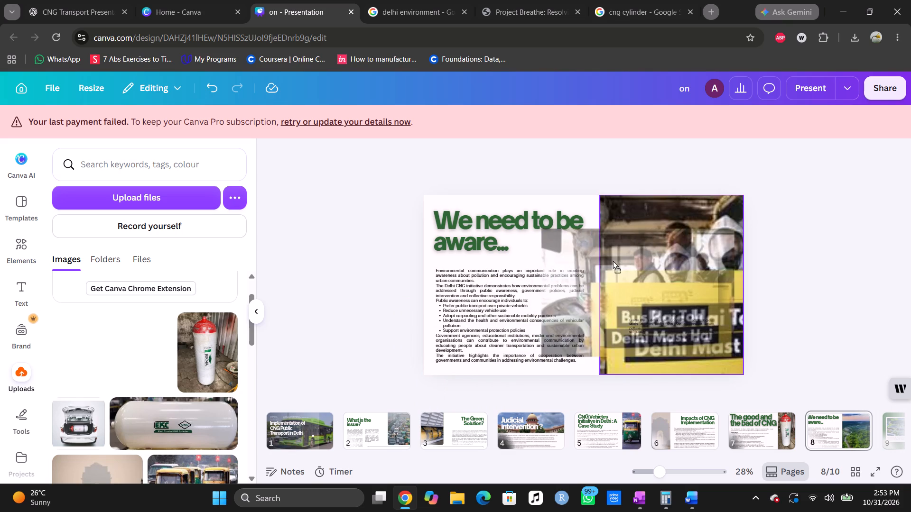
{"action": "left_click_drag", "start_coordinate": [613, 260], "coordinate": [621, 259]}
Delete the leftover shaded box and the small placeholder text lying over slide 8's bus photo.
{"action": "left_click", "coordinate": [658, 283]}
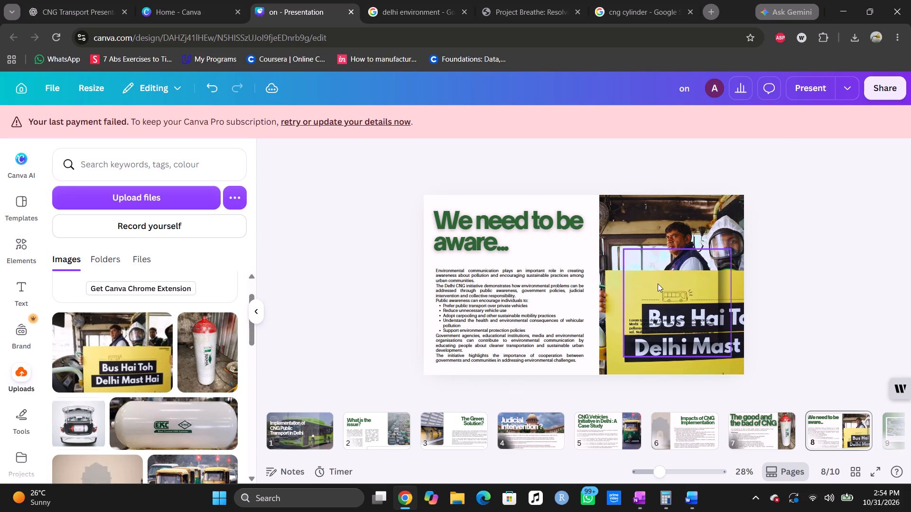
{"action": "key", "text": "Delete"}
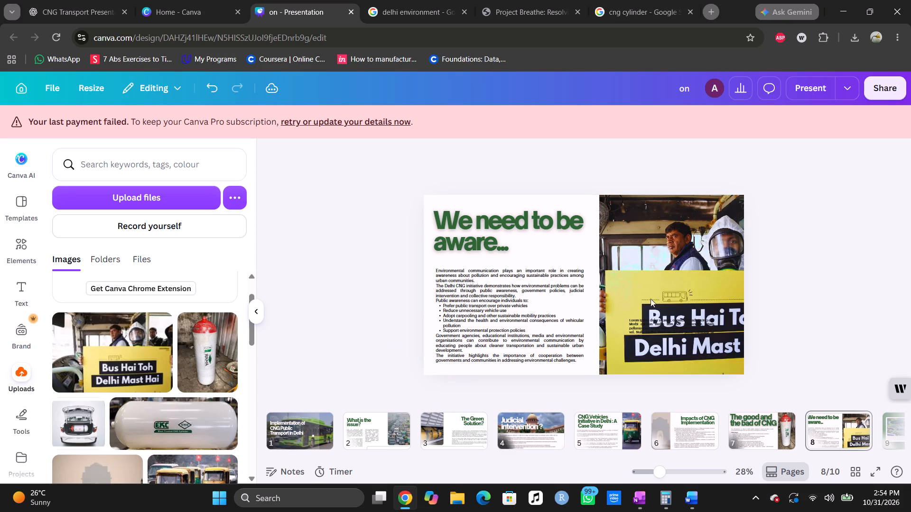
{"action": "left_click", "coordinate": [648, 320]}
{"action": "key", "text": "Delete"}
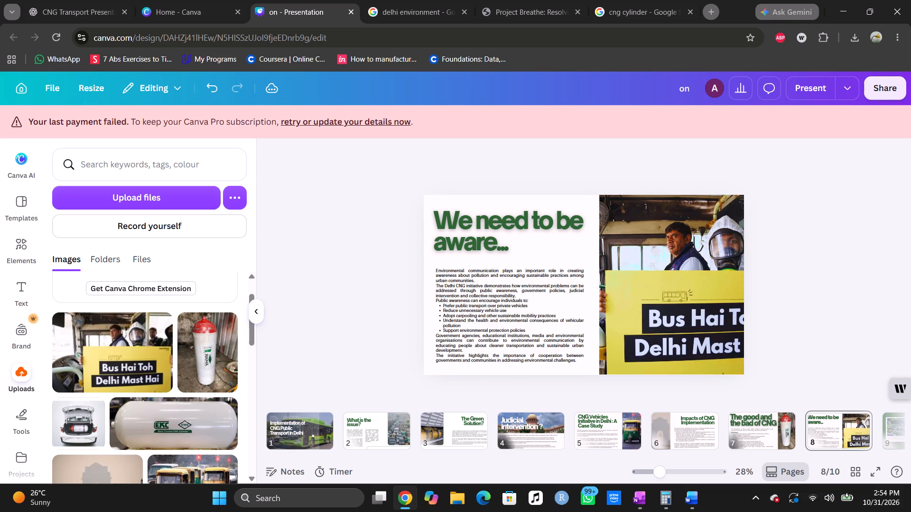
Reposition the crop of slide 8's bus photo so the full "Bus Hai Toh Delhi Mast Hai" wording fits inside the frame.
{"action": "left_click", "coordinate": [648, 320]}
{"action": "double_click", "coordinate": [648, 320]}
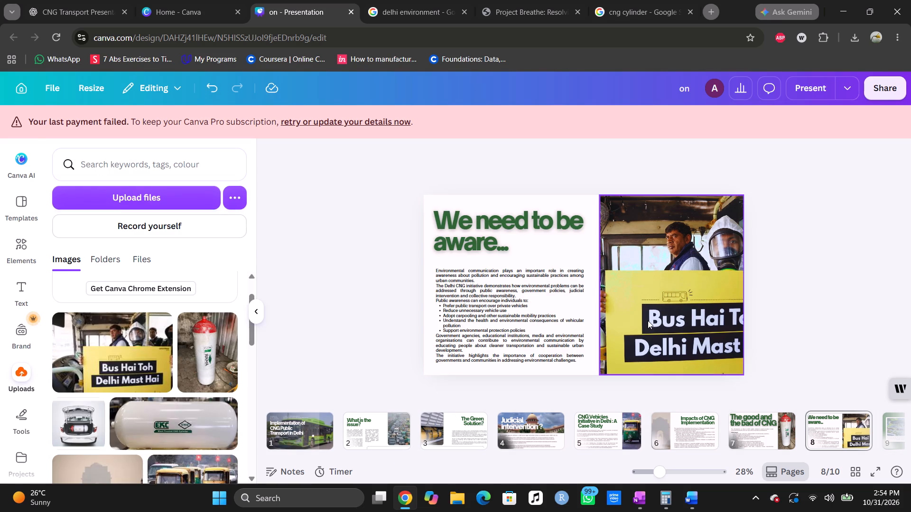
{"action": "double_click", "coordinate": [648, 320]}
{"action": "double_click", "coordinate": [648, 320]}
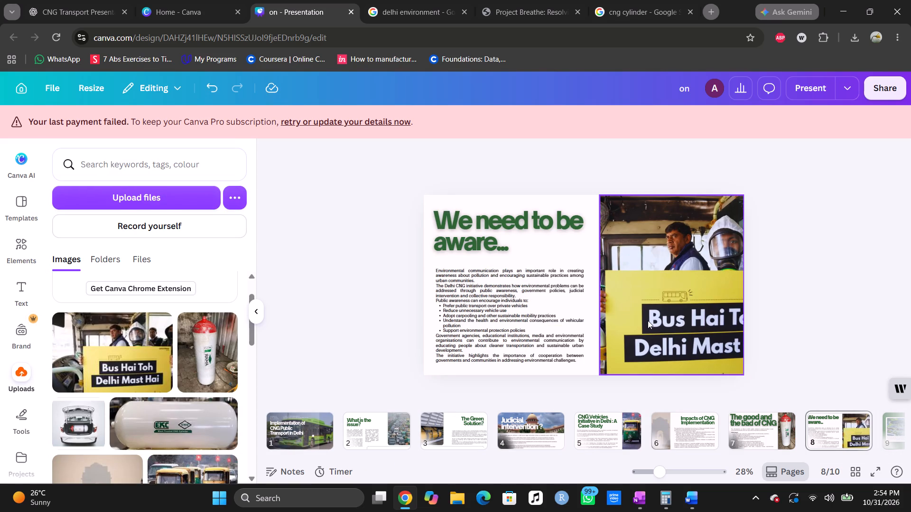
{"action": "left_click", "coordinate": [648, 320]}
{"action": "double_click", "coordinate": [647, 314]}
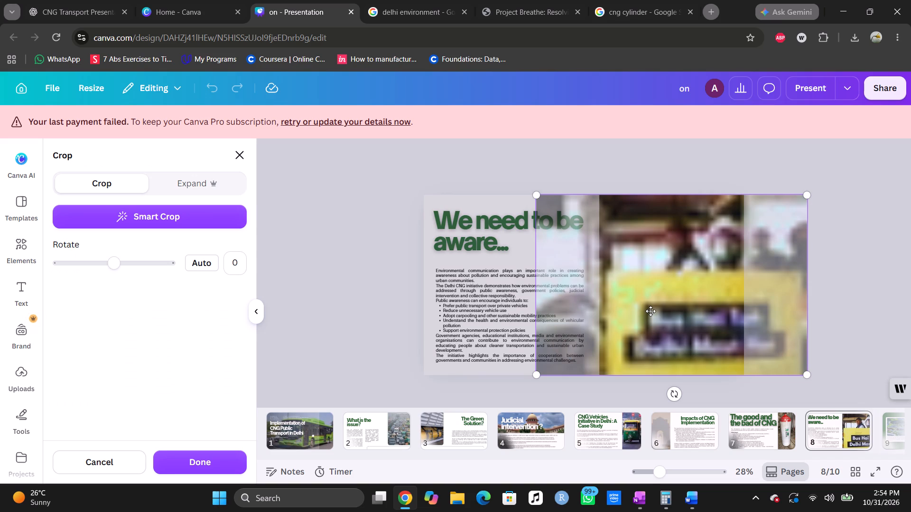
{"action": "left_click_drag", "start_coordinate": [651, 311], "coordinate": [632, 312]}
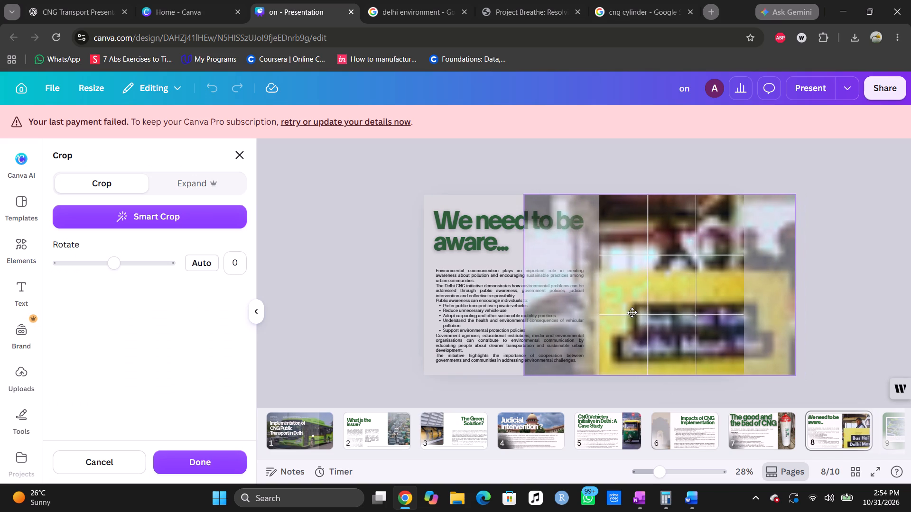
{"action": "left_click_drag", "start_coordinate": [632, 312], "coordinate": [617, 315]}
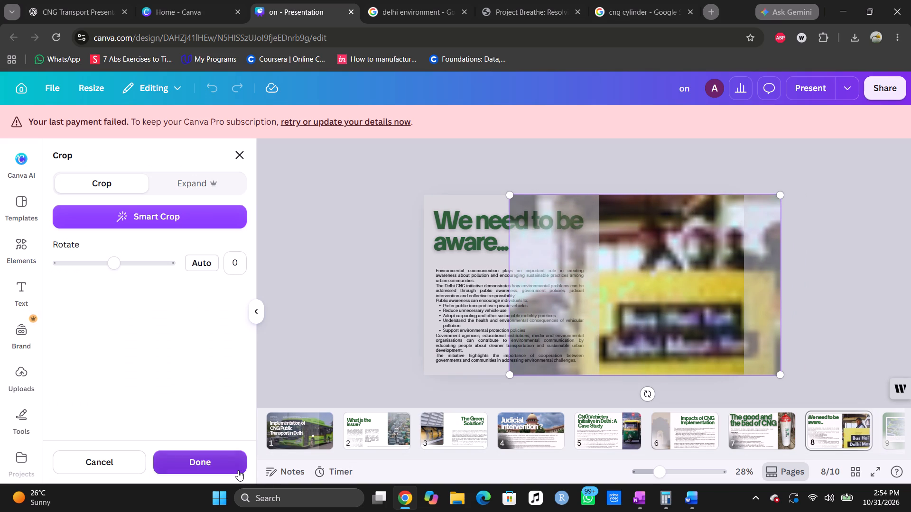
{"action": "left_click", "coordinate": [238, 470]}
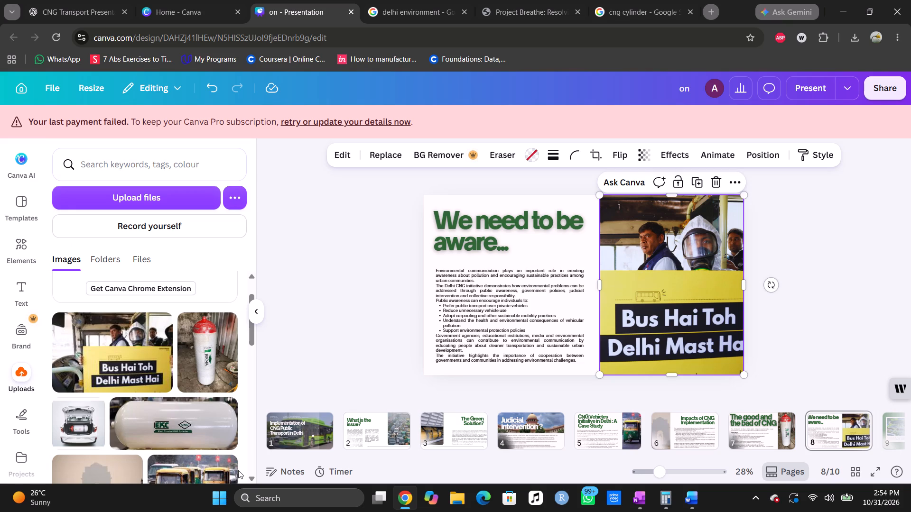
{"action": "double_click", "coordinate": [710, 293]}
{"action": "left_click", "coordinate": [673, 280]}
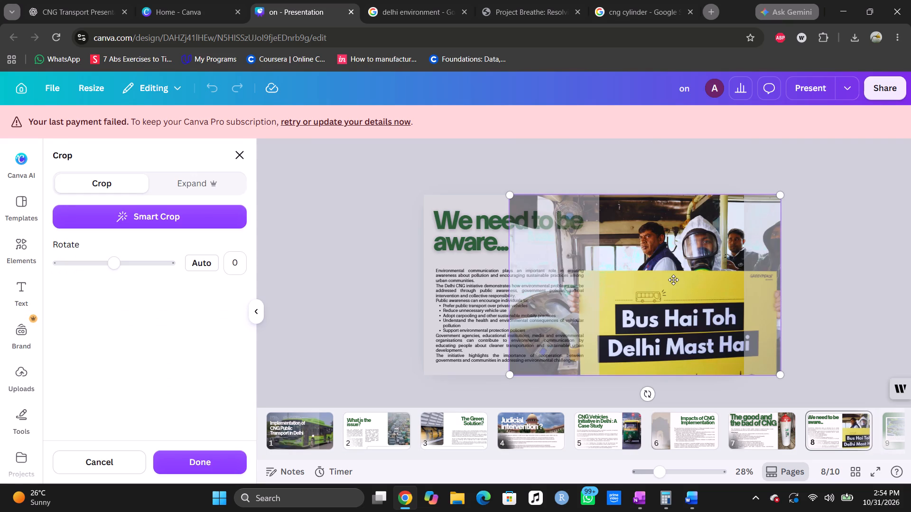
{"action": "left_click_drag", "start_coordinate": [671, 280], "coordinate": [657, 286]}
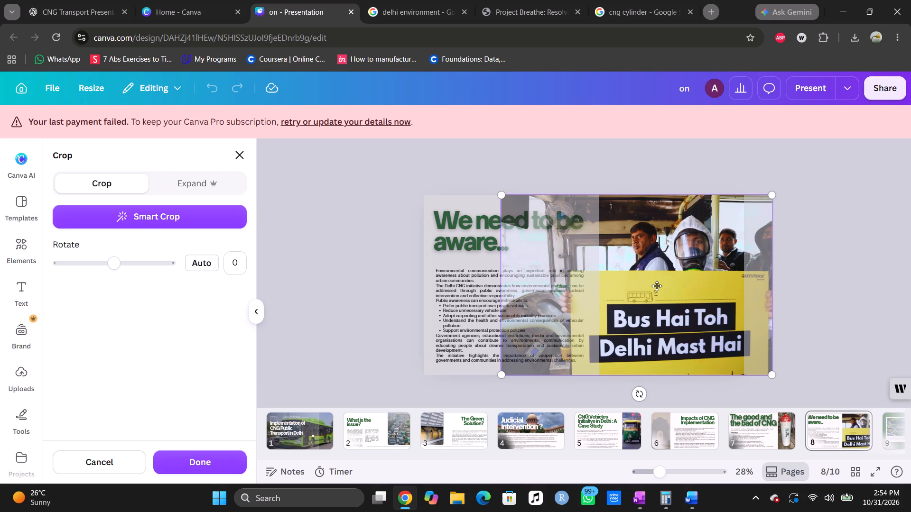
{"action": "left_click", "coordinate": [191, 467]}
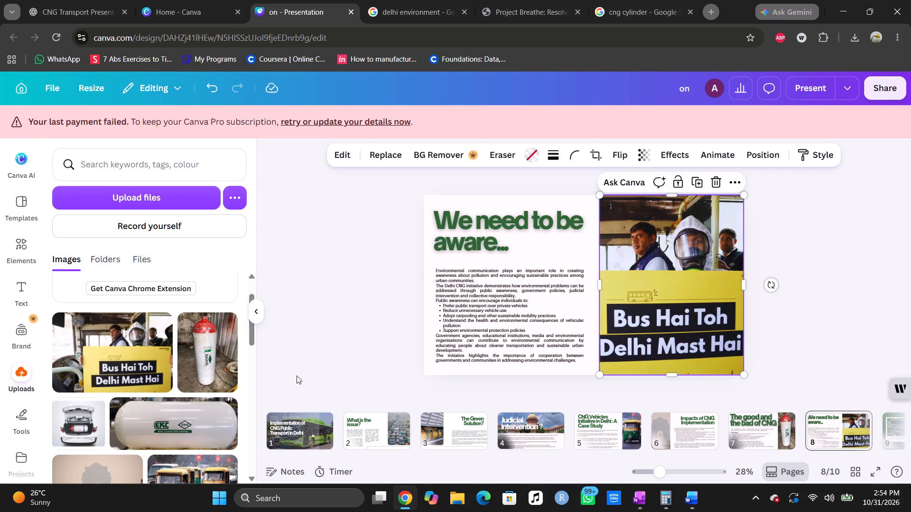
{"action": "left_click", "coordinate": [325, 287]}
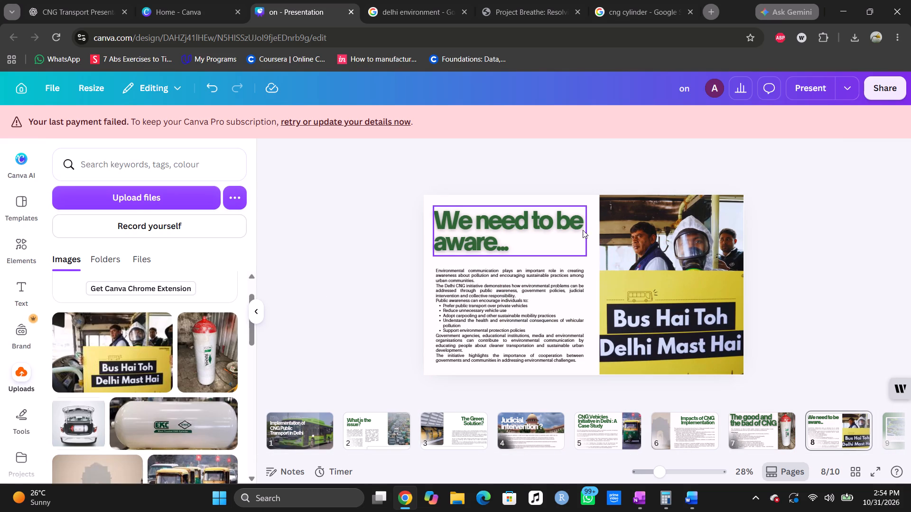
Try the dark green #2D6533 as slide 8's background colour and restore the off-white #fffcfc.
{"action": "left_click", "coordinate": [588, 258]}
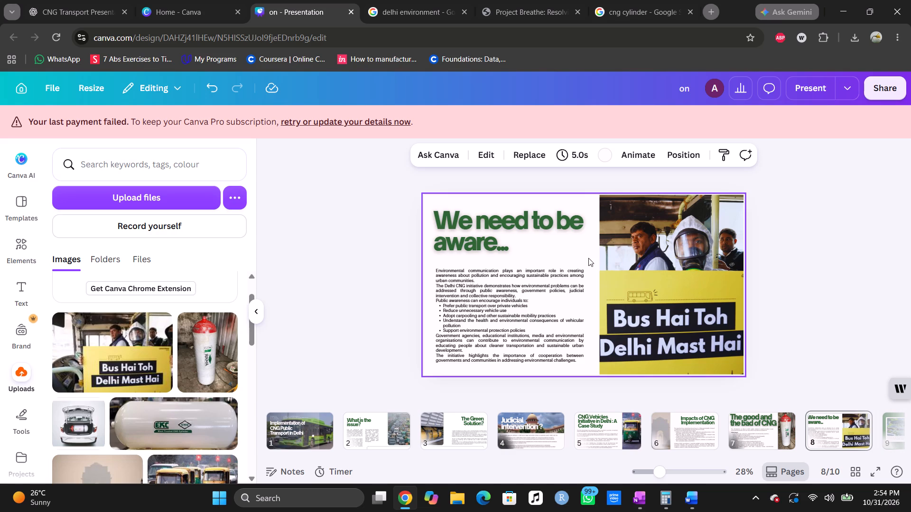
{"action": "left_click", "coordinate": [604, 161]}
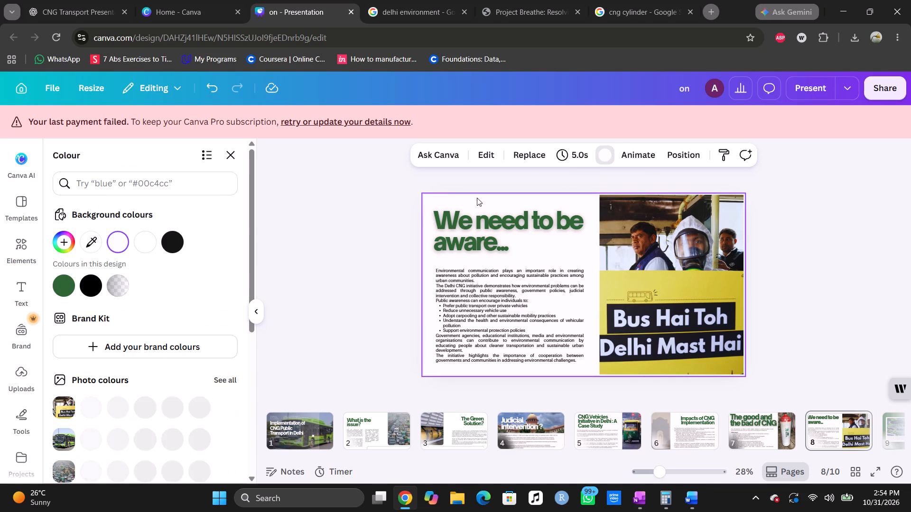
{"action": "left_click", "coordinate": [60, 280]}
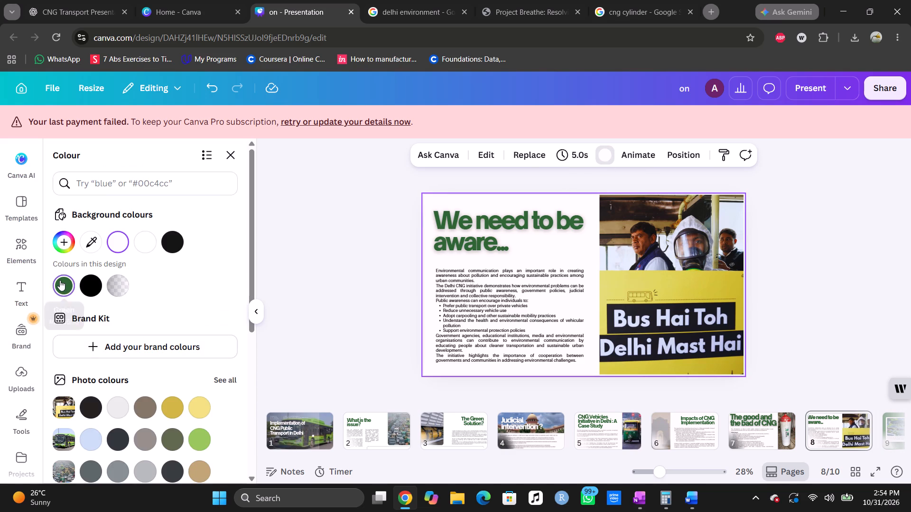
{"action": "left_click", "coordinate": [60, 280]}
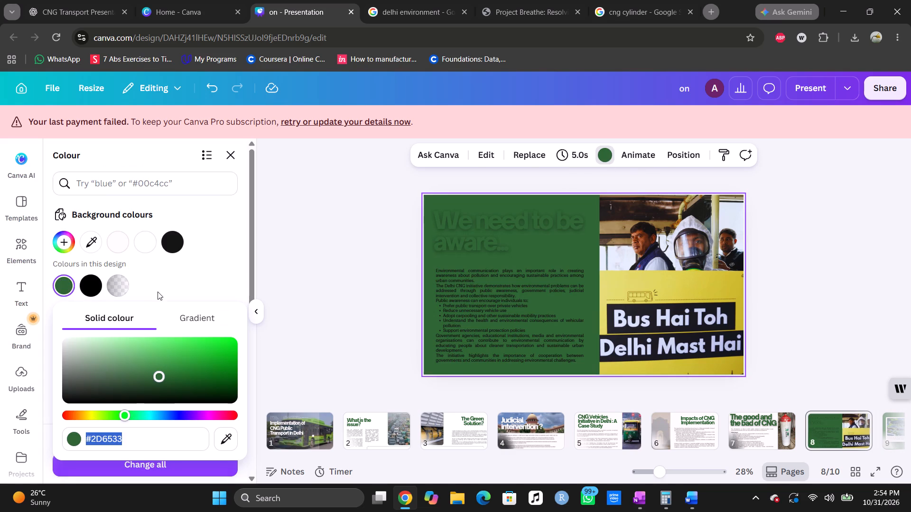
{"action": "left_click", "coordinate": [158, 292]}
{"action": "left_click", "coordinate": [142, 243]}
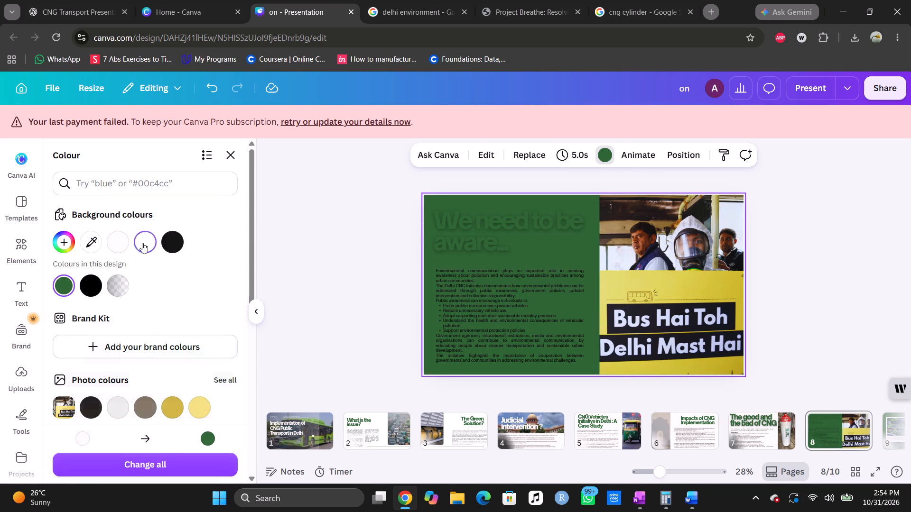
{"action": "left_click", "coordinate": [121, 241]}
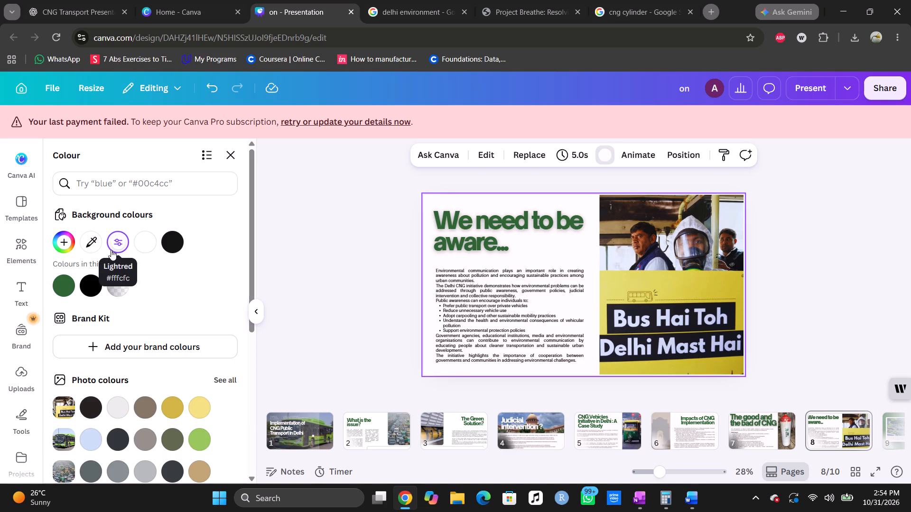
Start the eyedropper to sample a background colour for slide 8.
{"action": "right_click", "coordinate": [111, 250]}
{"action": "left_click", "coordinate": [100, 247]}
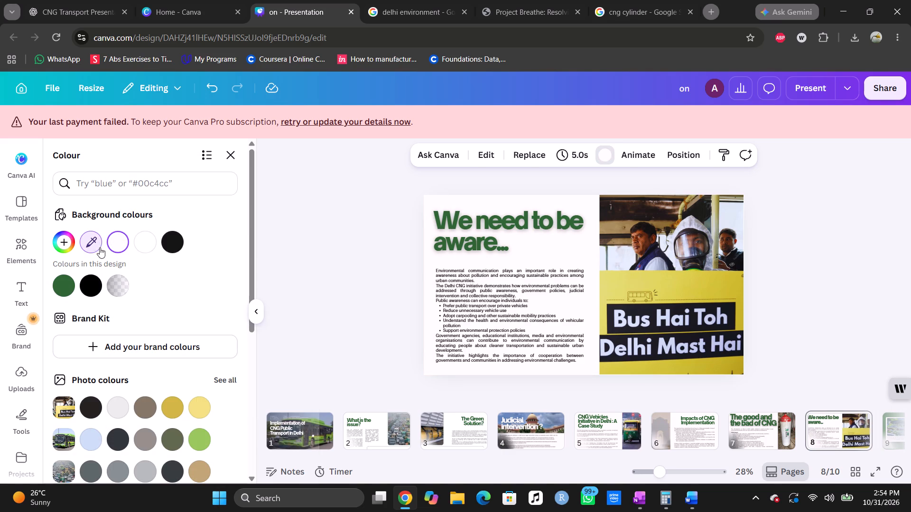
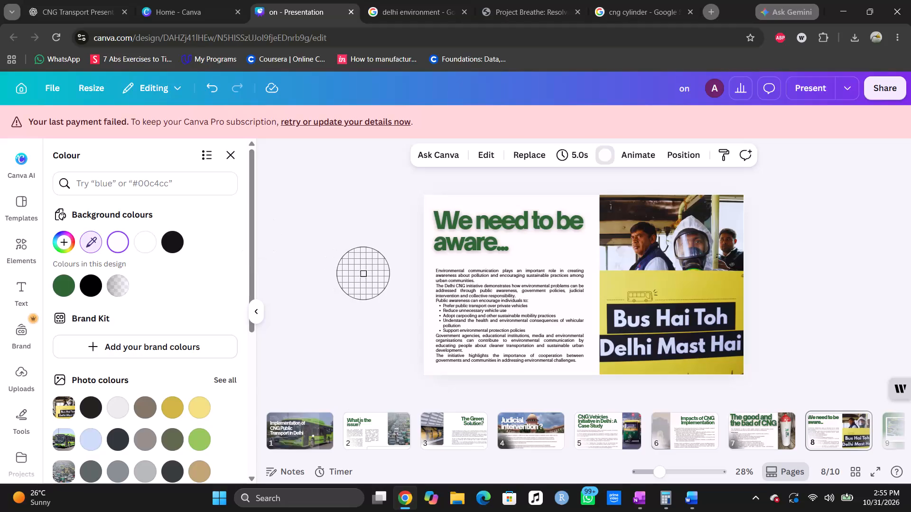
Sample the pale lavender of the workspace around the slide as slide 8's background colour.
{"action": "left_click", "coordinate": [363, 274]}
{"action": "left_click", "coordinate": [227, 150]}
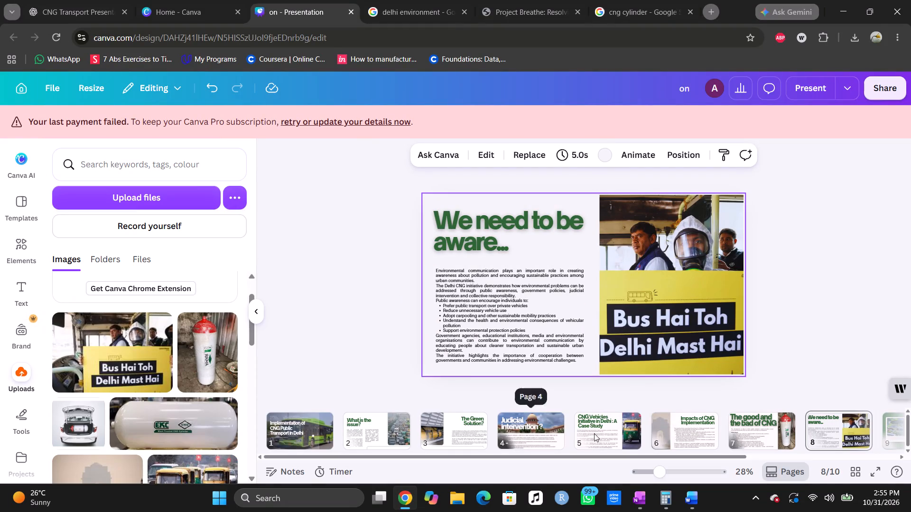
Open slide 9, "Protecting Our Ecosystems", for editing.
{"action": "scroll", "coordinate": [616, 467], "scroll_direction": "left", "scroll_amount": 7}
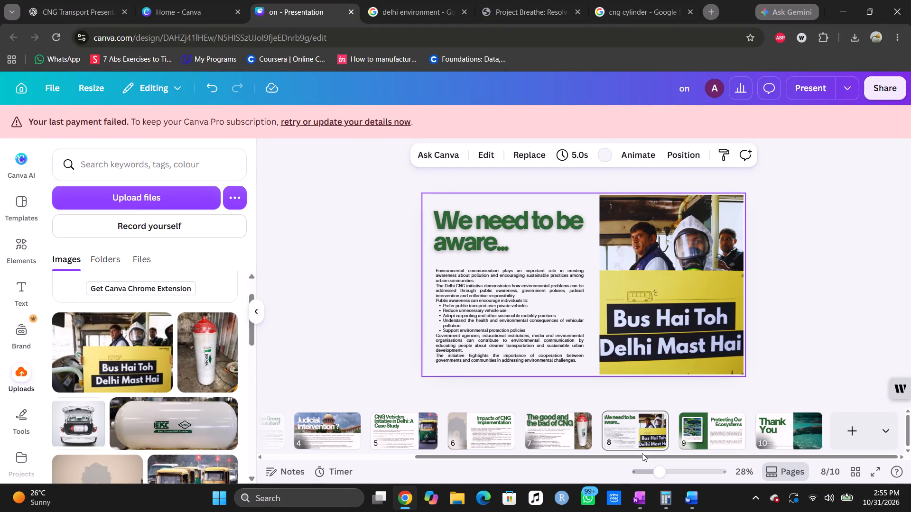
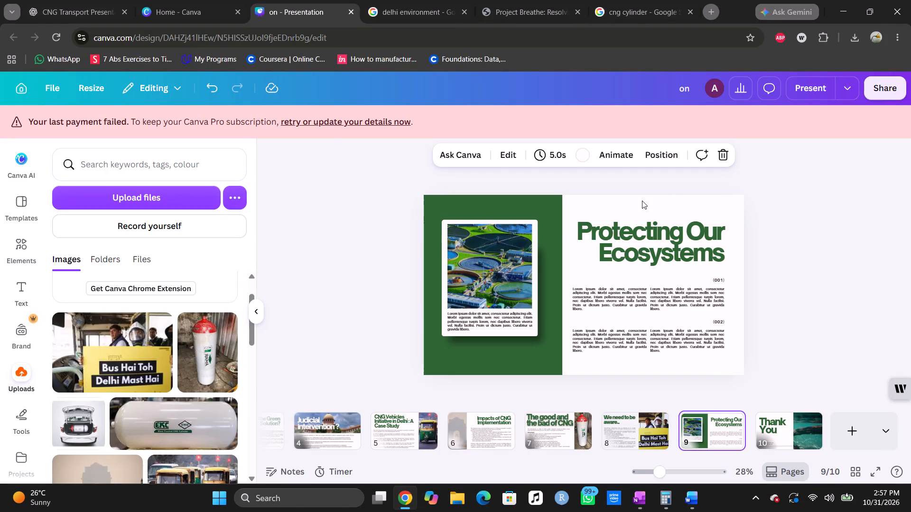
Replace the slide 9 heading "Protecting Our Ecosystems" with "At the End ...".
{"action": "double_click", "coordinate": [675, 234]}
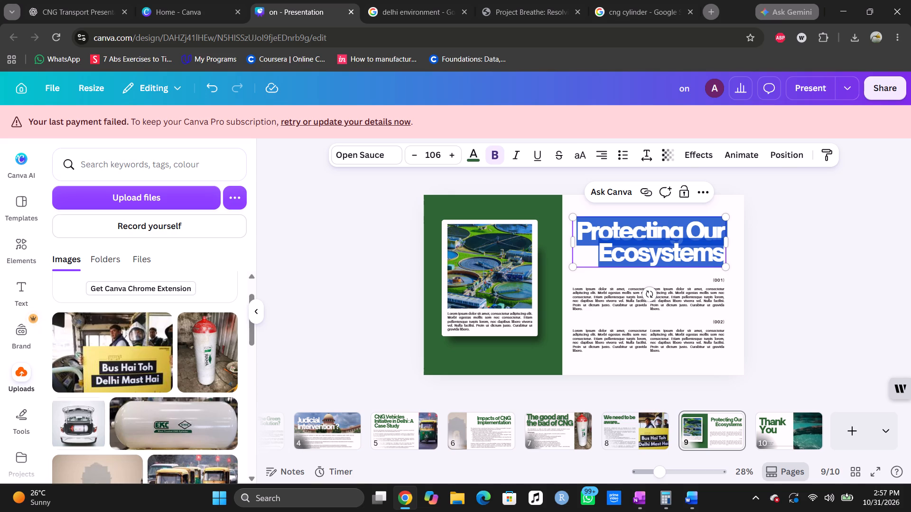
{"action": "type", "text": "ar"}
{"action": "key", "text": "BackSpace"}
{"action": "key", "text": "BackSpace"}
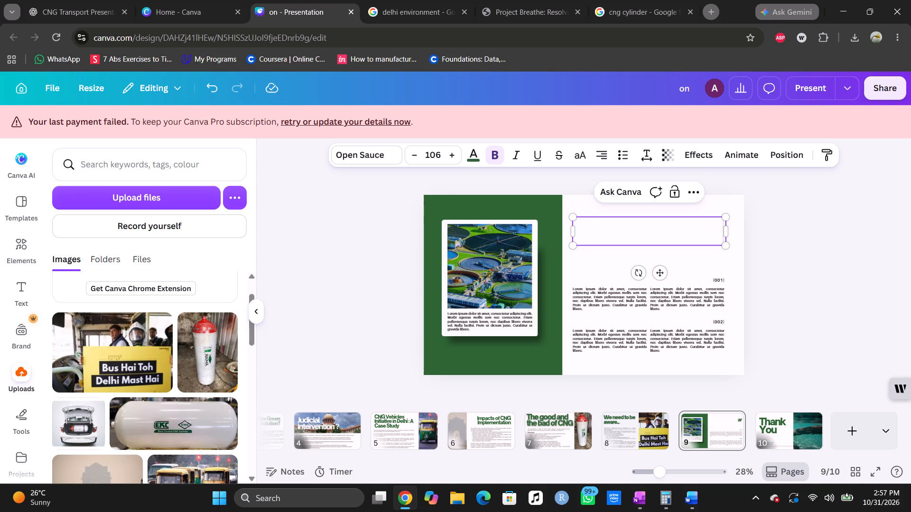
{"action": "key", "text": "a"}
{"action": "type", "text": "t"}
{"action": "key", "text": "space"}
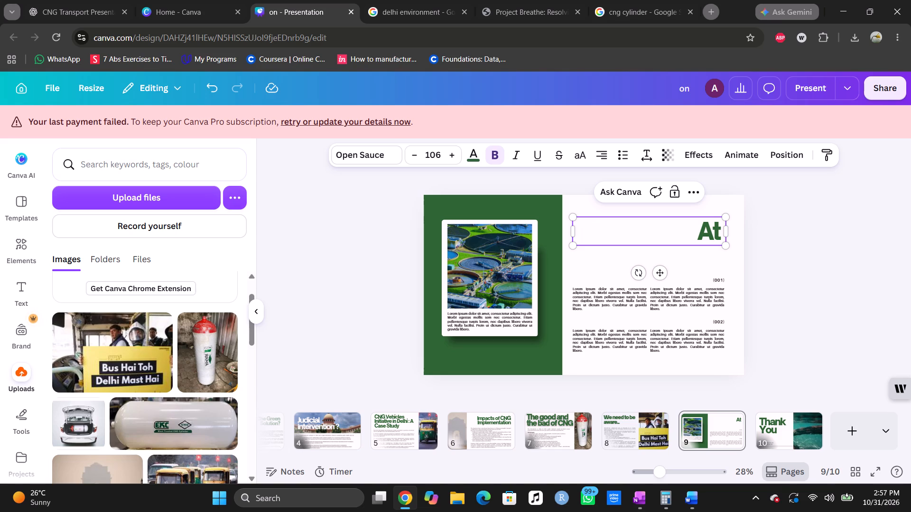
{"action": "type", "text": "the"}
{"action": "key", "text": "space"}
{"action": "type", "text": "End"}
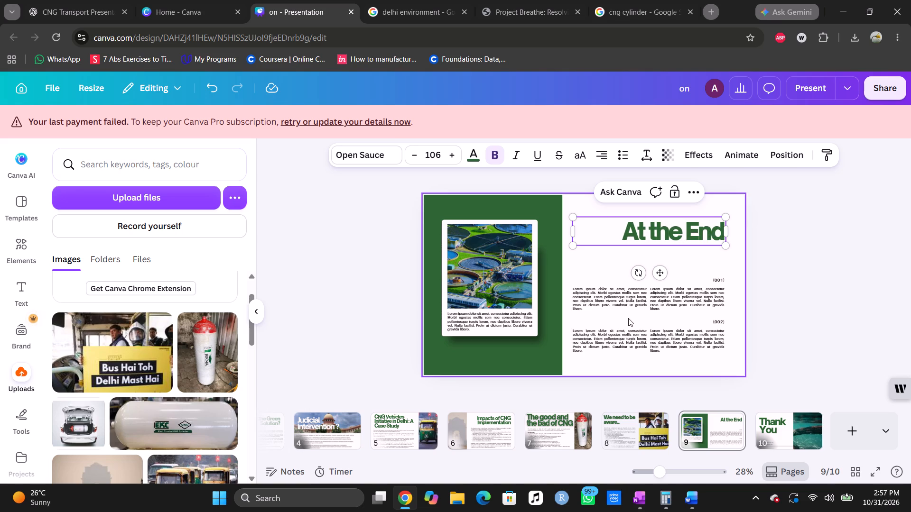
{"action": "key", "text": "space"}
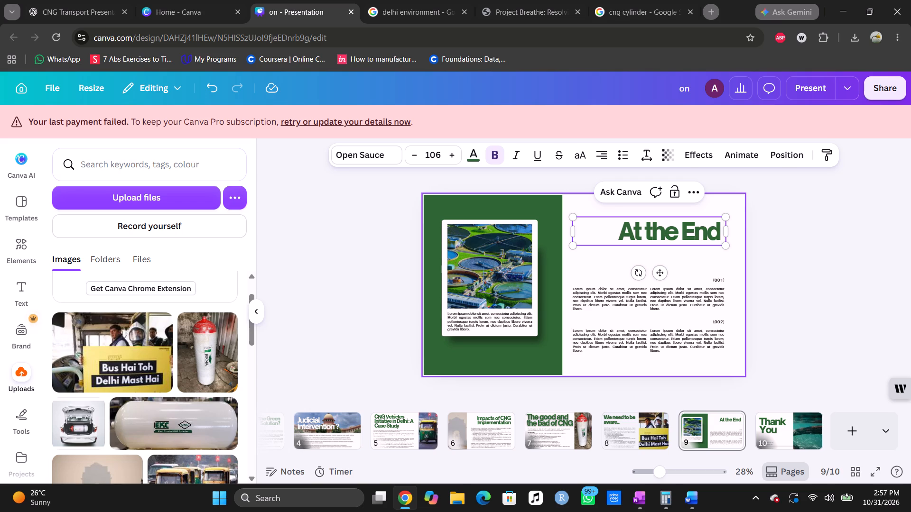
{"action": "type", "text": "..."}
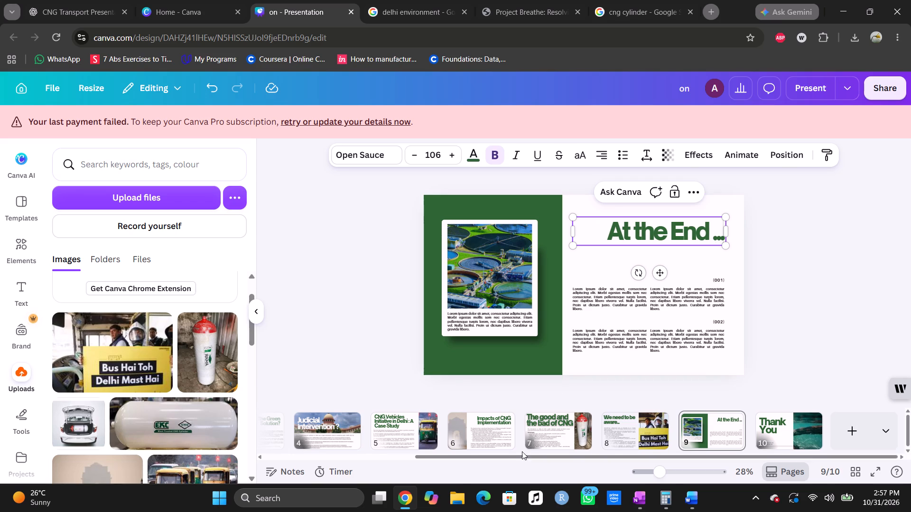
Check the heading styling on slides 7 and 8, and apply a Glow effect with intensity 62 to slide 9's heading.
{"action": "left_click", "coordinate": [528, 429]}
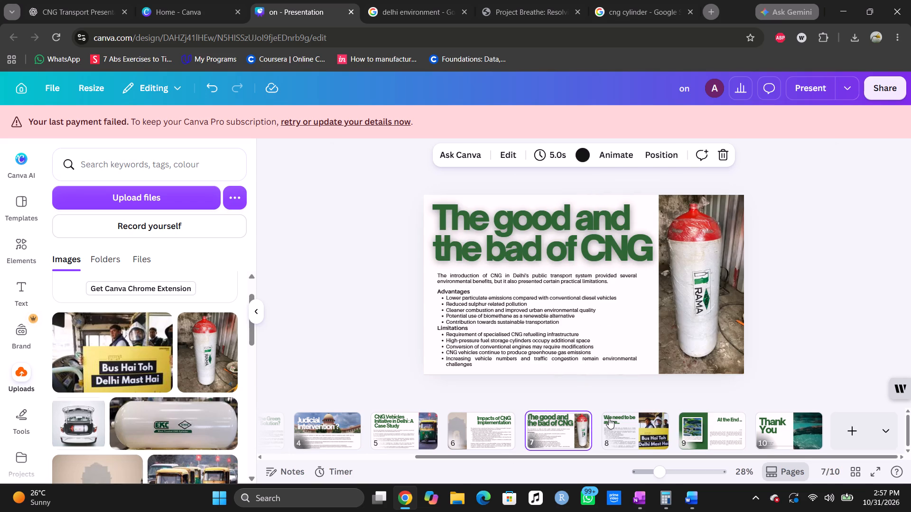
{"action": "left_click", "coordinate": [629, 434]}
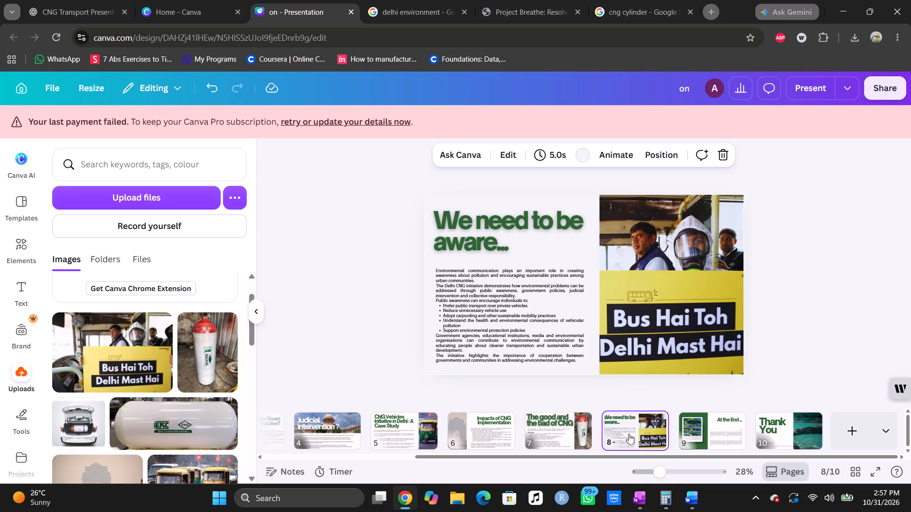
{"action": "left_click", "coordinate": [679, 437]}
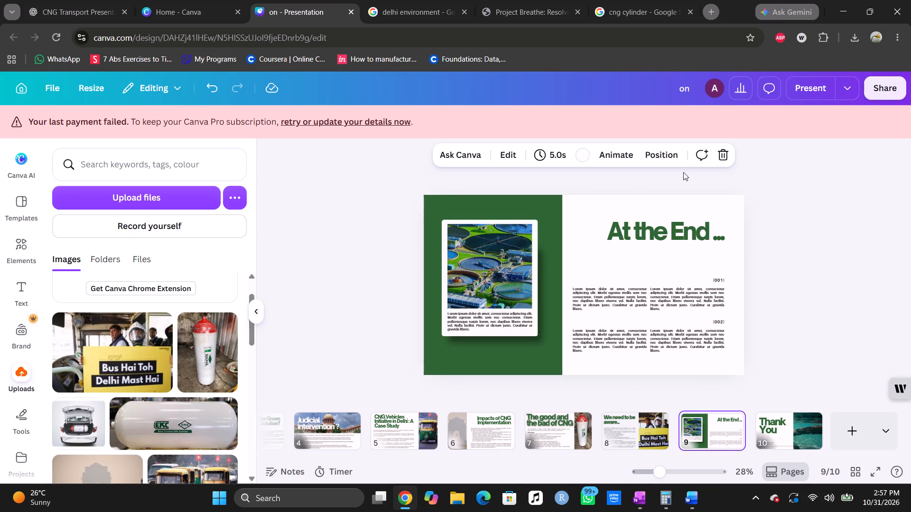
{"action": "double_click", "coordinate": [662, 225]}
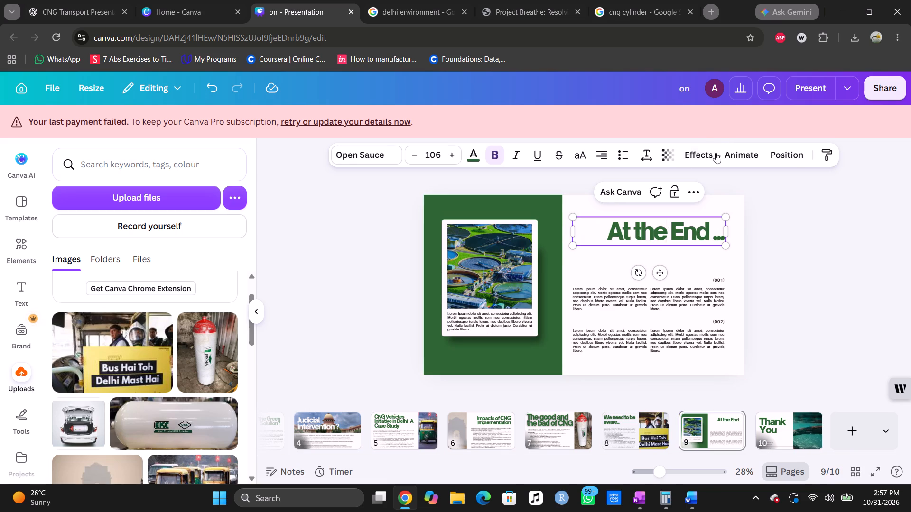
{"action": "left_click", "coordinate": [697, 155]}
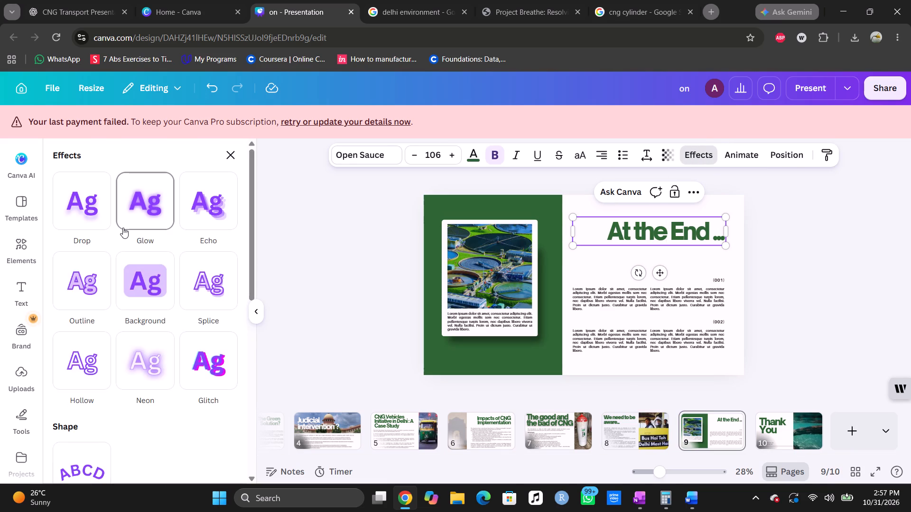
{"action": "left_click", "coordinate": [123, 228]}
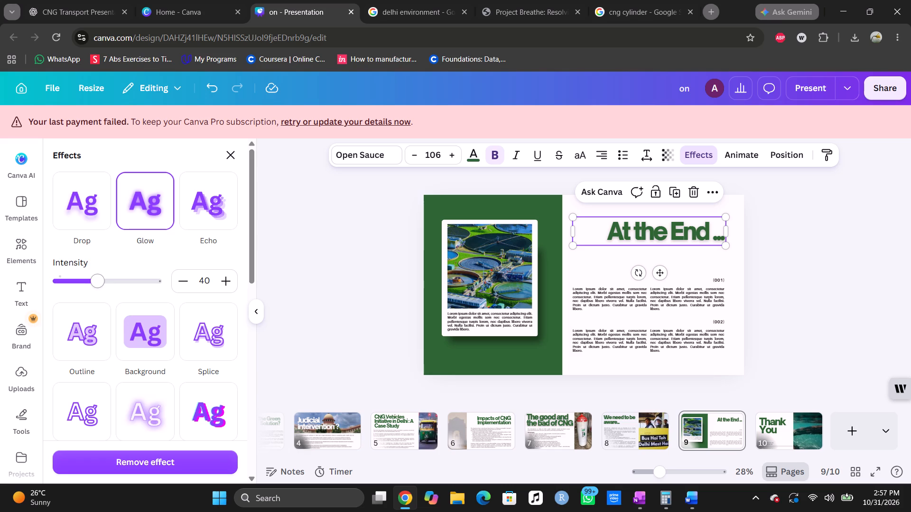
{"action": "left_click", "coordinate": [106, 282]}
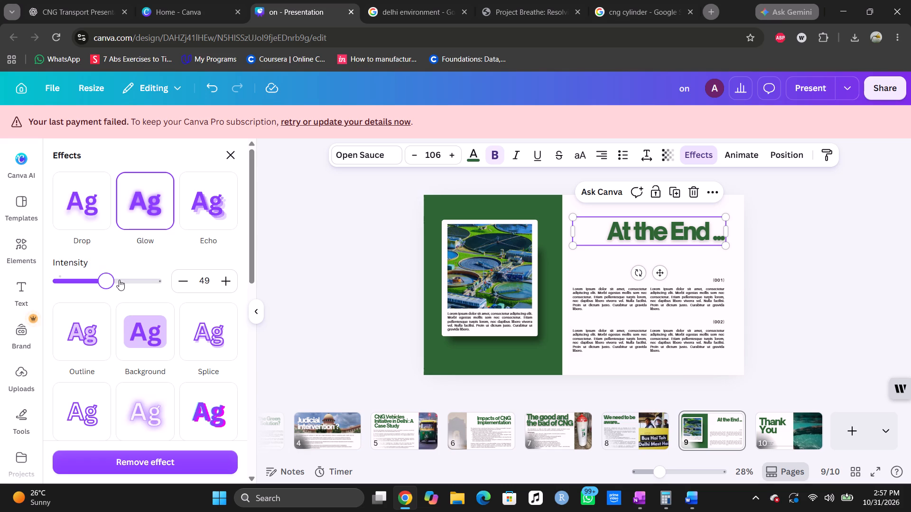
{"action": "left_click", "coordinate": [119, 280]}
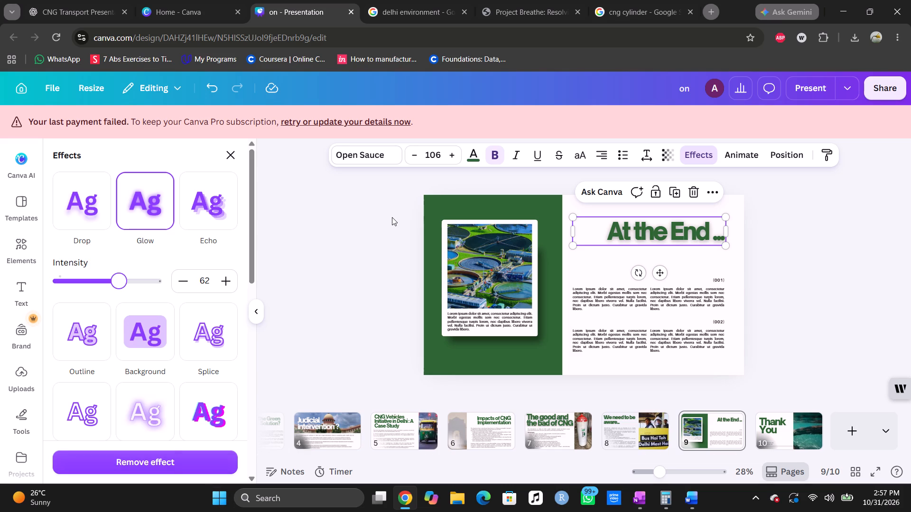
{"action": "left_click", "coordinate": [392, 217]}
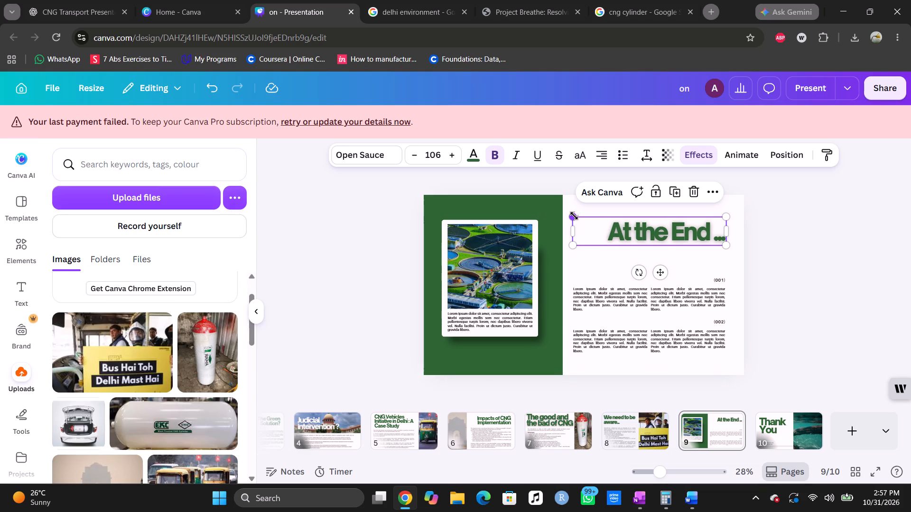
{"action": "left_click_drag", "start_coordinate": [574, 216], "coordinate": [560, 206]}
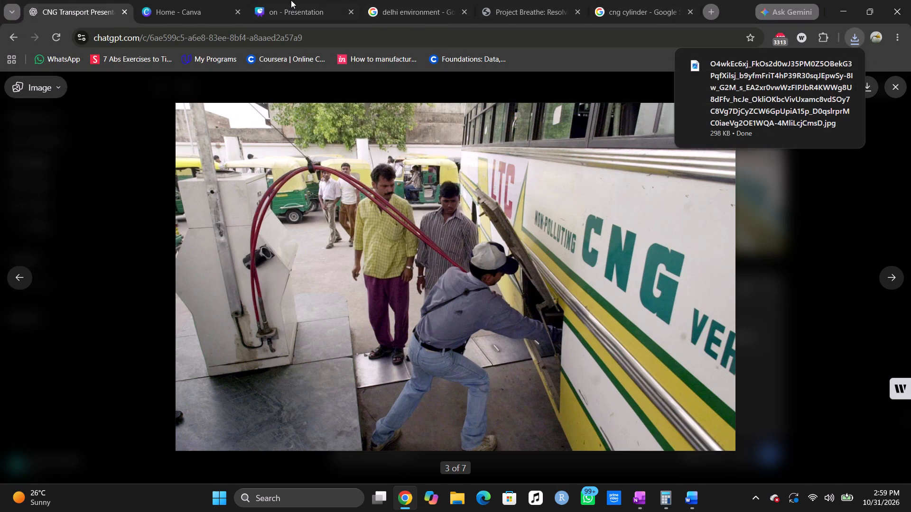
Delete the aerial water-tank photo from slide 9's picture frame and the white card behind the frame.
{"action": "left_click", "coordinate": [483, 278]}
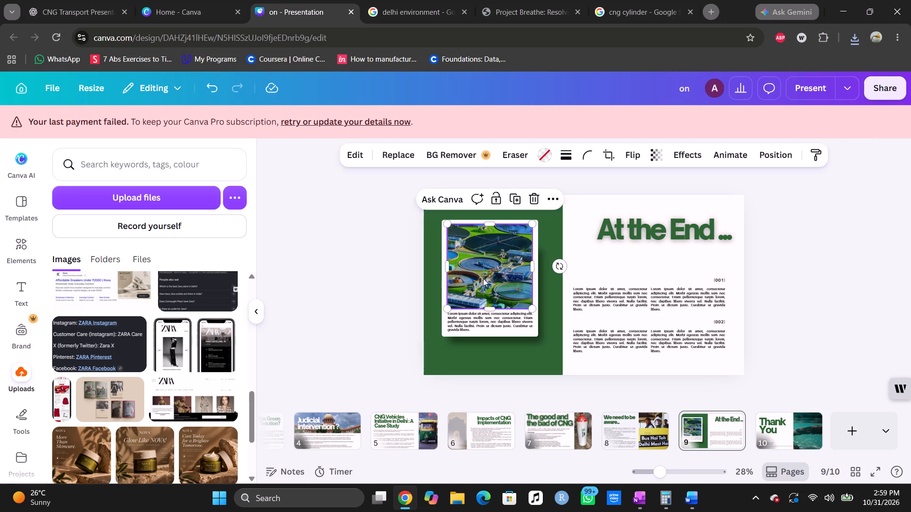
{"action": "key", "text": "Delete"}
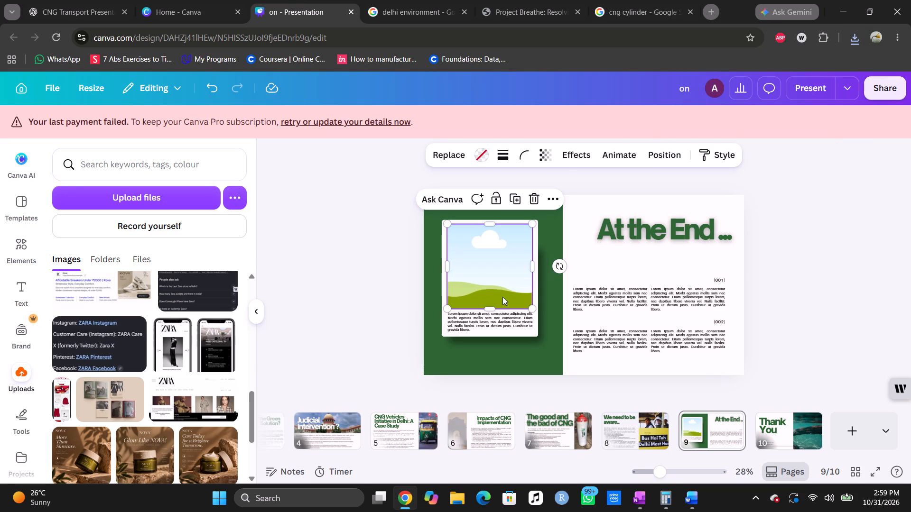
{"action": "left_click", "coordinate": [536, 327]}
{"action": "key", "text": "Delete"}
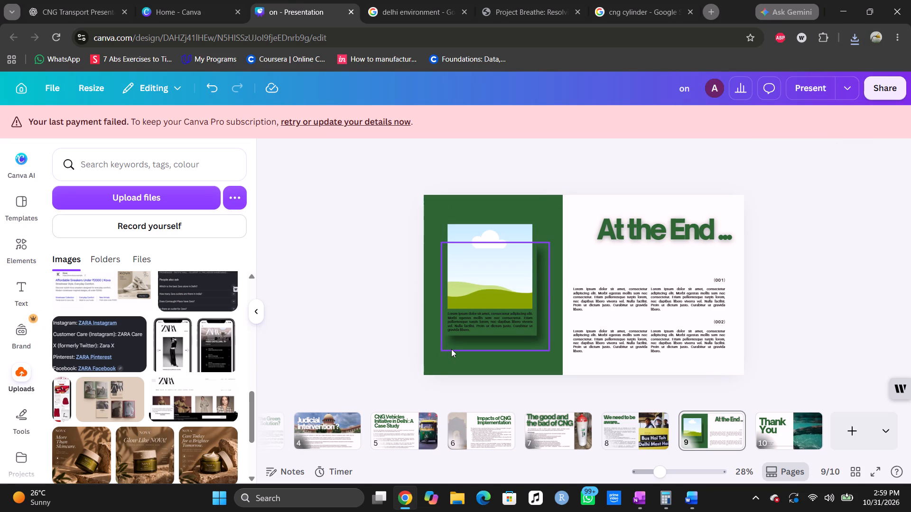
Clear slide 9's green panel by deleting the leftover shadow, the empty picture frame and the placeholder paragraph.
{"action": "left_click_drag", "start_coordinate": [451, 349], "coordinate": [461, 325]}
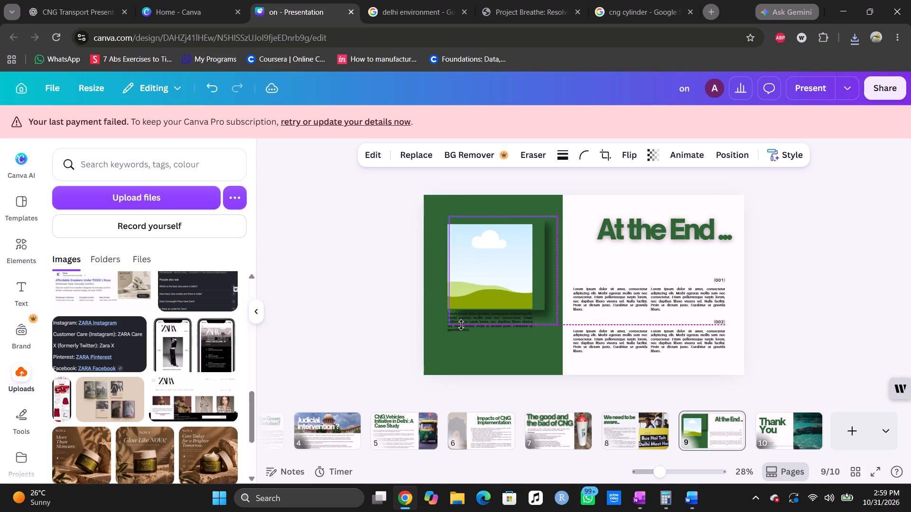
{"action": "key", "text": "Delete"}
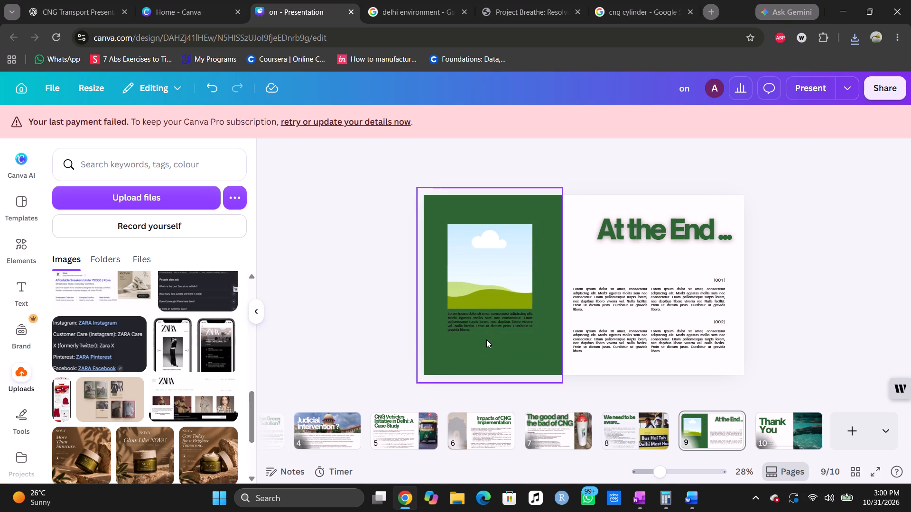
{"action": "left_click_drag", "start_coordinate": [486, 339], "coordinate": [484, 333]}
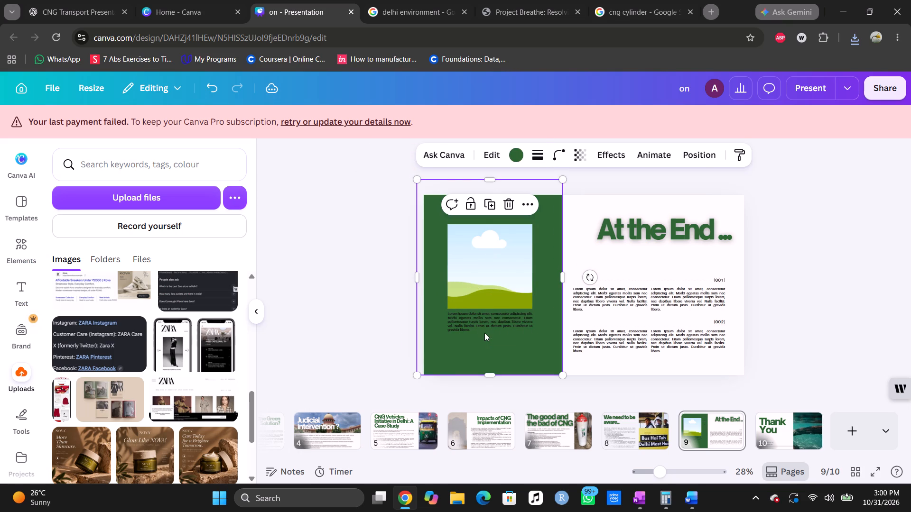
{"action": "left_click", "coordinate": [491, 269]}
{"action": "key", "text": "Delete"}
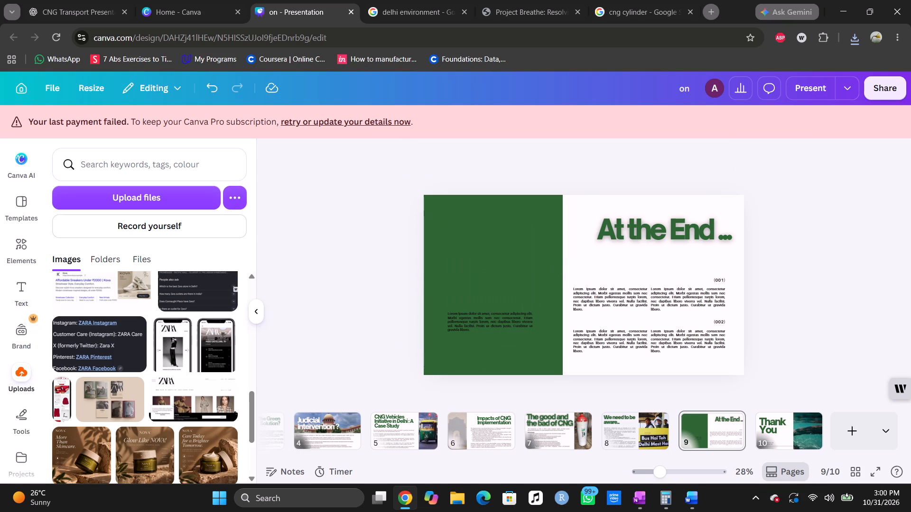
{"action": "key", "text": "Tab"}
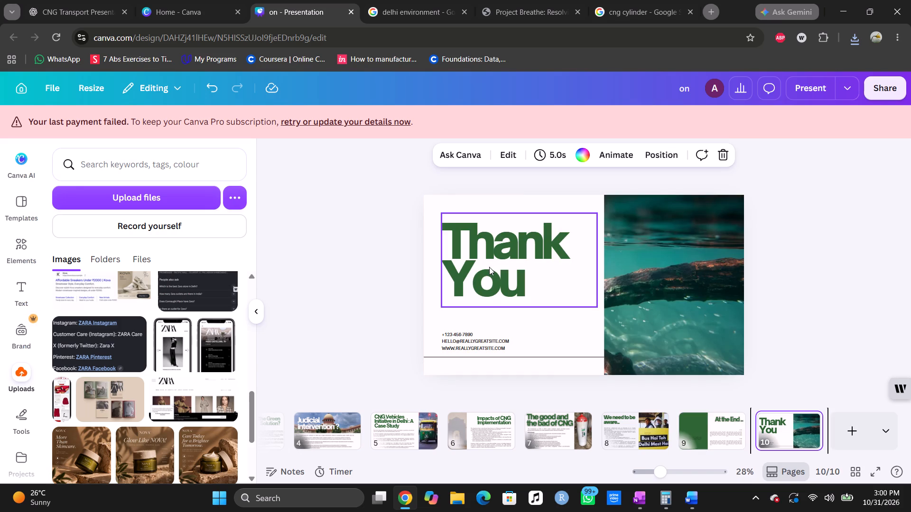
{"action": "left_click", "coordinate": [731, 439]}
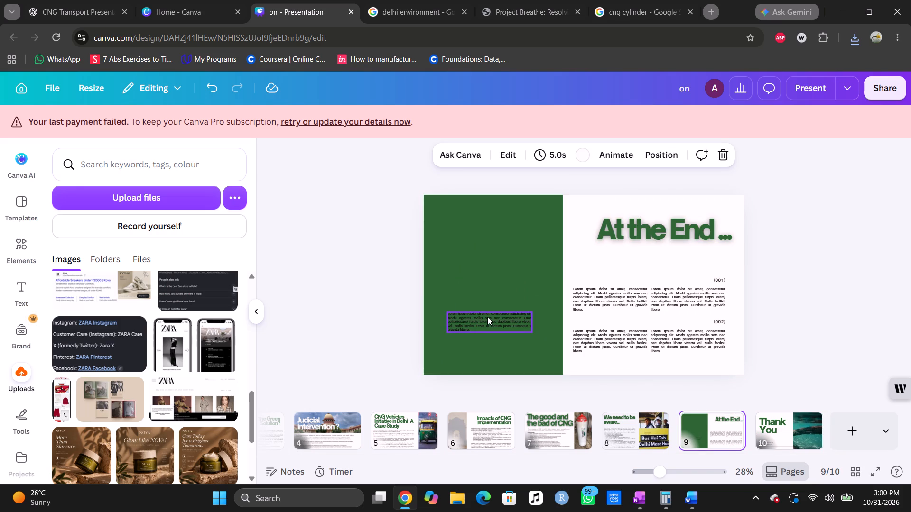
{"action": "left_click", "coordinate": [487, 317]}
{"action": "key", "text": "Delete"}
{"action": "key", "text": "BackSpace"}
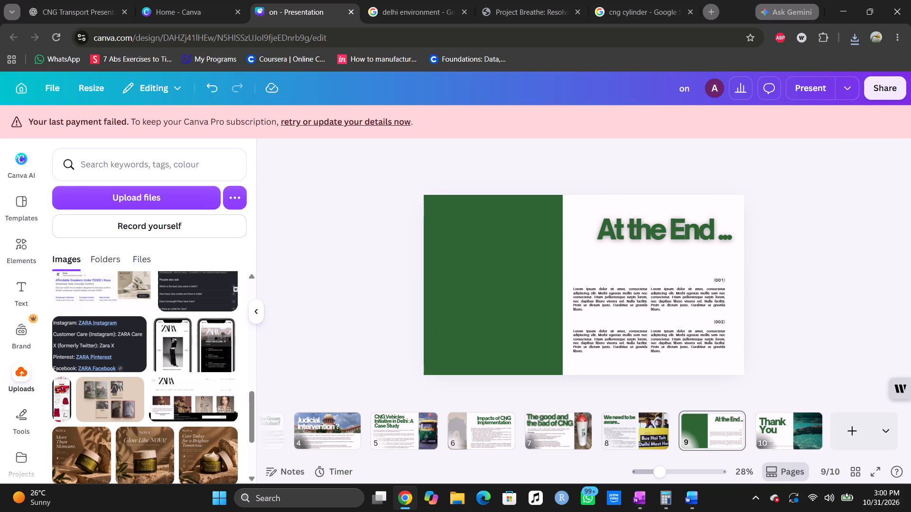
Delete the "(001)" and "(002)" number labels above slide 9's text blocks.
{"action": "left_click", "coordinate": [719, 278]}
{"action": "key", "text": "Delete"}
{"action": "left_click", "coordinate": [716, 322]}
{"action": "key", "text": "Delete"}
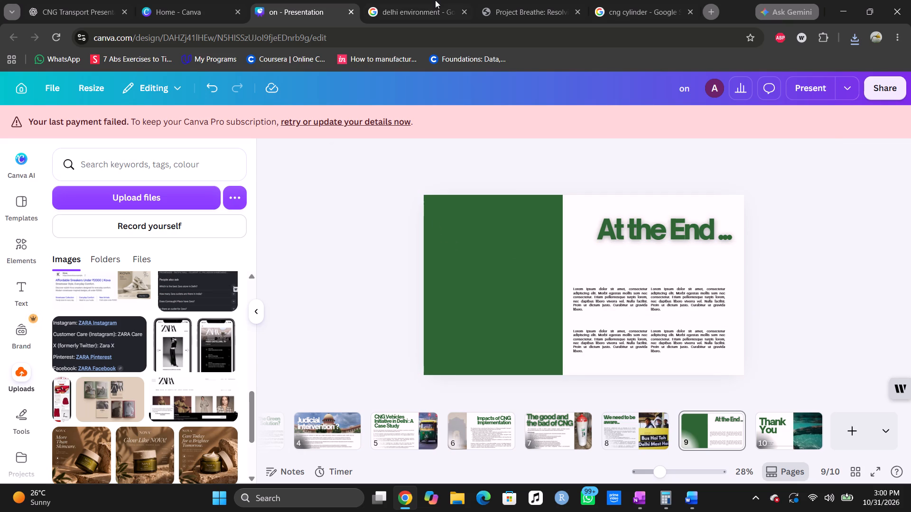
Upload the most recently downloaded CNG bus refuelling photo to the Canva uploads.
{"action": "left_click", "coordinate": [103, 0]}
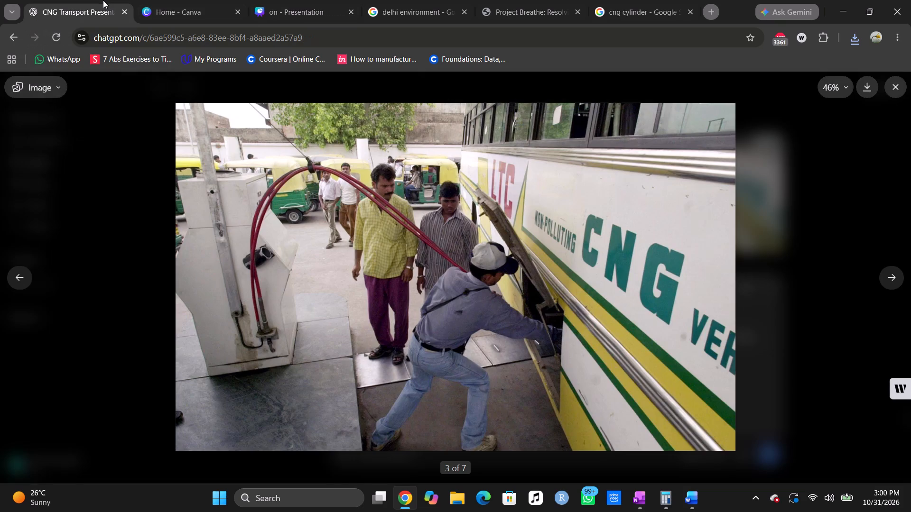
{"action": "left_click", "coordinate": [287, 0]}
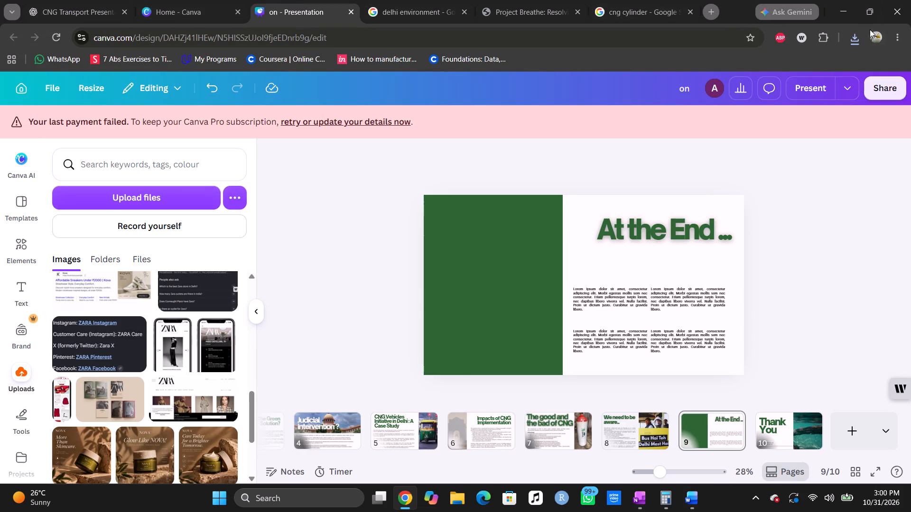
{"action": "left_click", "coordinate": [860, 38]}
{"action": "left_click_drag", "start_coordinate": [765, 100], "coordinate": [176, 341]}
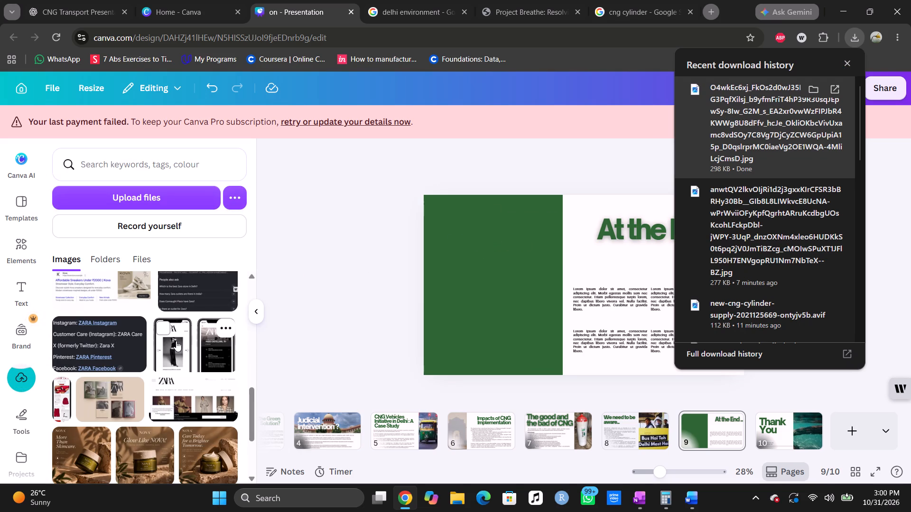
Place the uploaded CNG bus refuelling photo on slide 9, over the lower part of the green panel.
{"action": "scroll", "coordinate": [176, 341], "scroll_direction": "up", "scroll_amount": 2}
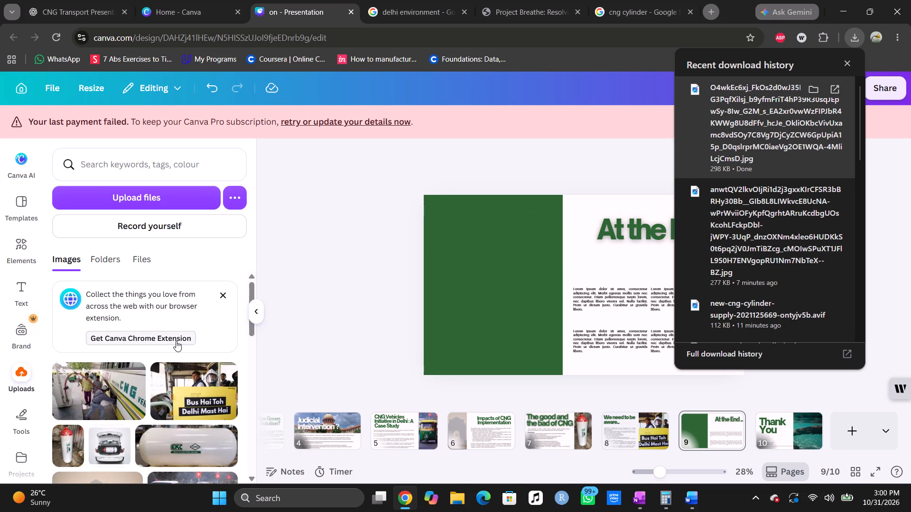
{"action": "left_click_drag", "start_coordinate": [96, 398], "coordinate": [349, 371]}
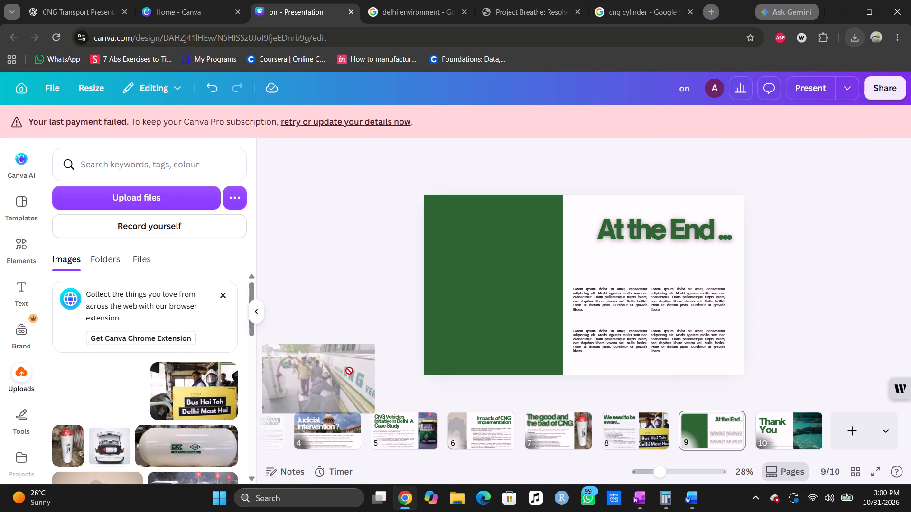
{"action": "left_click_drag", "start_coordinate": [349, 371], "coordinate": [443, 278]}
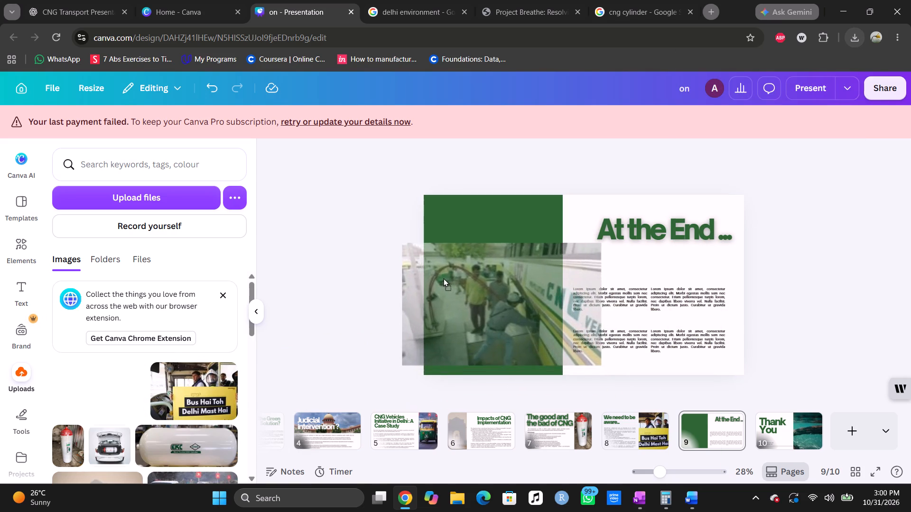
{"action": "left_click_drag", "start_coordinate": [443, 278], "coordinate": [436, 298]}
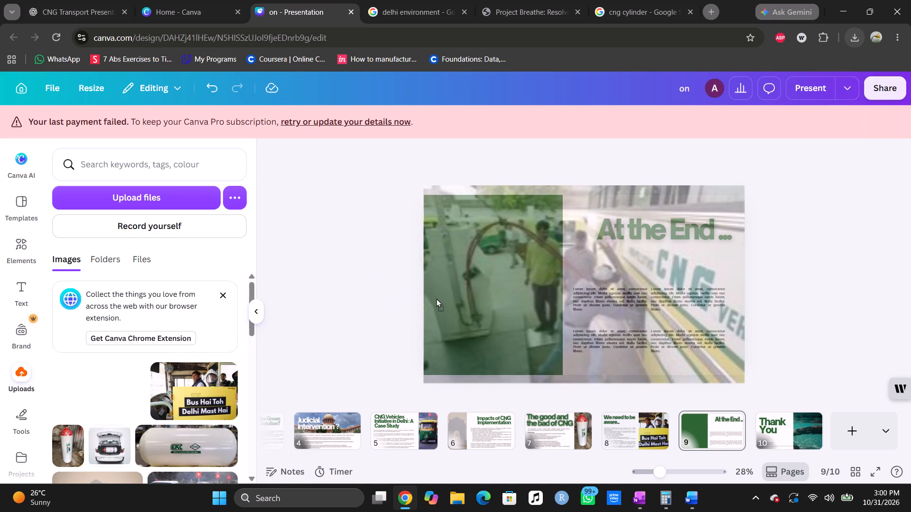
{"action": "left_click_drag", "start_coordinate": [436, 298], "coordinate": [431, 308]}
{"action": "left_click_drag", "start_coordinate": [431, 308], "coordinate": [446, 316]}
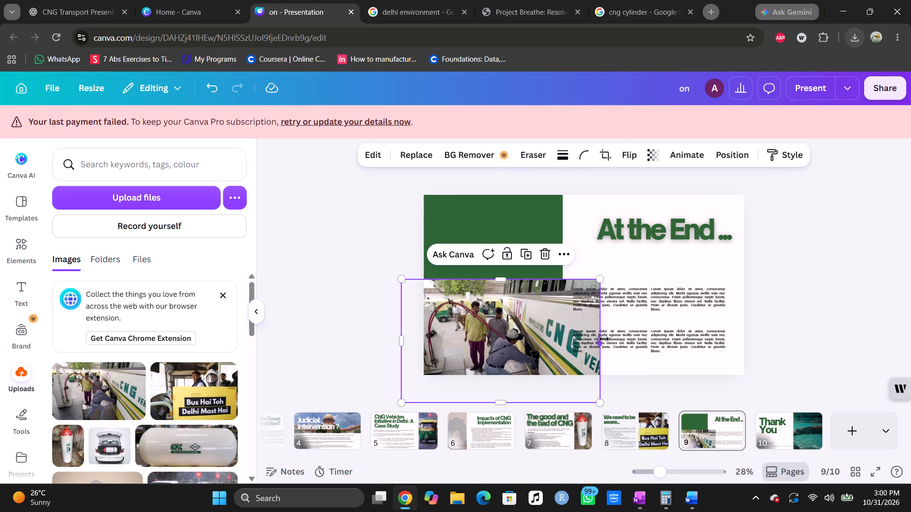
Move the CNG bus photo and adjust its four edges so it exactly covers slide 9's green panel.
{"action": "left_click_drag", "start_coordinate": [594, 337], "coordinate": [581, 301]}
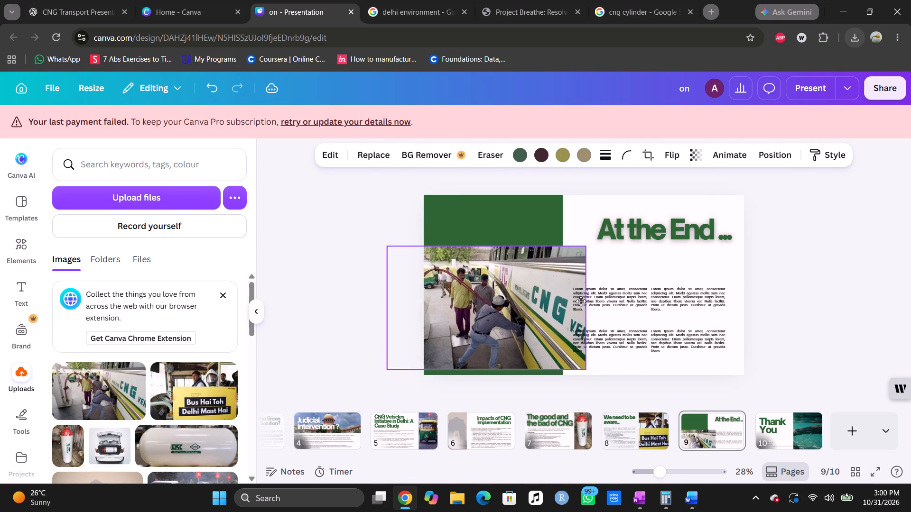
{"action": "left_click_drag", "start_coordinate": [581, 301], "coordinate": [581, 300]}
{"action": "left_click_drag", "start_coordinate": [589, 306], "coordinate": [560, 306]}
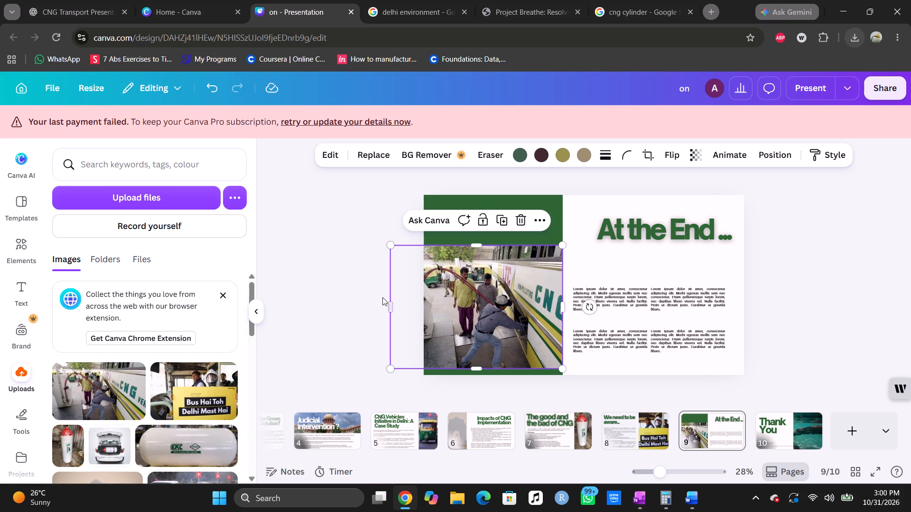
{"action": "left_click_drag", "start_coordinate": [390, 308], "coordinate": [419, 310]}
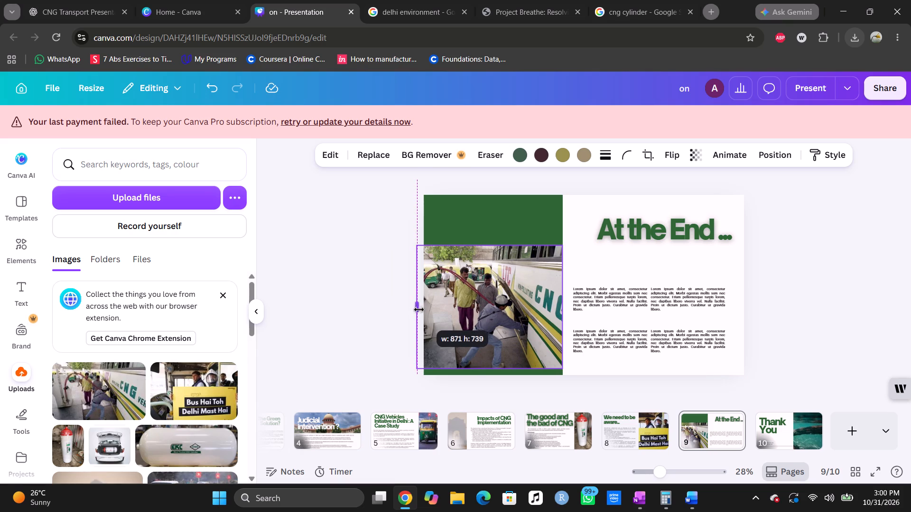
{"action": "left_click_drag", "start_coordinate": [419, 310], "coordinate": [424, 310]}
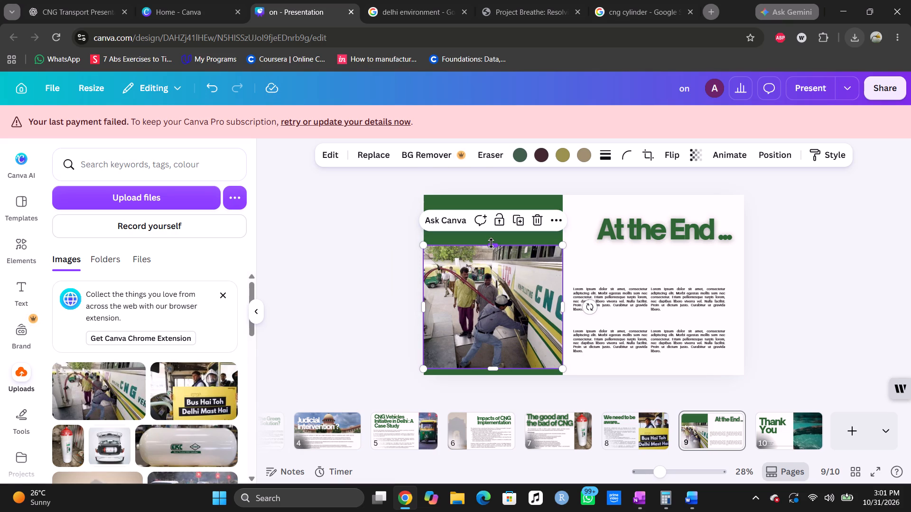
{"action": "left_click_drag", "start_coordinate": [491, 243], "coordinate": [489, 196]}
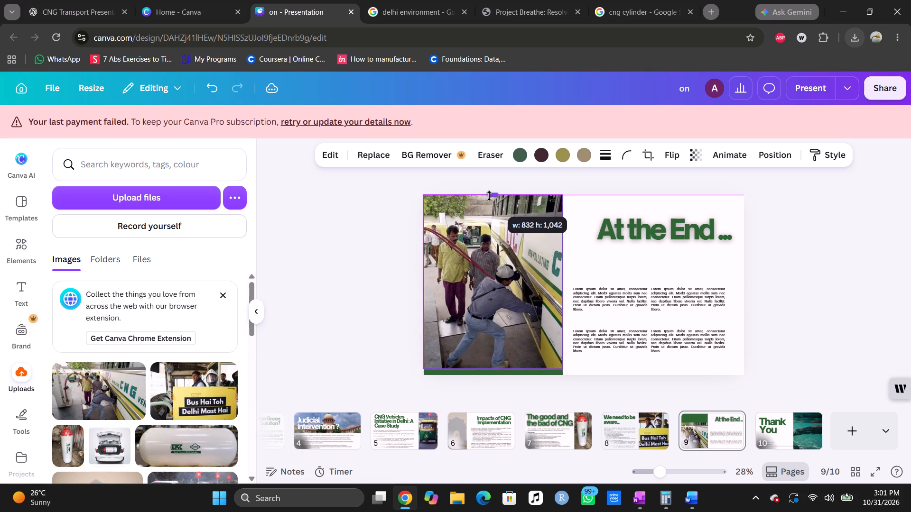
{"action": "left_click_drag", "start_coordinate": [489, 196], "coordinate": [488, 192]}
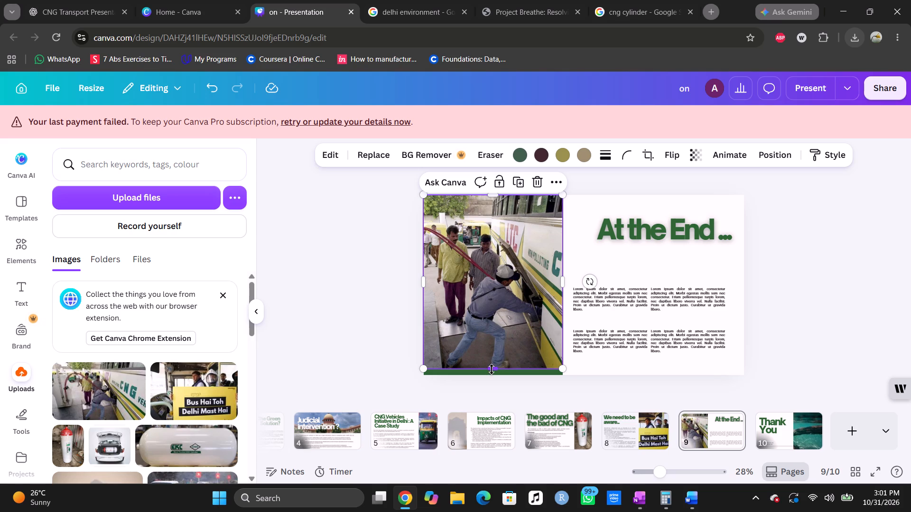
{"action": "left_click_drag", "start_coordinate": [492, 369], "coordinate": [490, 379]}
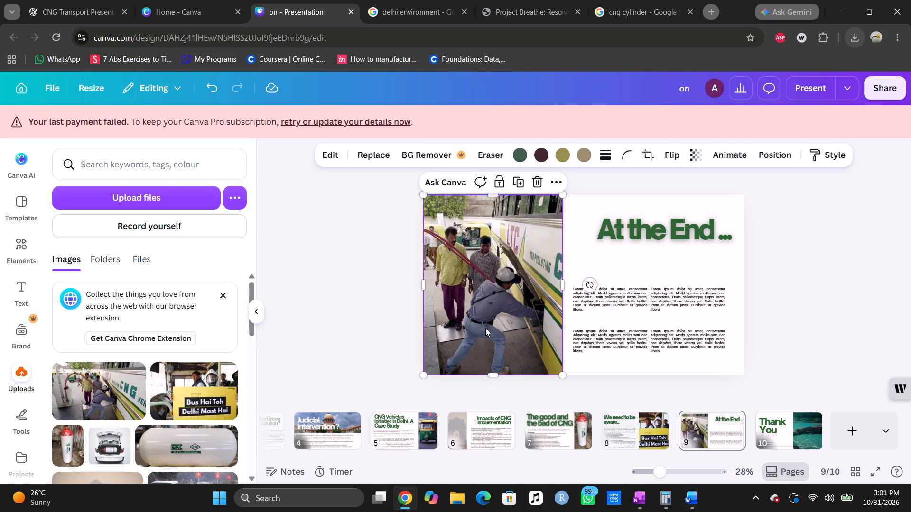
Reposition the photo within its crop so the bus side with the "CNG" lettering fills the panel.
{"action": "double_click", "coordinate": [485, 328]}
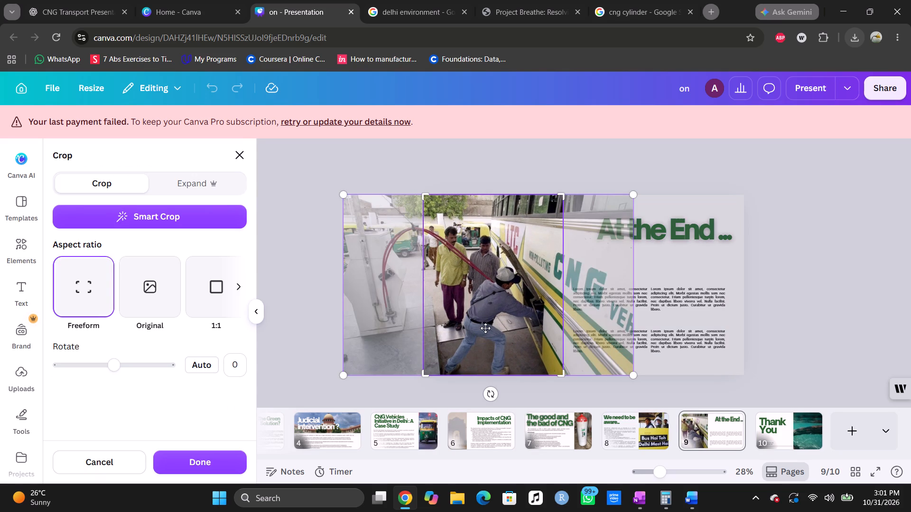
{"action": "left_click_drag", "start_coordinate": [499, 311], "coordinate": [428, 316]}
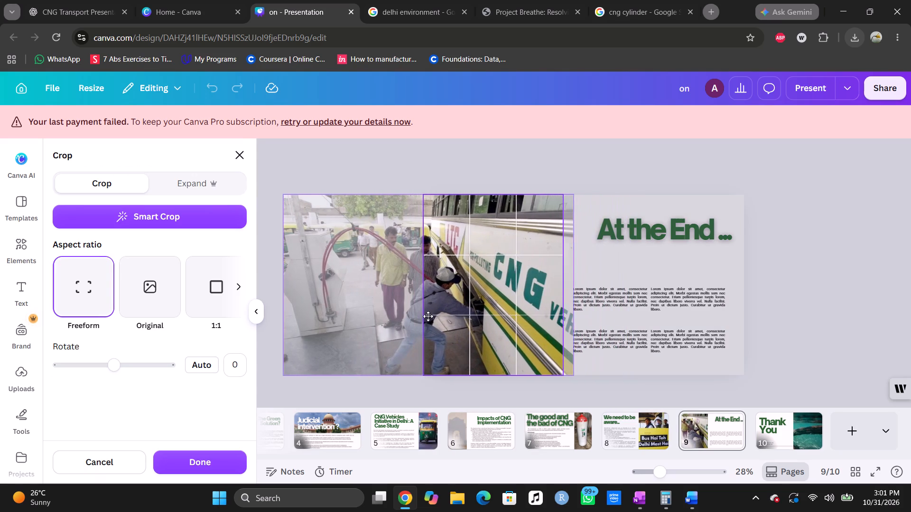
{"action": "left_click_drag", "start_coordinate": [428, 316], "coordinate": [421, 318]}
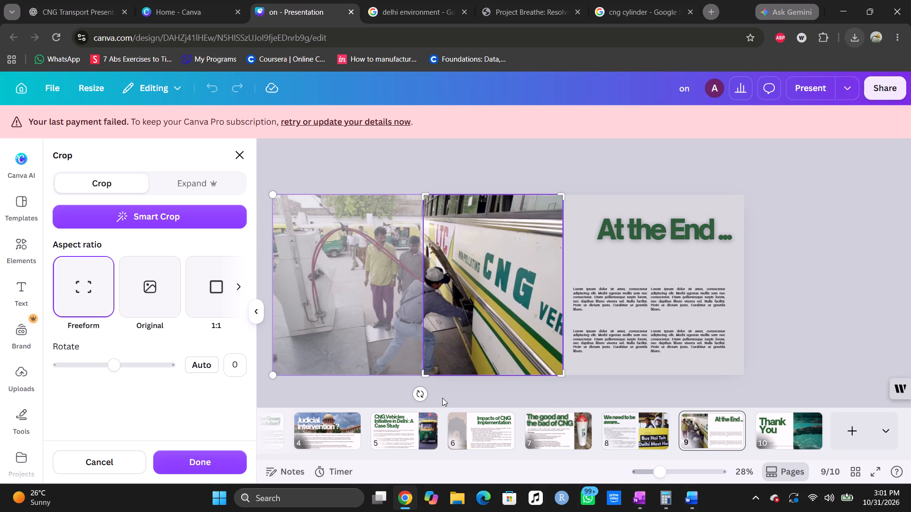
{"action": "left_click", "coordinate": [184, 464]}
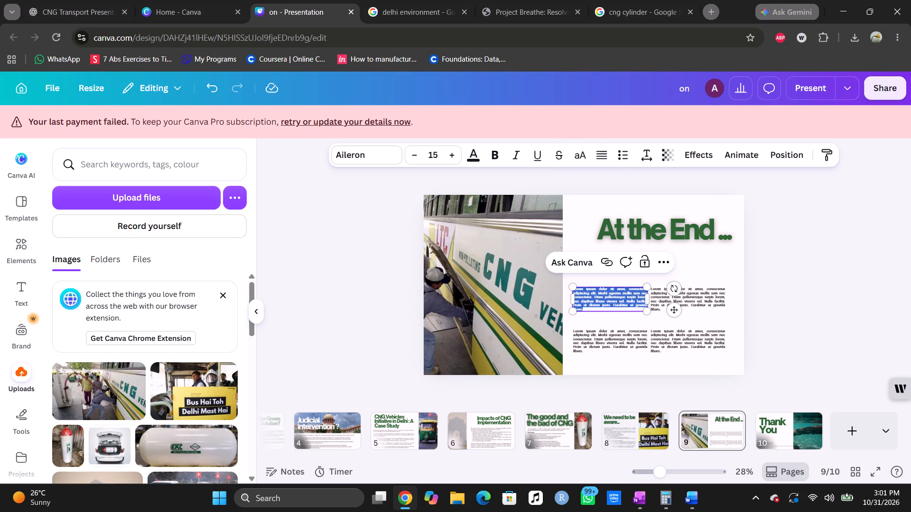
{"action": "key", "text": "ctrl+v"}
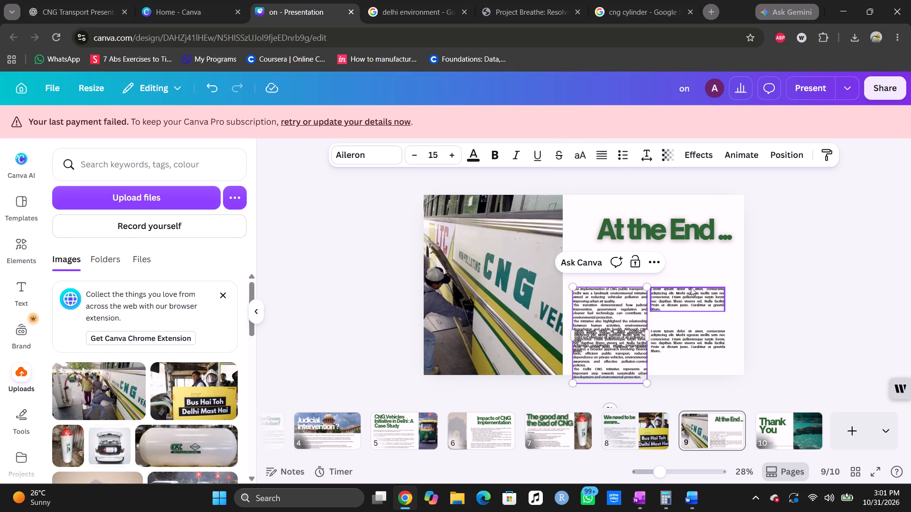
Delete the three remaining placeholder paragraphs on slide 9 and move the conclusion text up beneath the "At the End ..." heading.
{"action": "left_click", "coordinate": [691, 287]}
{"action": "key", "text": "Delete"}
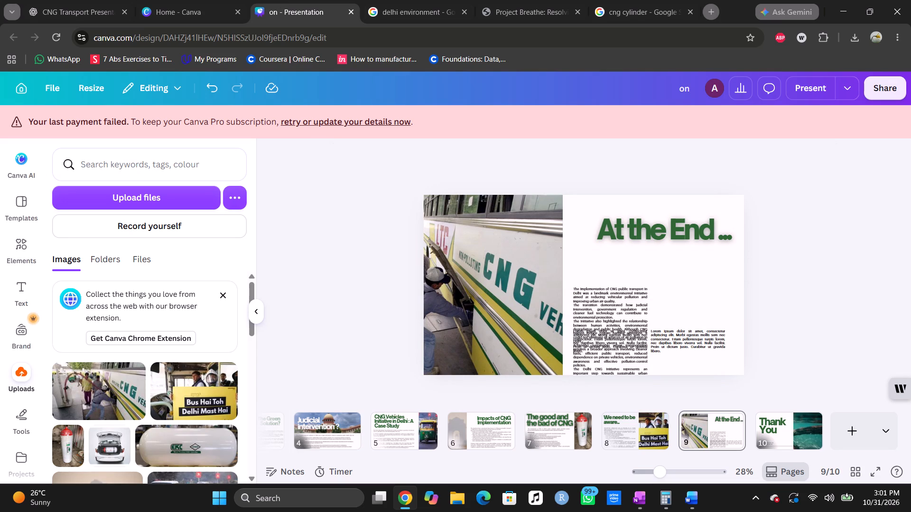
{"action": "left_click", "coordinate": [695, 345]}
{"action": "key", "text": "Delete"}
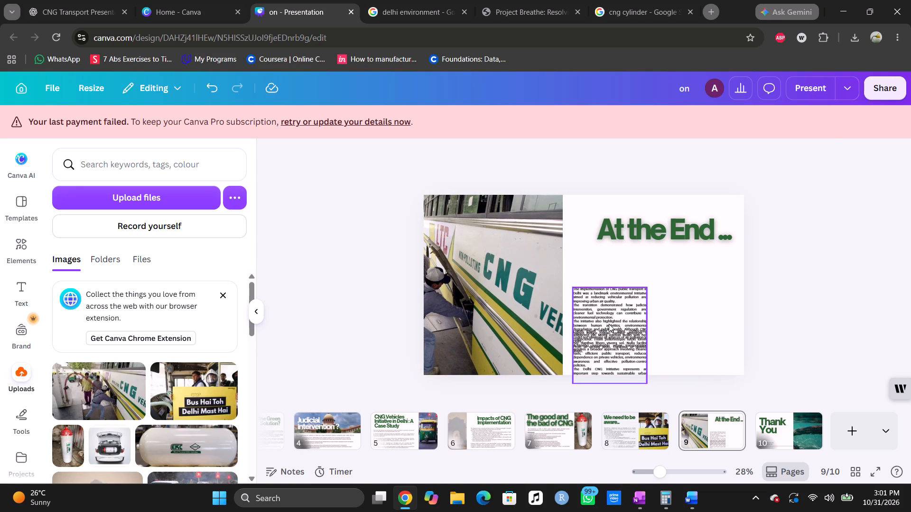
{"action": "left_click_drag", "start_coordinate": [604, 325], "coordinate": [675, 295]}
{"action": "left_click", "coordinate": [604, 352]}
{"action": "key", "text": "Delete"}
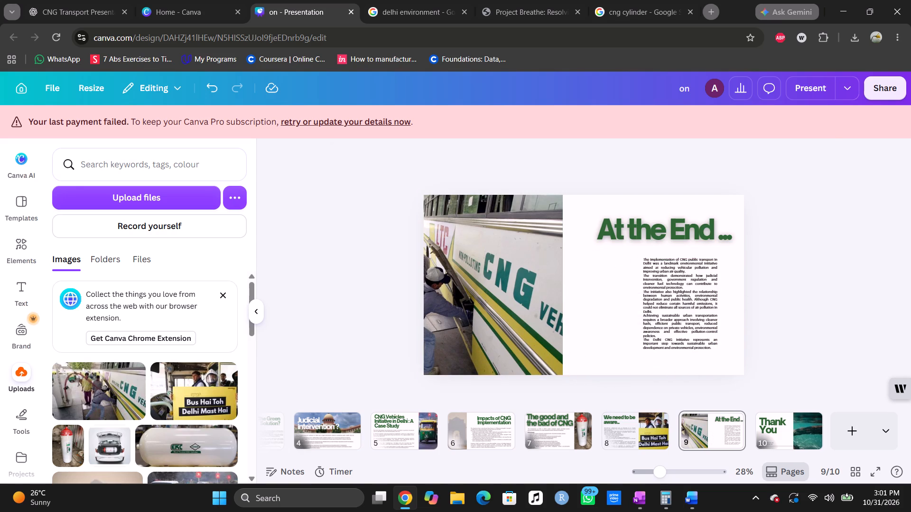
Enlarge slide 9's conclusion text to font size 24 and extend its box on both sides to about 890 wide.
{"action": "left_click", "coordinate": [682, 283]}
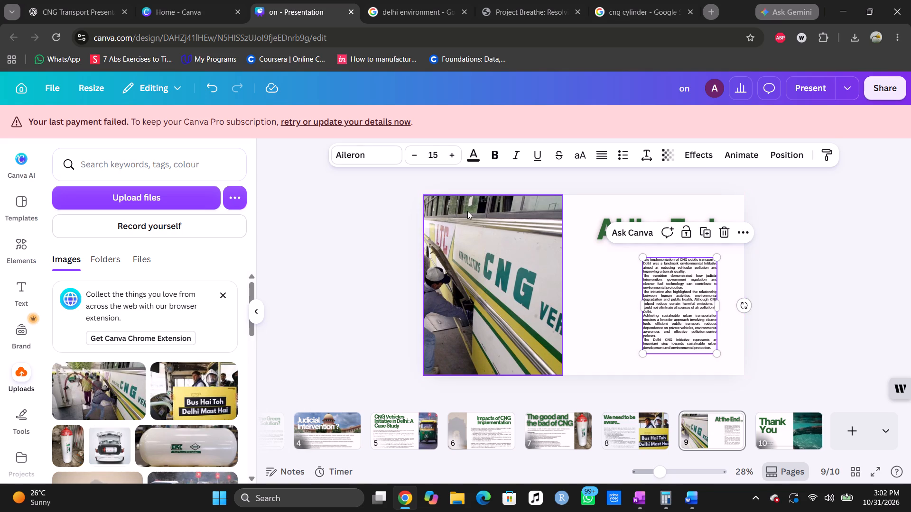
{"action": "double_click", "coordinate": [445, 151]}
{"action": "double_click", "coordinate": [445, 151]}
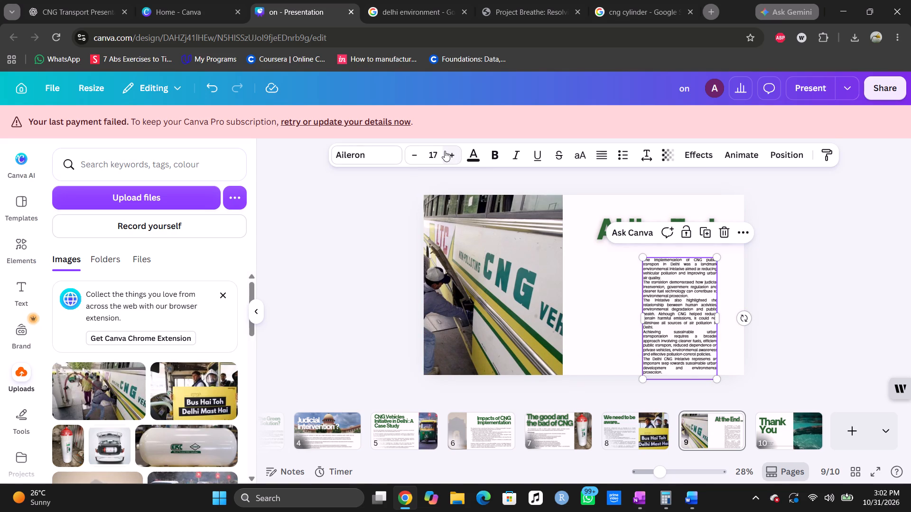
{"action": "left_click", "coordinate": [445, 151]}
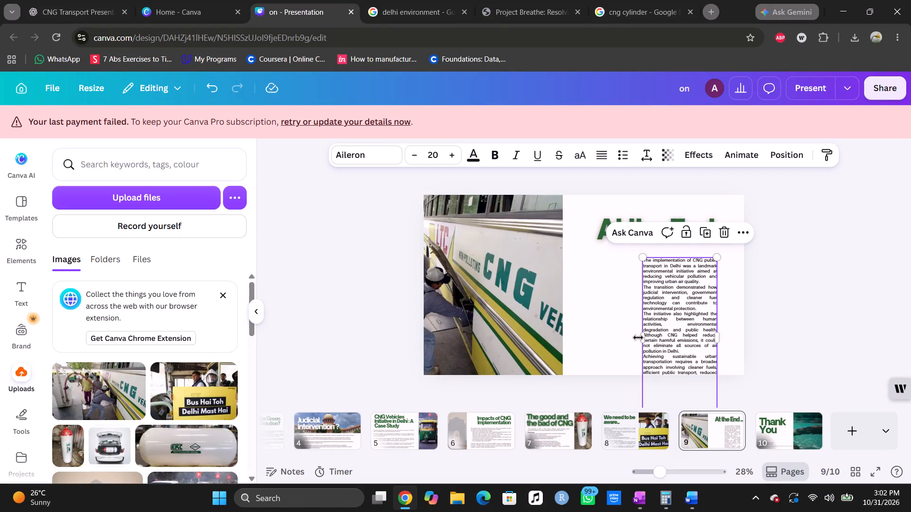
{"action": "left_click_drag", "start_coordinate": [640, 335], "coordinate": [599, 336]}
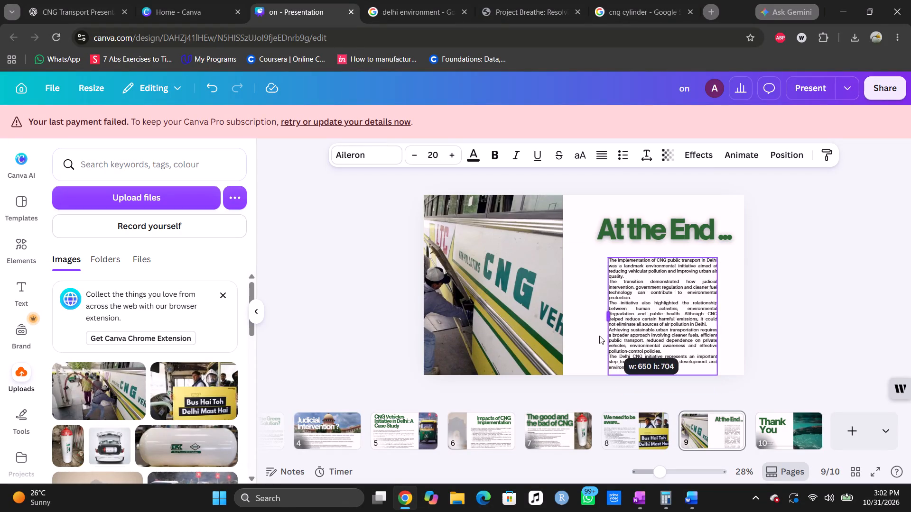
{"action": "left_click_drag", "start_coordinate": [599, 336], "coordinate": [586, 332]}
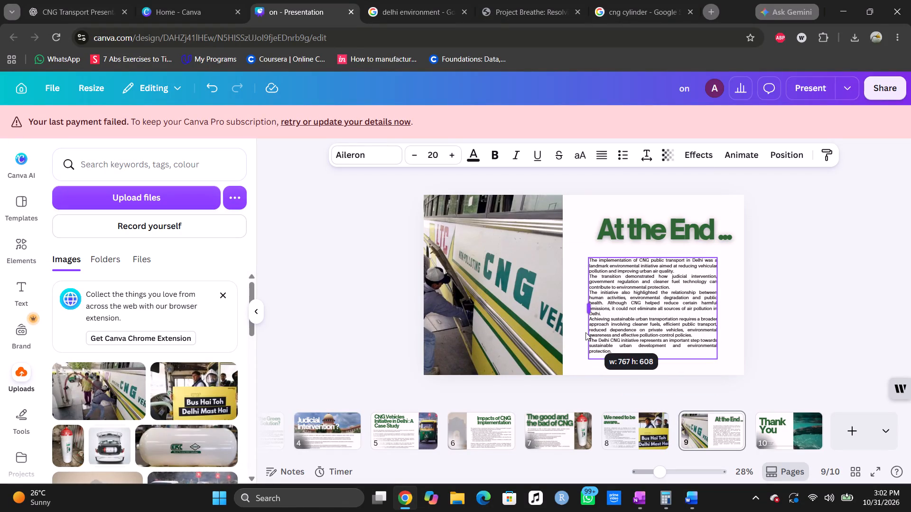
{"action": "left_click_drag", "start_coordinate": [586, 332], "coordinate": [581, 332]}
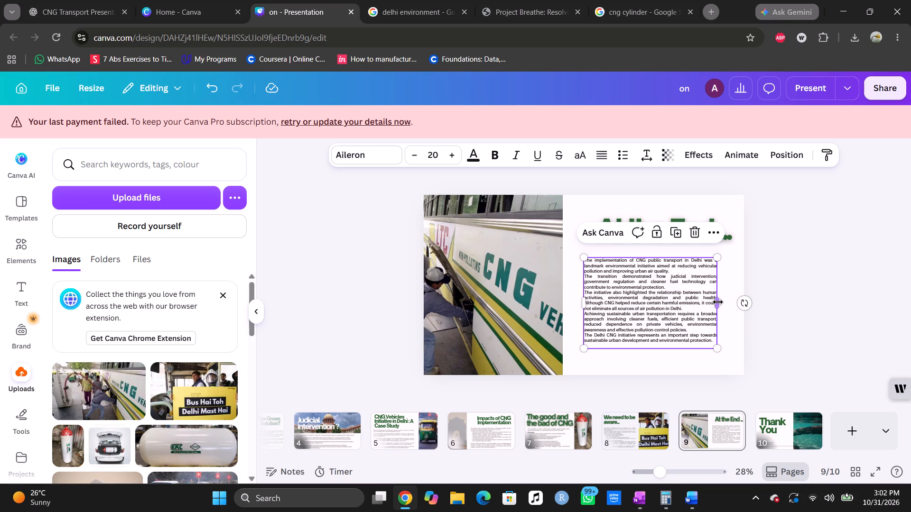
{"action": "left_click_drag", "start_coordinate": [718, 302], "coordinate": [730, 302]}
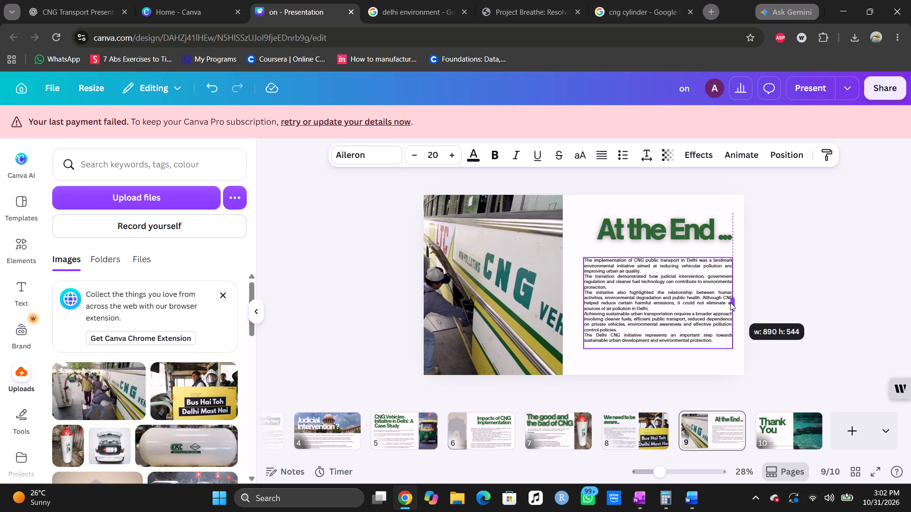
{"action": "triple_click", "coordinate": [452, 152]}
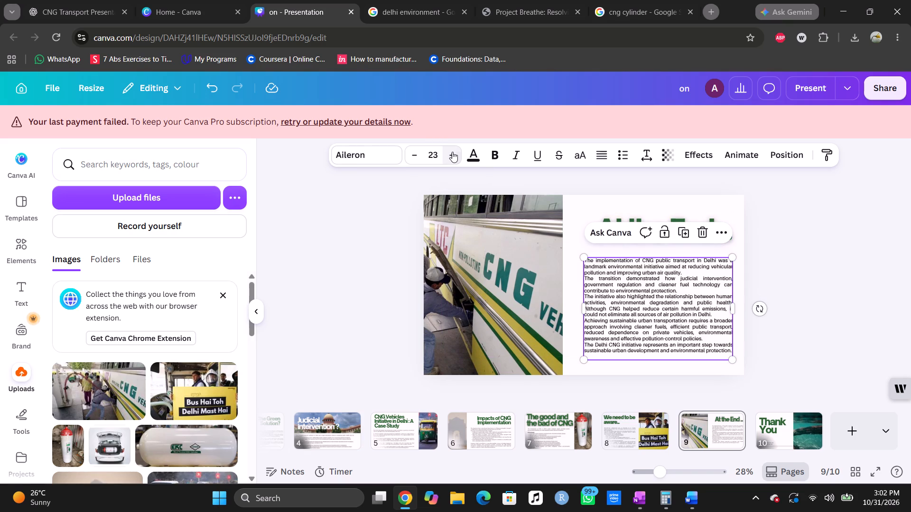
{"action": "left_click", "coordinate": [452, 152]}
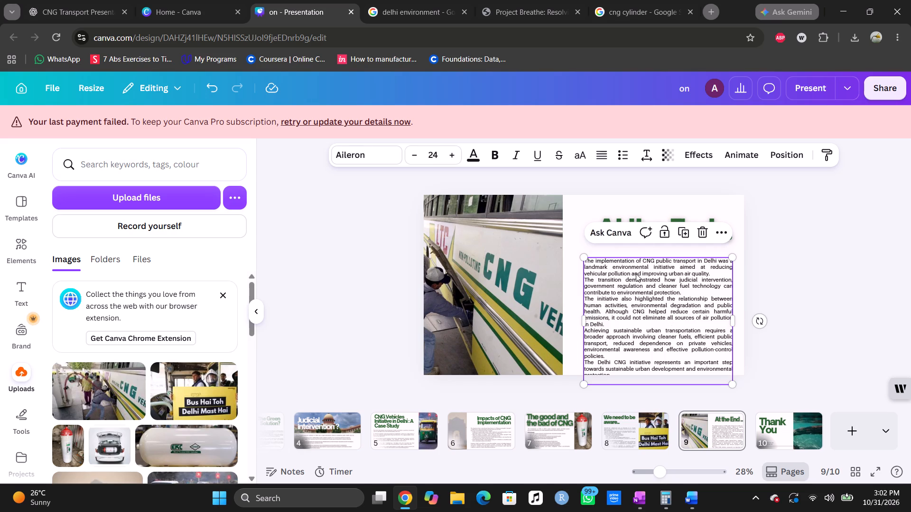
Move the conclusion text up so it fits on slide 9, and shift the "At the End ..." heading slightly higher.
{"action": "left_click_drag", "start_coordinate": [636, 274], "coordinate": [634, 261]}
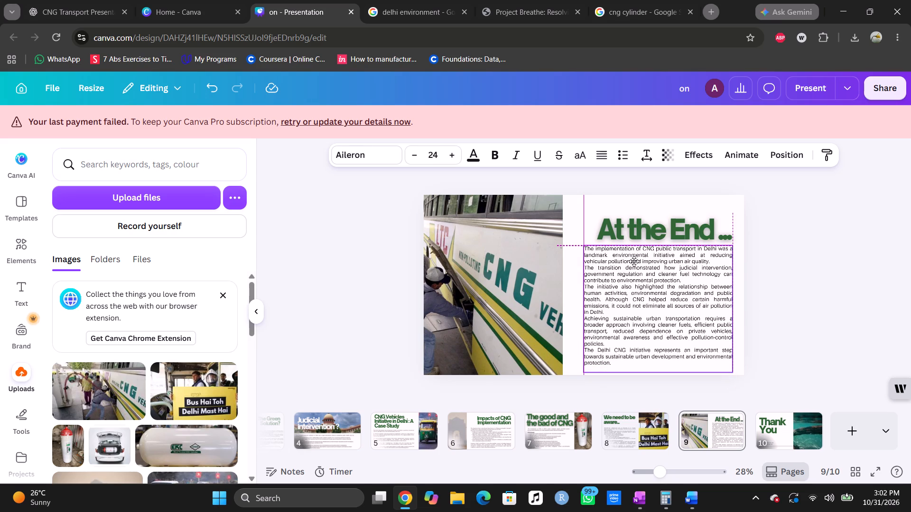
{"action": "left_click_drag", "start_coordinate": [634, 261], "coordinate": [634, 261]}
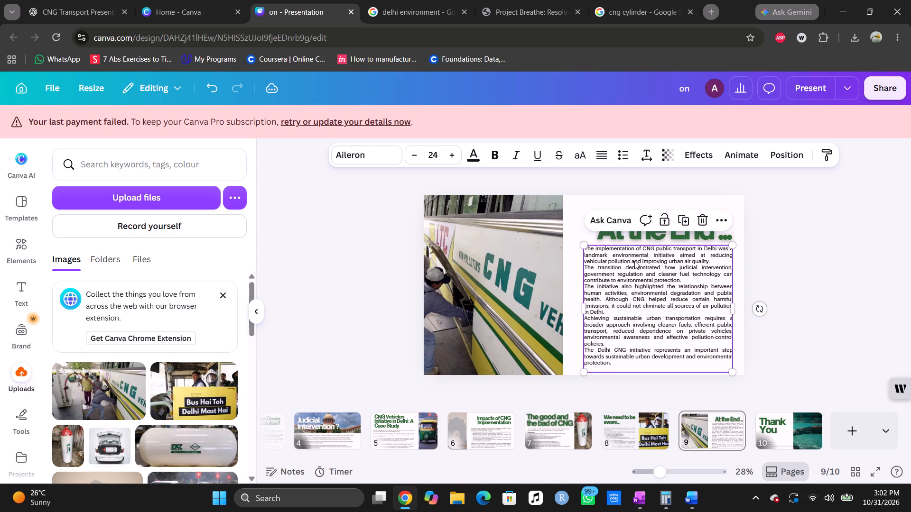
{"action": "left_click_drag", "start_coordinate": [635, 242], "coordinate": [632, 231]}
Apply the Glow text effect to the conclusion text on slide 9.
{"action": "left_click", "coordinate": [632, 277]}
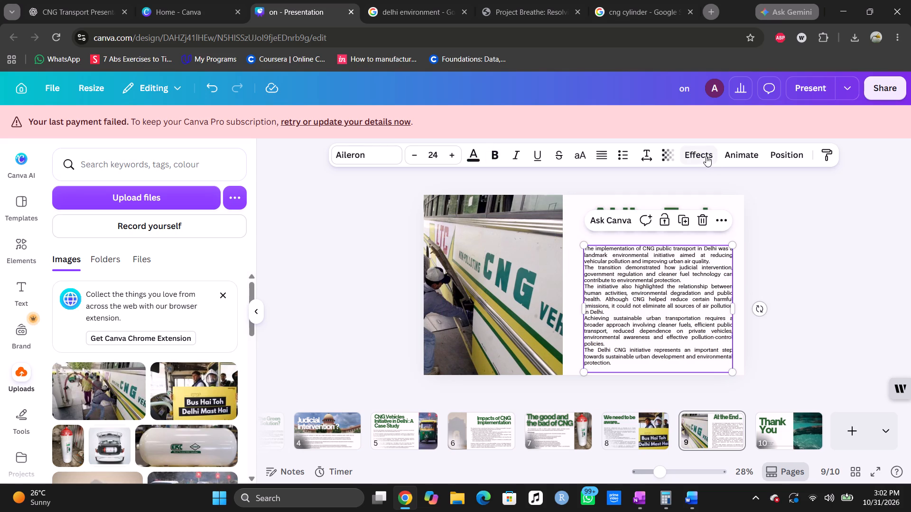
{"action": "left_click", "coordinate": [706, 156]}
{"action": "left_click", "coordinate": [129, 215]}
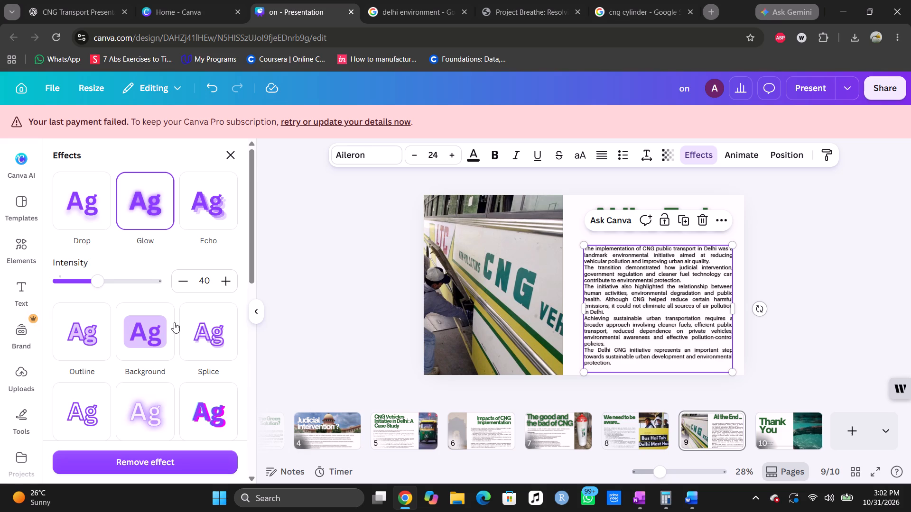
{"action": "left_click", "coordinate": [320, 337]}
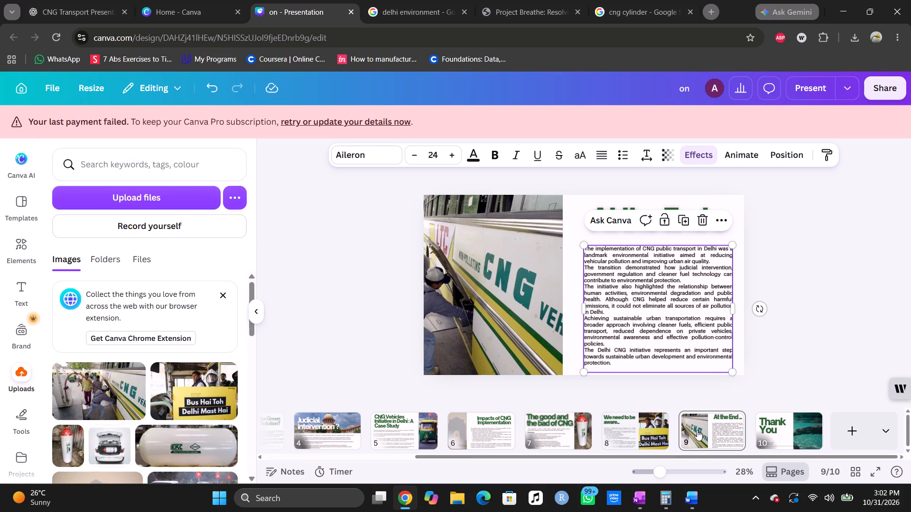
Apply the Glow text effect to the body text on slide 8, "We need to be aware...".
{"action": "left_click", "coordinate": [614, 423]}
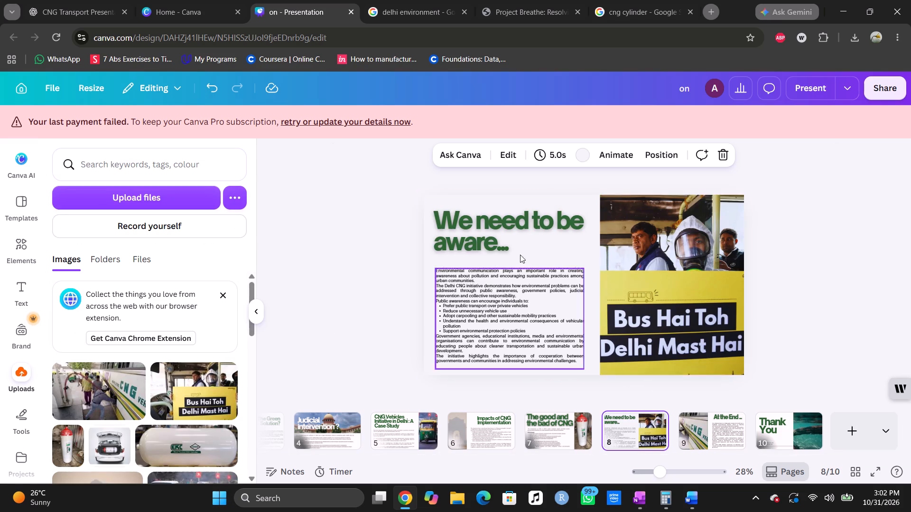
{"action": "left_click", "coordinate": [474, 276]}
{"action": "left_click", "coordinate": [691, 146]}
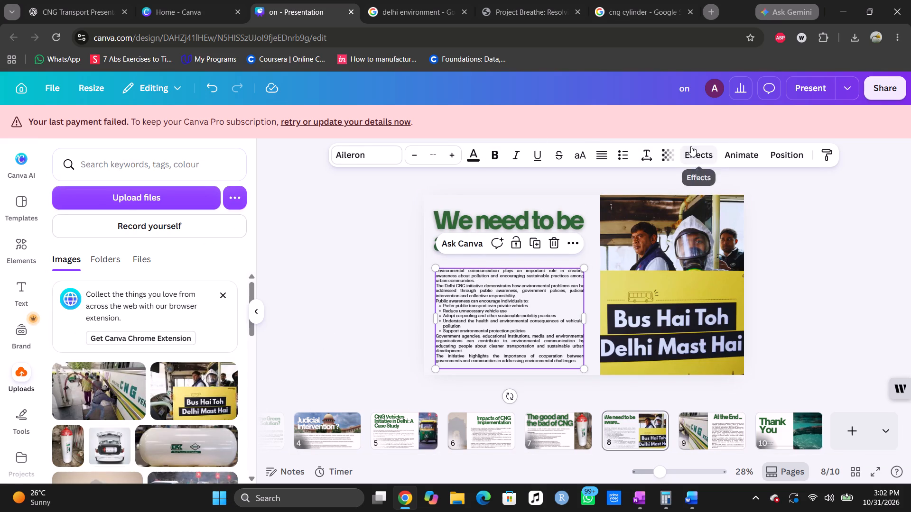
{"action": "left_click", "coordinate": [151, 227]}
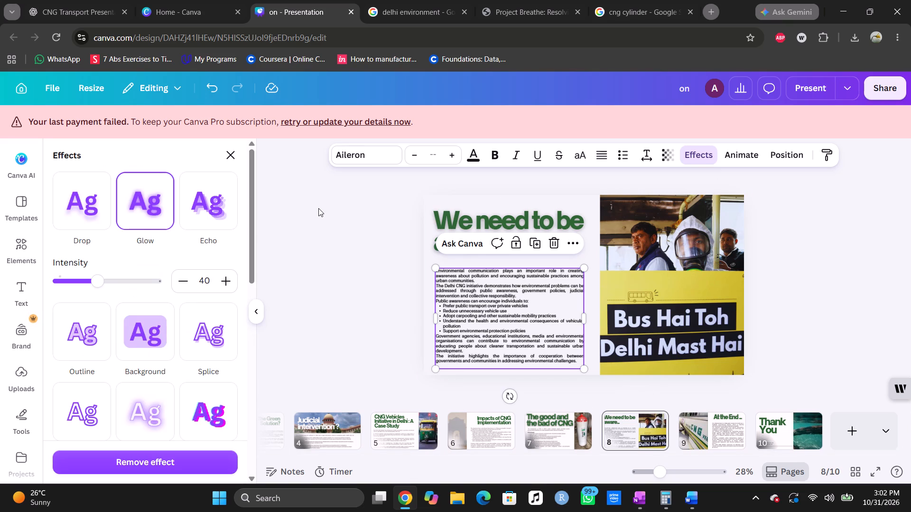
{"action": "left_click", "coordinate": [387, 216]}
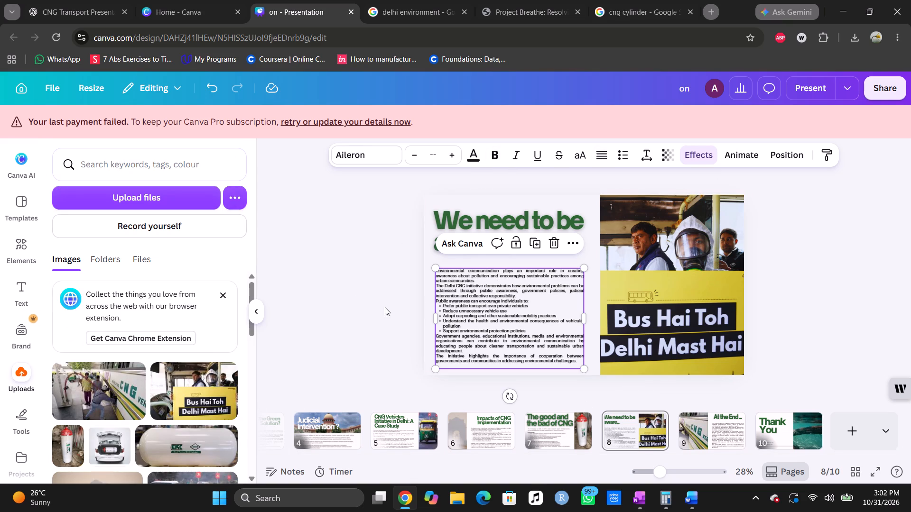
{"action": "left_click", "coordinate": [360, 295]}
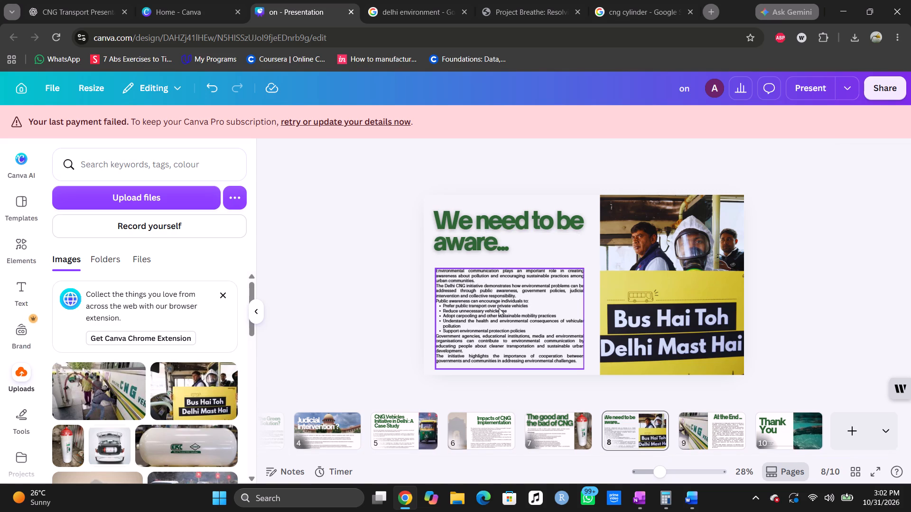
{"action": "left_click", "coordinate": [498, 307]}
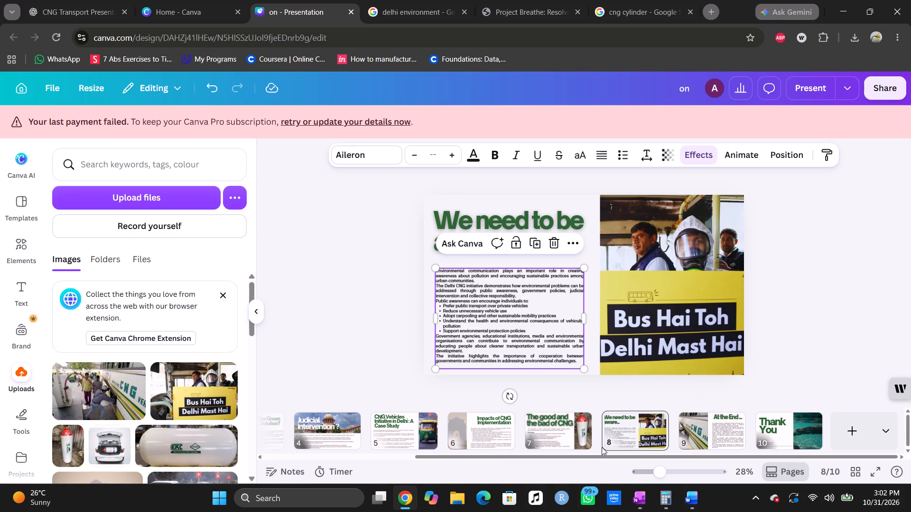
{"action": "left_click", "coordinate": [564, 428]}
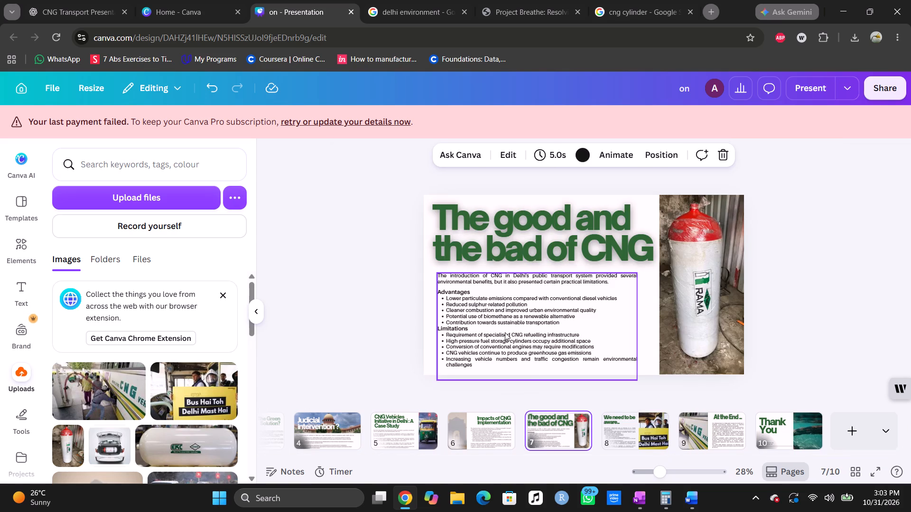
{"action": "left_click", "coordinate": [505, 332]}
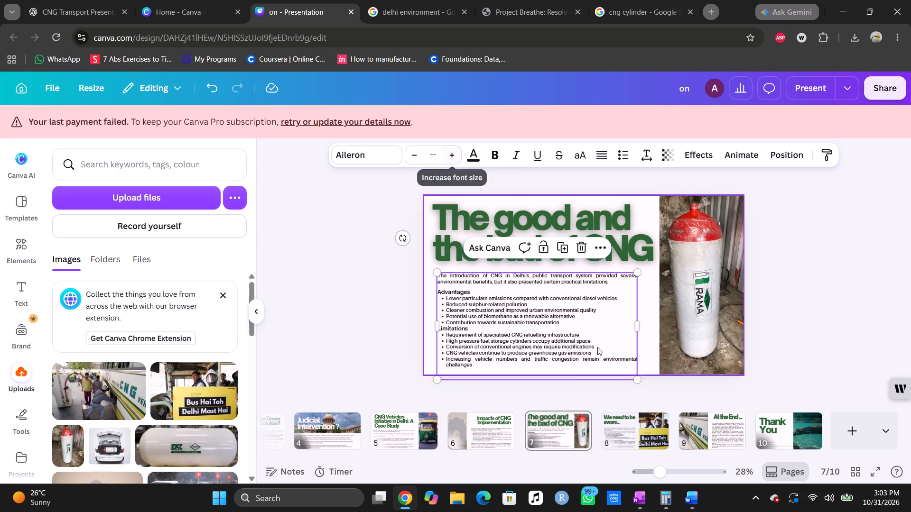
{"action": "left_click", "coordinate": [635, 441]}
Scale slide 8's body text up proportionally to about font size 20.5 and align its left edge with the "We need to be aware..." heading.
{"action": "left_click", "coordinate": [464, 329]}
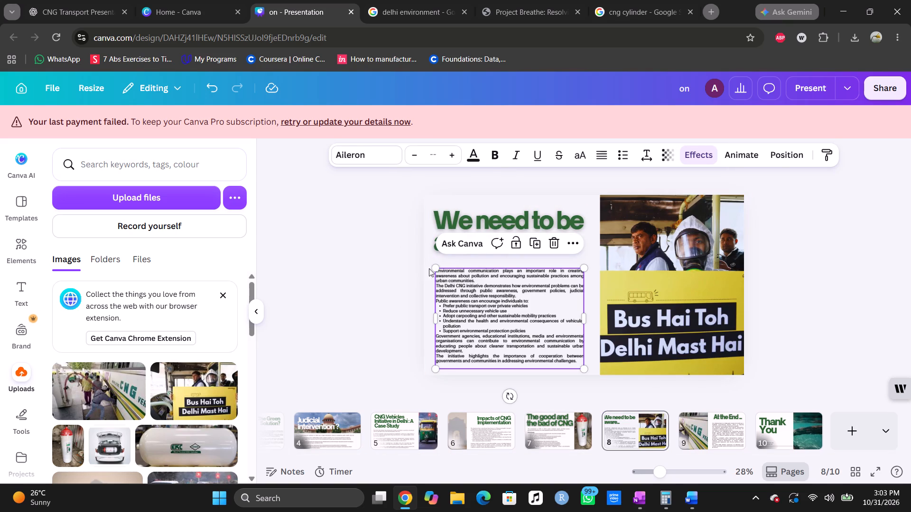
{"action": "left_click_drag", "start_coordinate": [435, 269], "coordinate": [432, 263]}
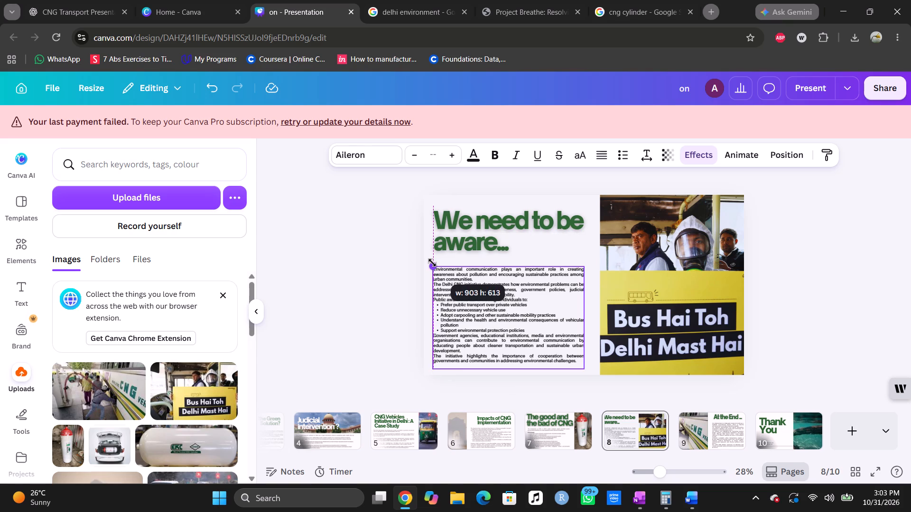
{"action": "left_click_drag", "start_coordinate": [432, 263], "coordinate": [431, 255]}
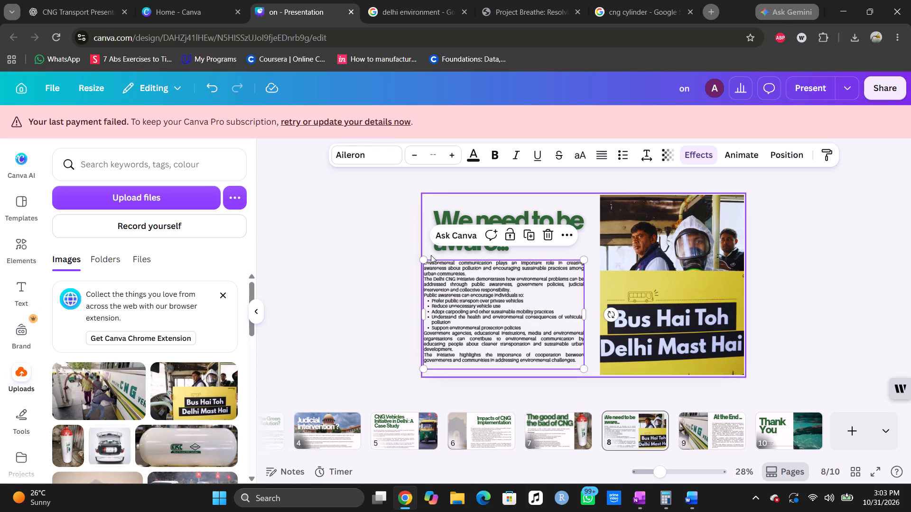
{"action": "left_click_drag", "start_coordinate": [471, 291], "coordinate": [479, 292]}
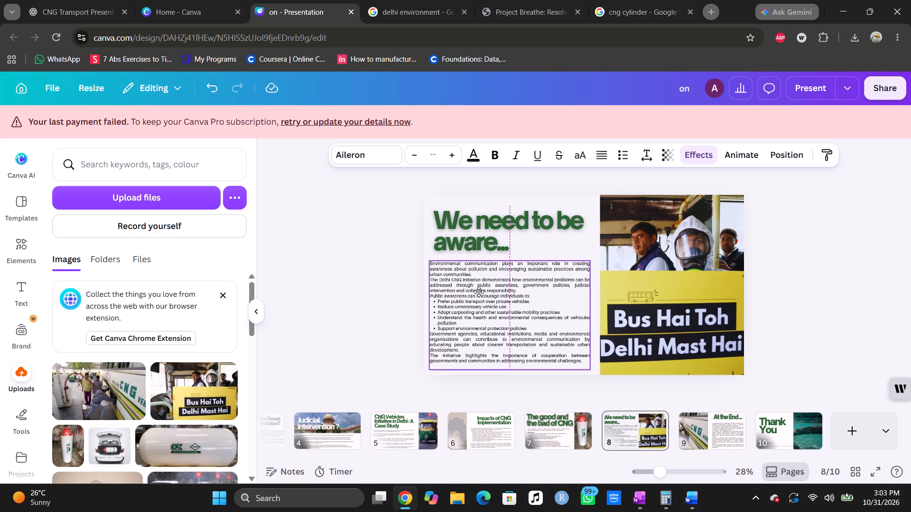
{"action": "left_click_drag", "start_coordinate": [479, 292], "coordinate": [480, 292]}
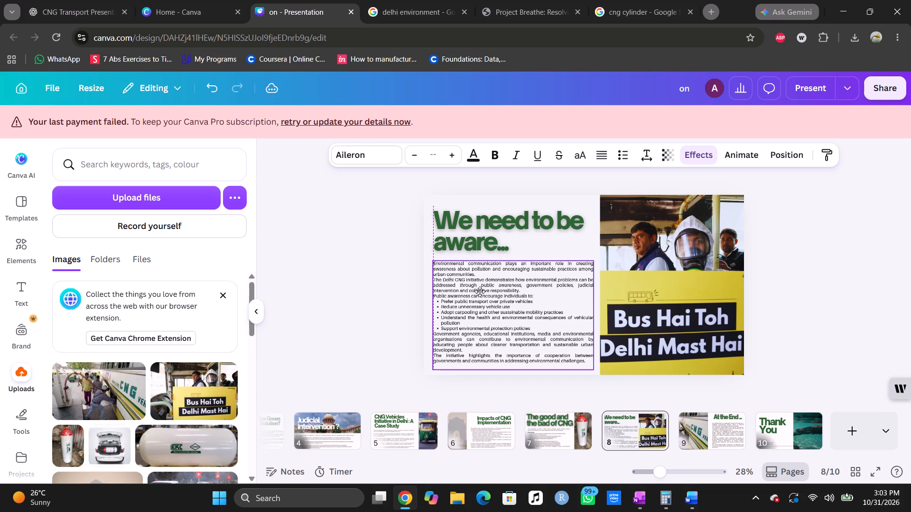
{"action": "left_click_drag", "start_coordinate": [480, 292], "coordinate": [479, 291]}
{"action": "left_click", "coordinate": [394, 308]}
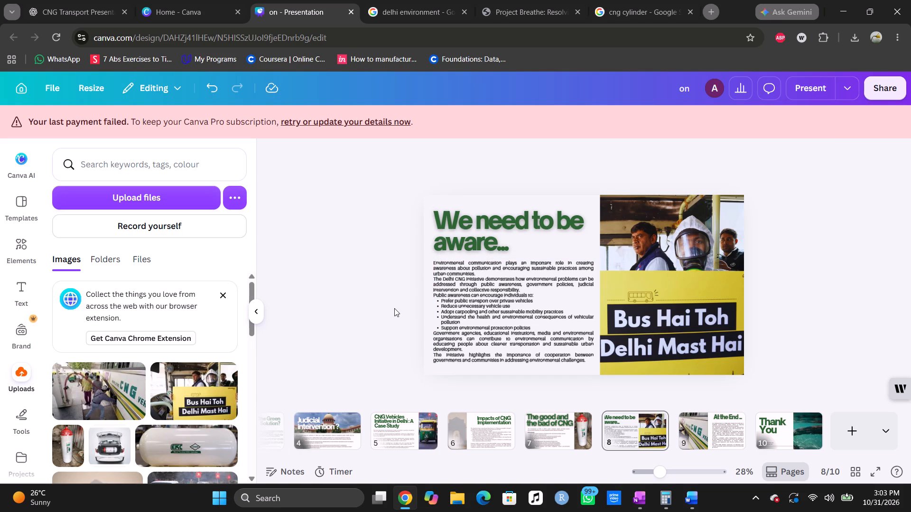
Shorten slide 8's Delhi CNG initiative sentence by deleting "government policies, judicial intervention and collective responsibility", ending it with a period after "public awareness".
{"action": "double_click", "coordinate": [465, 281]}
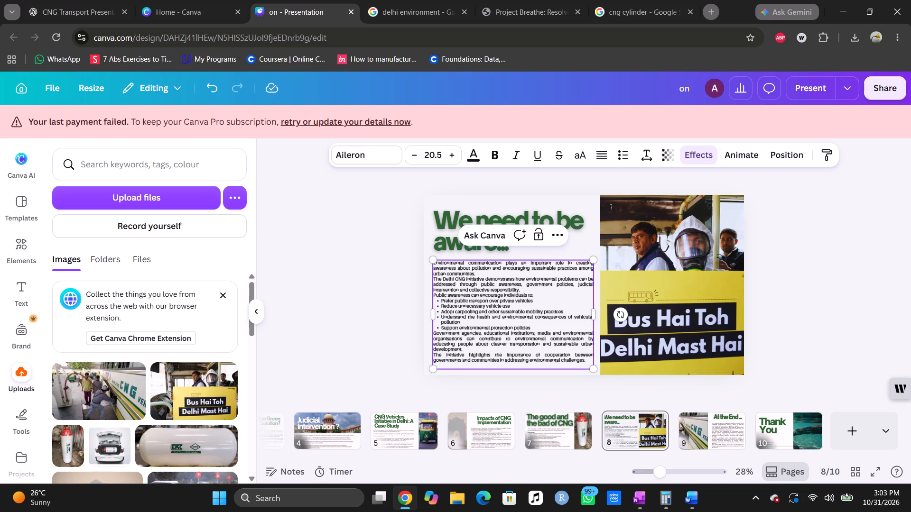
{"action": "left_click", "coordinate": [519, 283]}
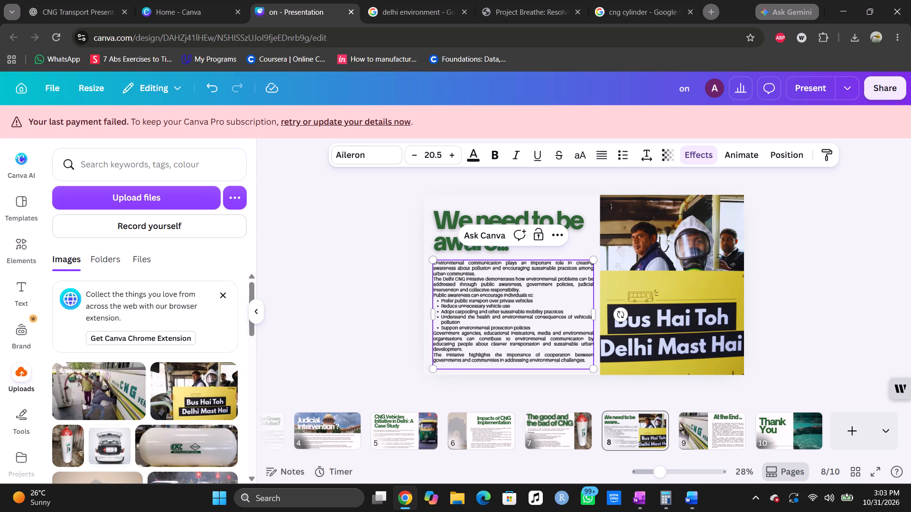
{"action": "left_click", "coordinate": [519, 292]}
{"action": "left_click_drag", "start_coordinate": [519, 292], "coordinate": [528, 288]}
{"action": "left_click_drag", "start_coordinate": [528, 288], "coordinate": [521, 284]}
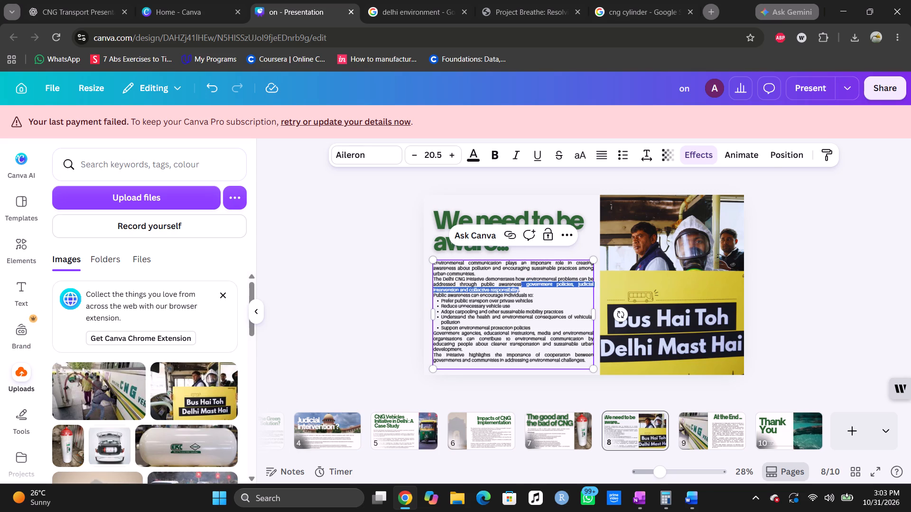
{"action": "key", "text": "BackSpace"}
{"action": "key", "text": "period"}
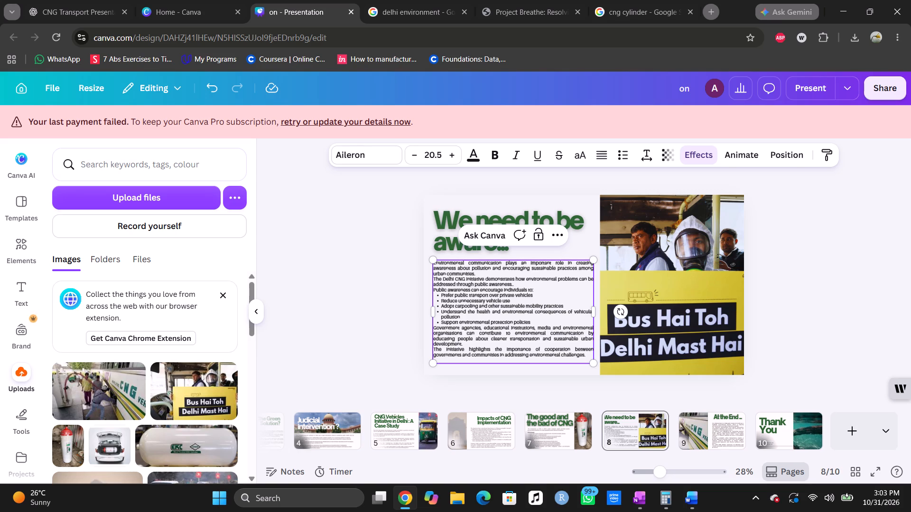
Delete the closing sentence "The initiative highlights the importance of cooperation..." from slide 8's body text.
{"action": "left_click_drag", "start_coordinate": [583, 357], "coordinate": [444, 350]}
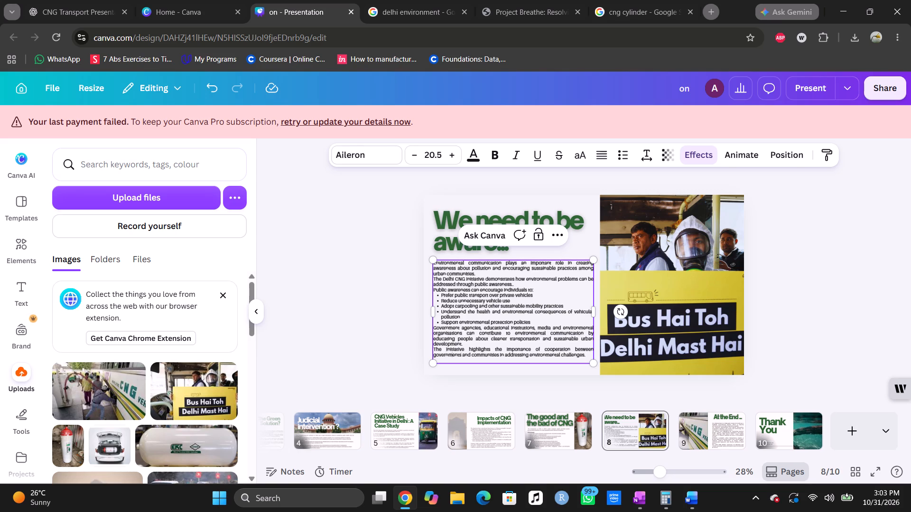
{"action": "left_click_drag", "start_coordinate": [444, 350], "coordinate": [441, 349]}
{"action": "double_click", "coordinate": [441, 349]}
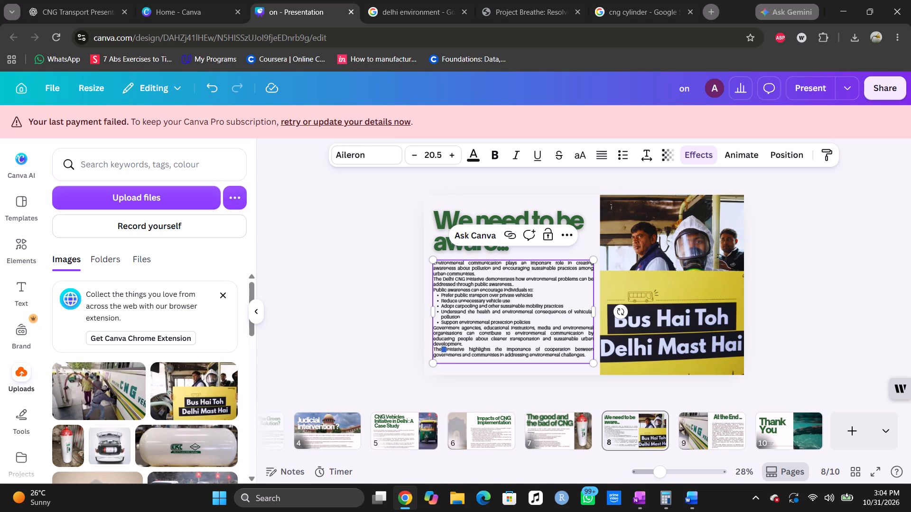
{"action": "left_click_drag", "start_coordinate": [437, 348], "coordinate": [590, 357]}
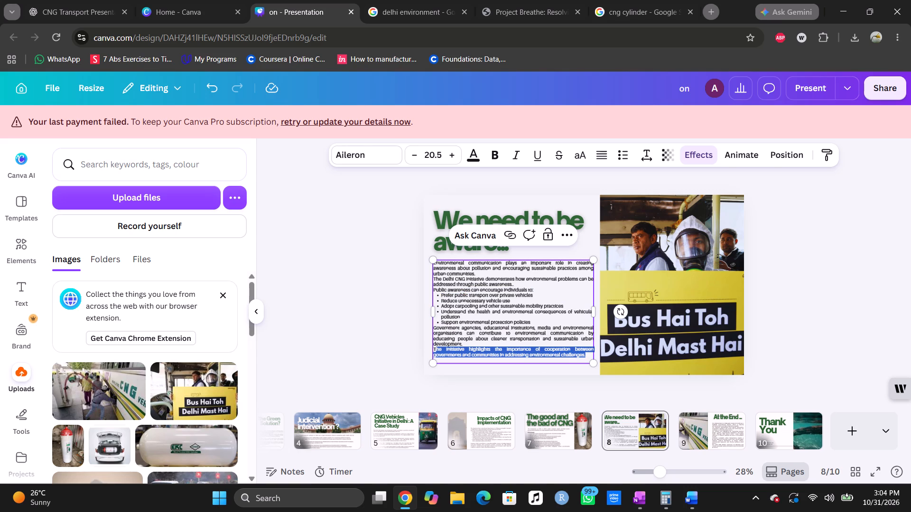
{"action": "left_click_drag", "start_coordinate": [590, 357], "coordinate": [592, 356]}
{"action": "key", "text": "BackSpace"}
{"action": "key", "text": "BackSpace"}
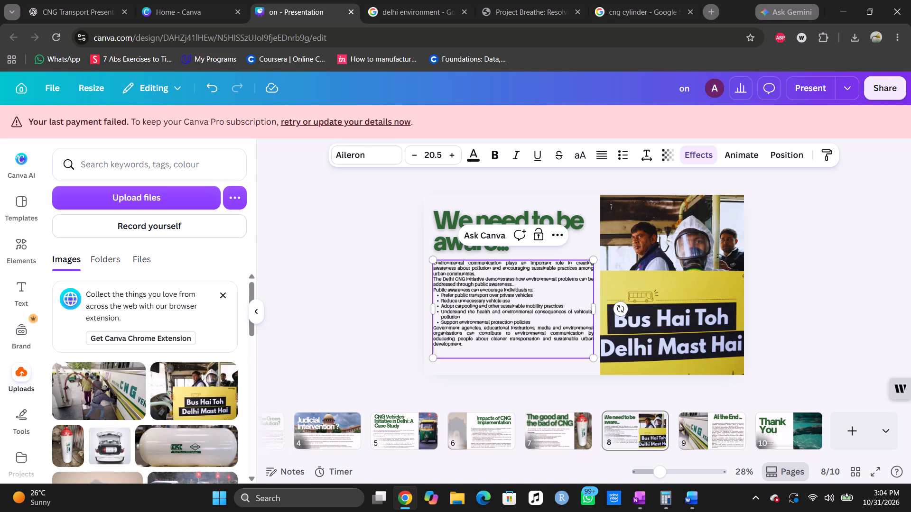
Insert an unbulleted blank line after slide 8's bullet list and another blank line before "Public awareness can encourage individuals to:".
{"action": "left_click", "coordinate": [535, 320]}
{"action": "key", "text": "Return"}
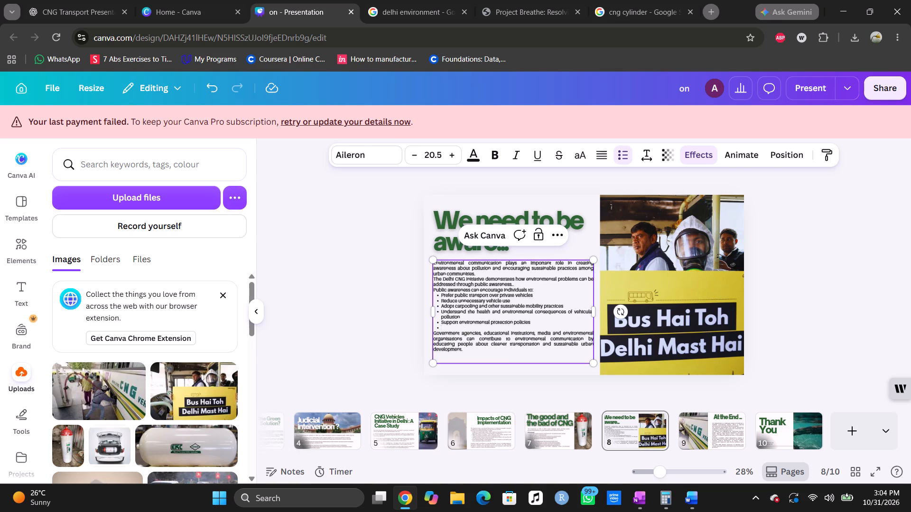
{"action": "key", "text": "BackSpace"}
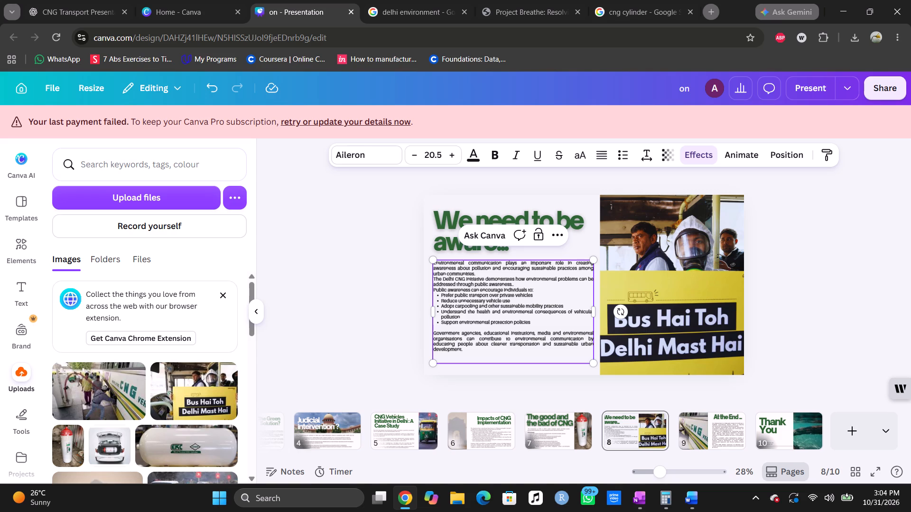
{"action": "left_click", "coordinate": [530, 284]}
{"action": "key", "text": "Return"}
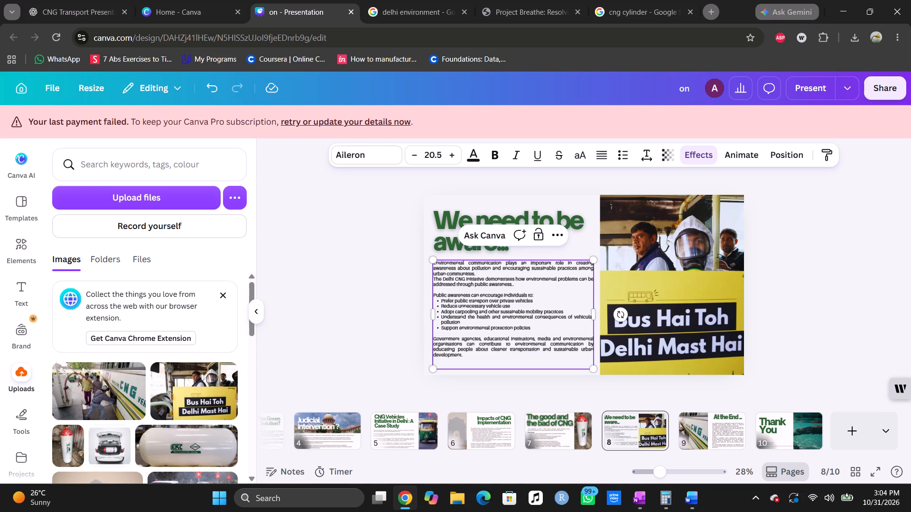
Reduce the line spacing of slide 8's body text to 1.08.
{"action": "left_click", "coordinate": [649, 156]}
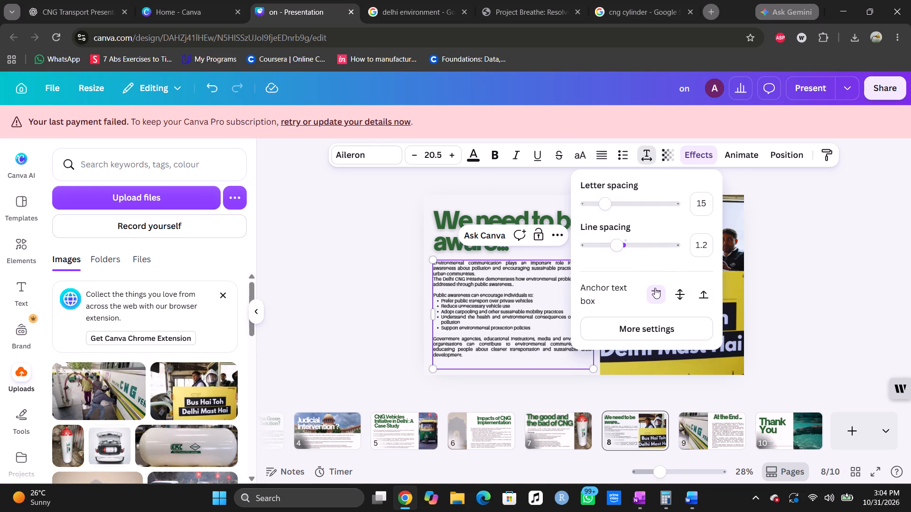
{"action": "left_click_drag", "start_coordinate": [616, 245], "coordinate": [614, 245]}
{"action": "left_click_drag", "start_coordinate": [614, 245], "coordinate": [611, 246]}
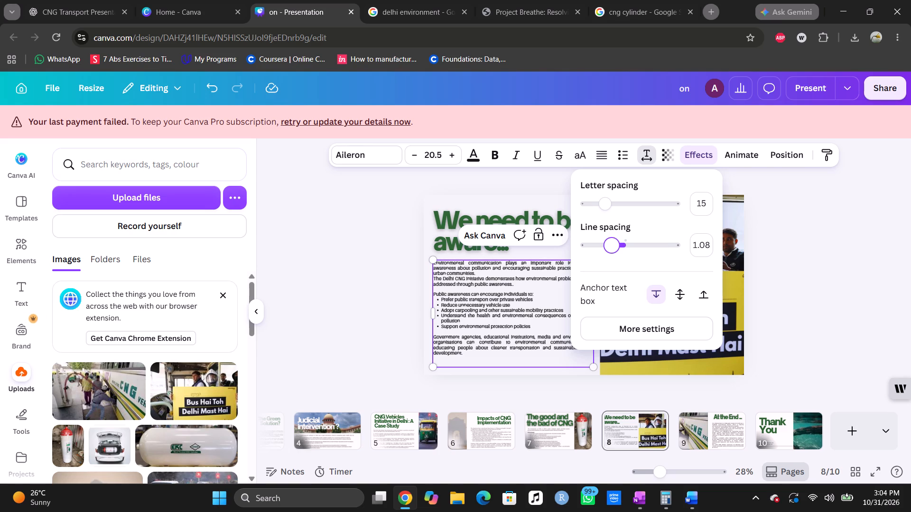
{"action": "left_click", "coordinate": [388, 279]}
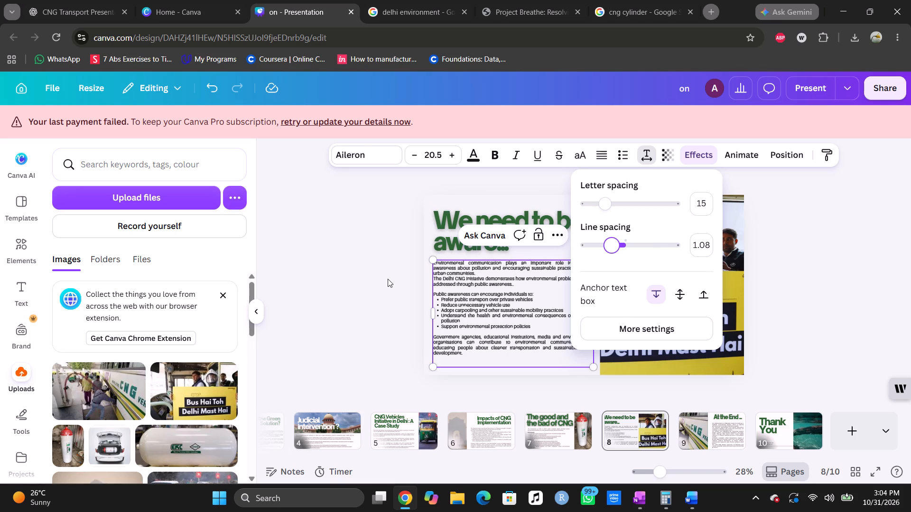
{"action": "left_click", "coordinate": [388, 279]}
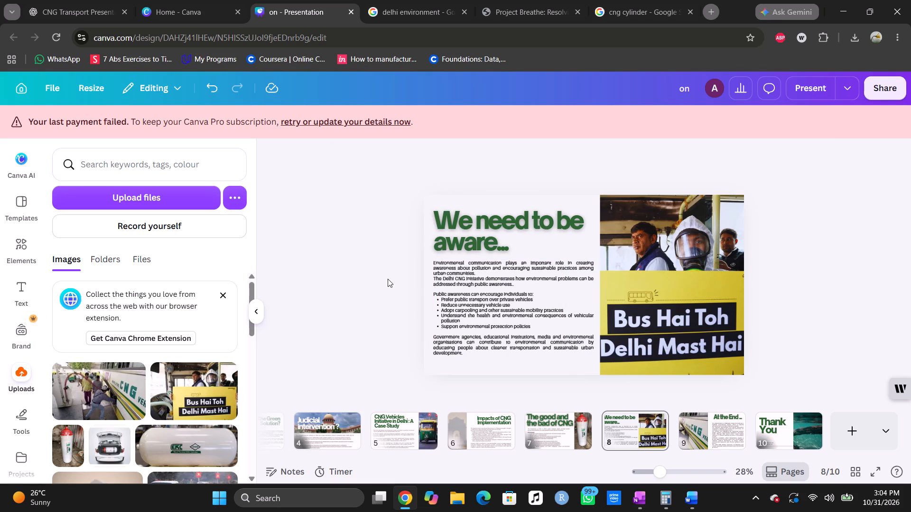
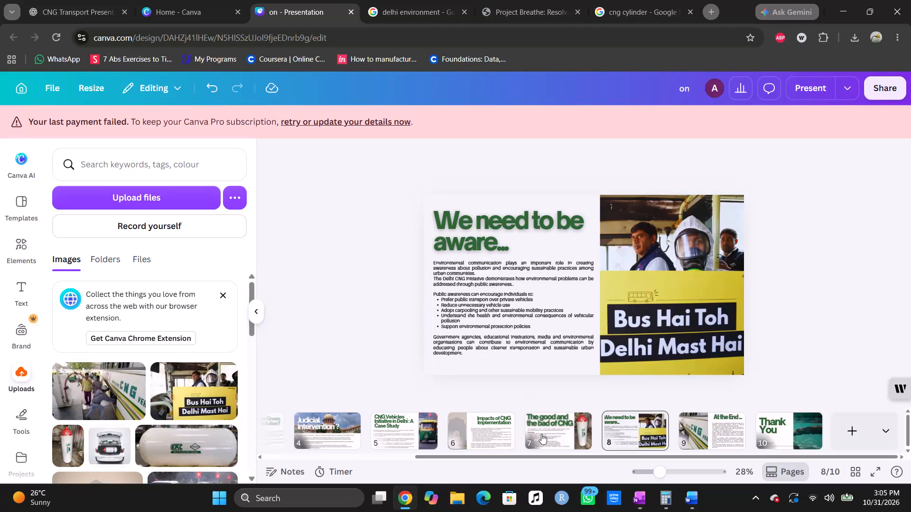
Reduce the font size of slide 7's heading "The good and the bad of CNG" to 132, comparing it with slide 8's heading.
{"action": "left_click", "coordinate": [541, 434]}
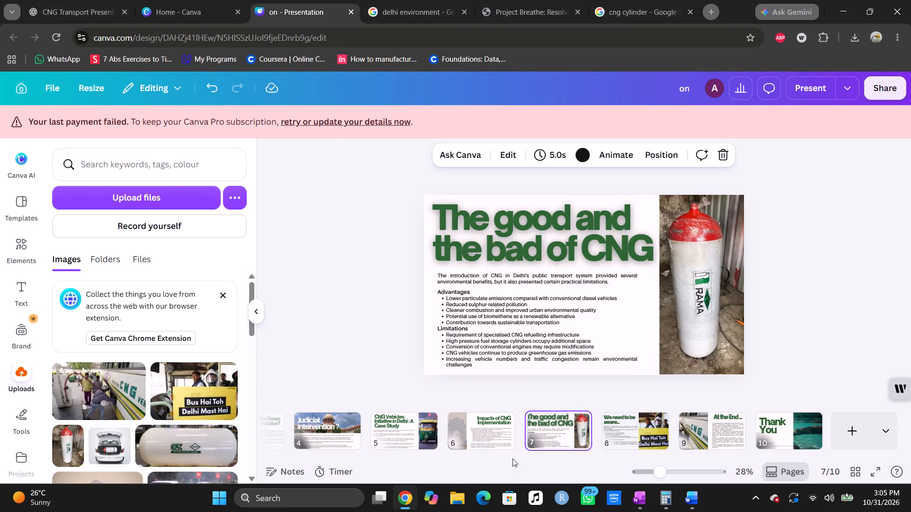
{"action": "left_click", "coordinate": [521, 244]}
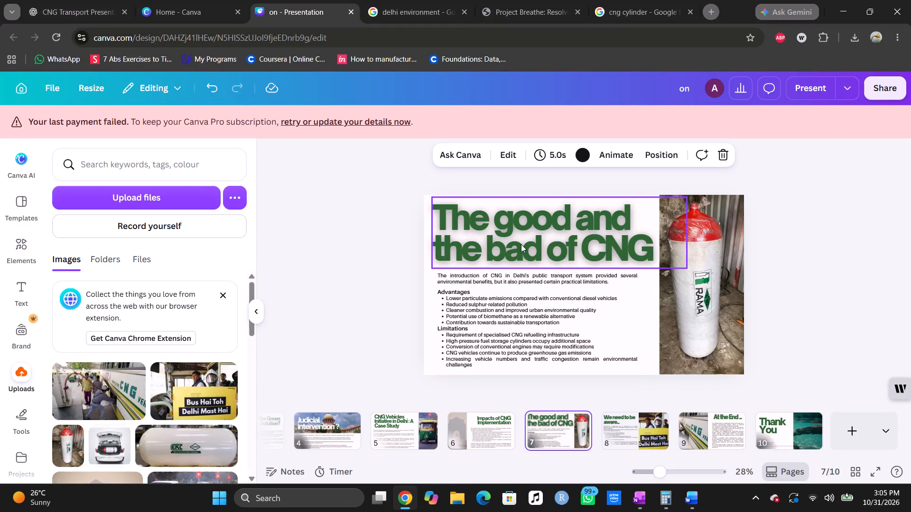
{"action": "left_click", "coordinate": [686, 269]}
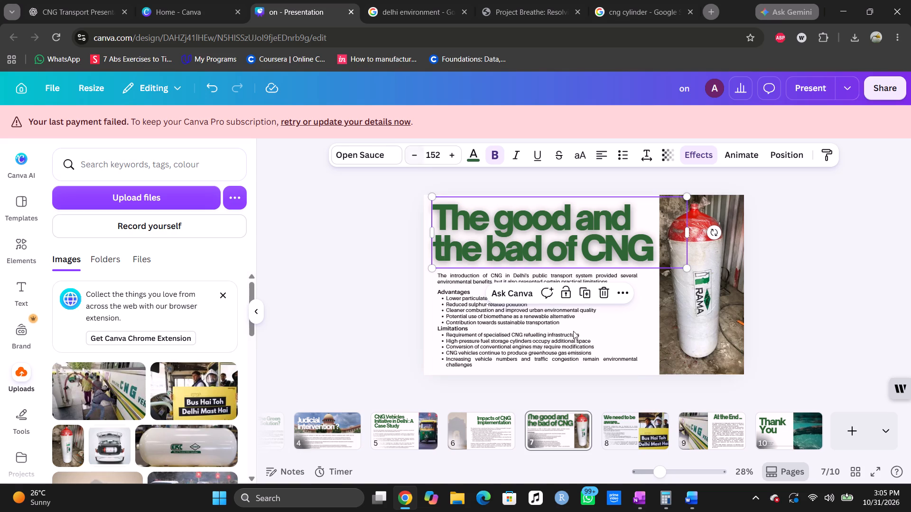
{"action": "left_click", "coordinate": [646, 431]}
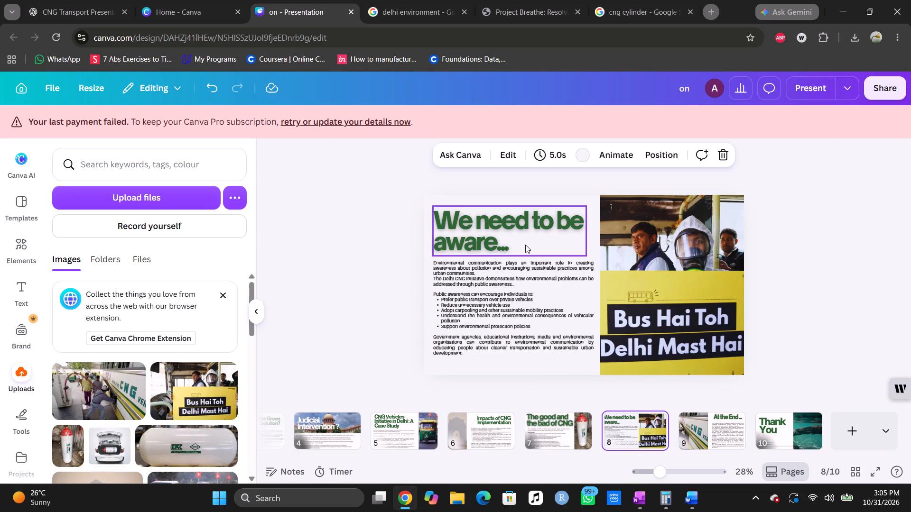
{"action": "left_click", "coordinate": [525, 245]}
{"action": "left_click", "coordinate": [538, 430]}
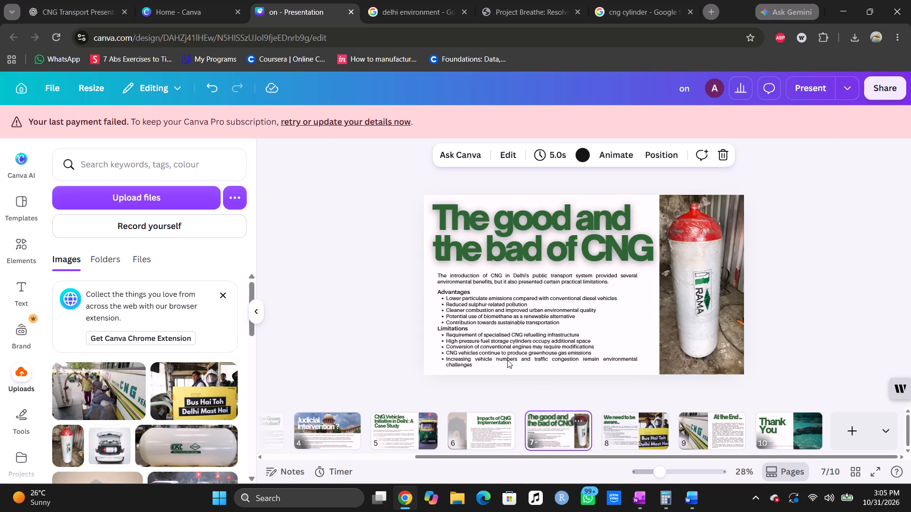
{"action": "left_click", "coordinate": [473, 255]}
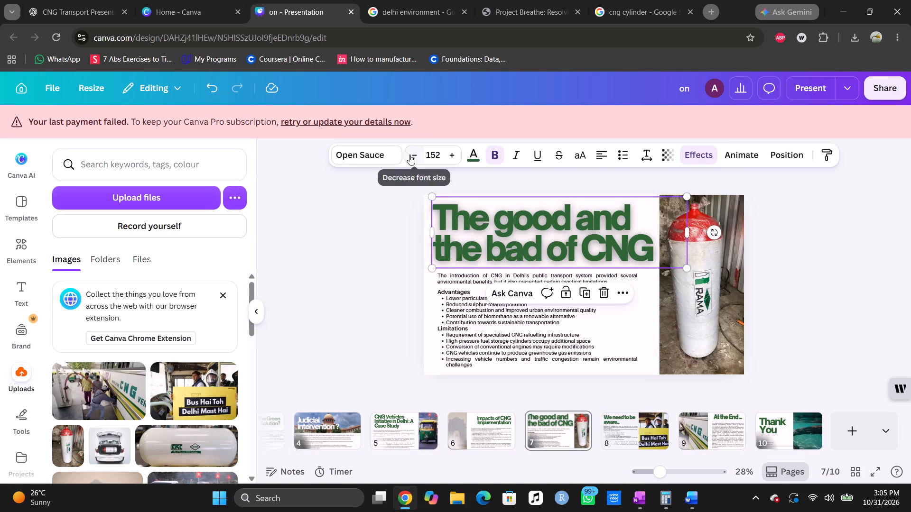
{"action": "triple_click", "coordinate": [409, 155]}
{"action": "triple_click", "coordinate": [409, 155]}
{"action": "triple_click", "coordinate": [409, 155]}
{"action": "triple_click", "coordinate": [409, 155]}
{"action": "left_click", "coordinate": [409, 155]}
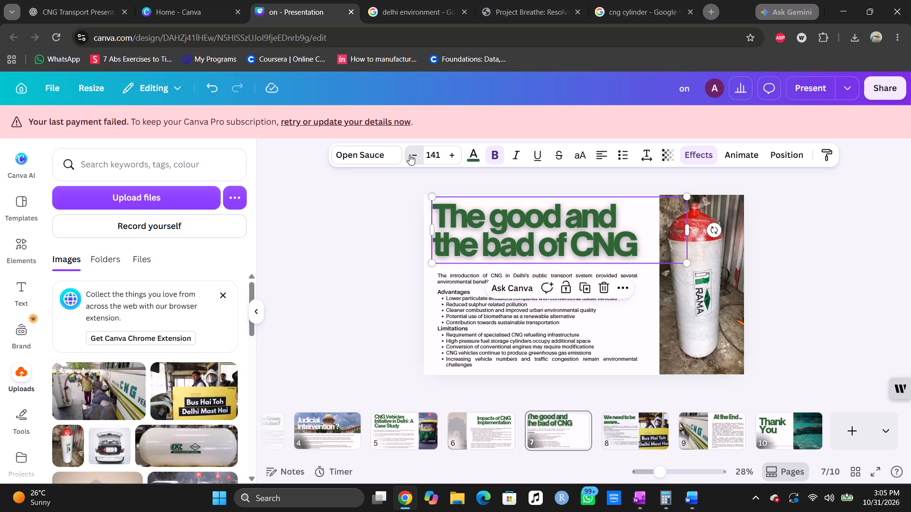
{"action": "left_click", "coordinate": [396, 238]}
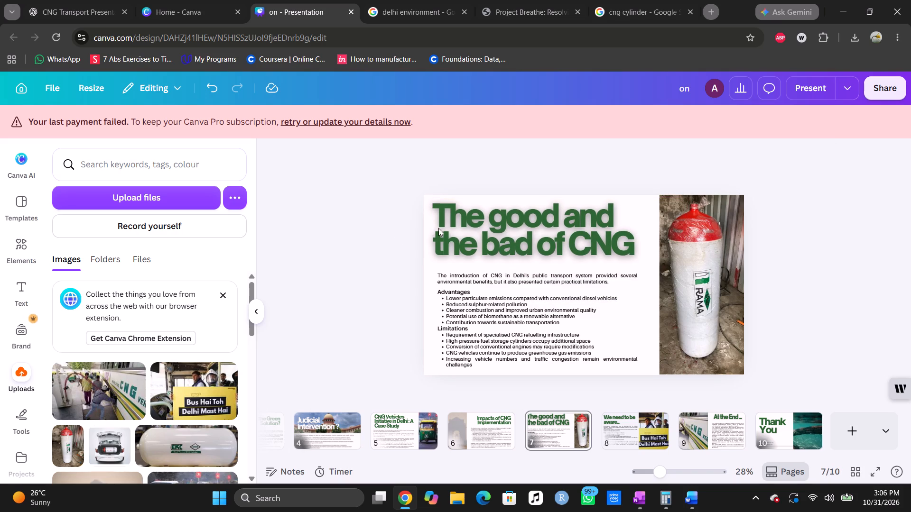
{"action": "left_click", "coordinate": [446, 225]}
{"action": "triple_click", "coordinate": [411, 153]}
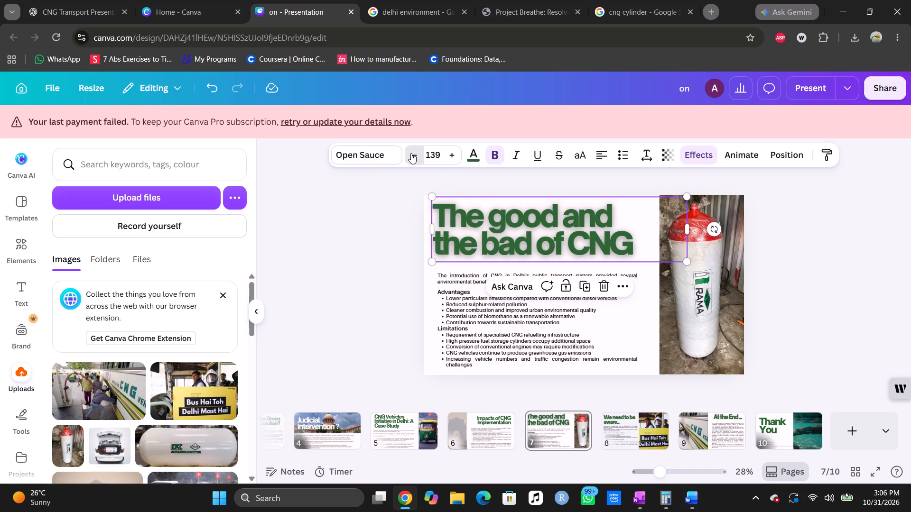
{"action": "triple_click", "coordinate": [411, 153]}
{"action": "left_click", "coordinate": [411, 153]}
Move slide 7's heading slightly down and right so its left edge lines up with the body text.
{"action": "left_click", "coordinate": [498, 448]}
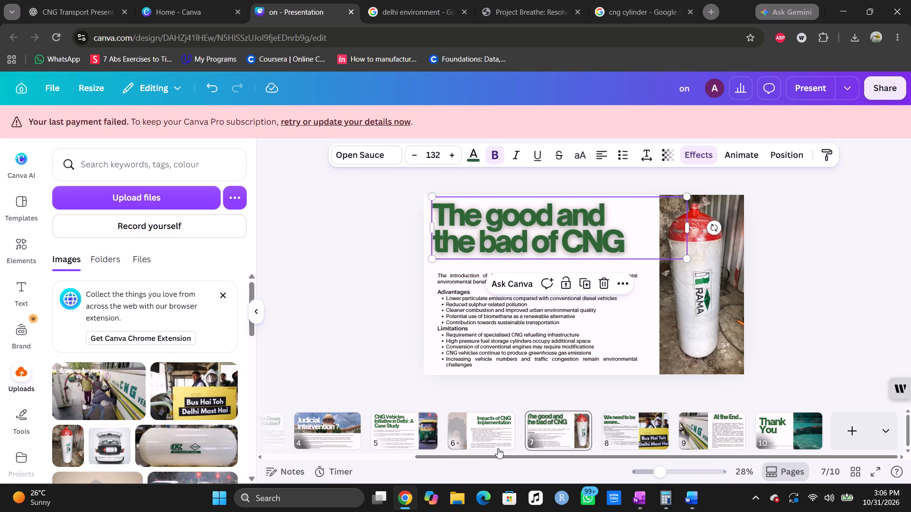
{"action": "left_click", "coordinate": [552, 441]}
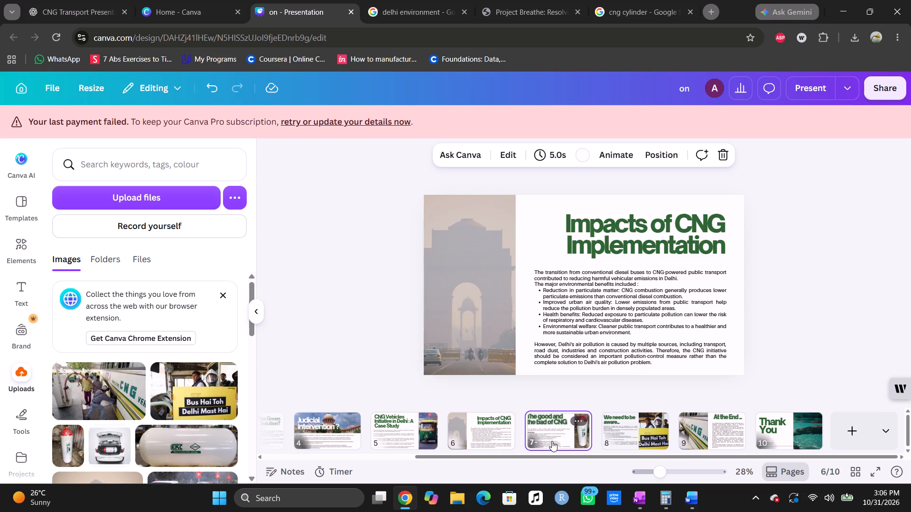
{"action": "left_click_drag", "start_coordinate": [490, 232], "coordinate": [492, 238]}
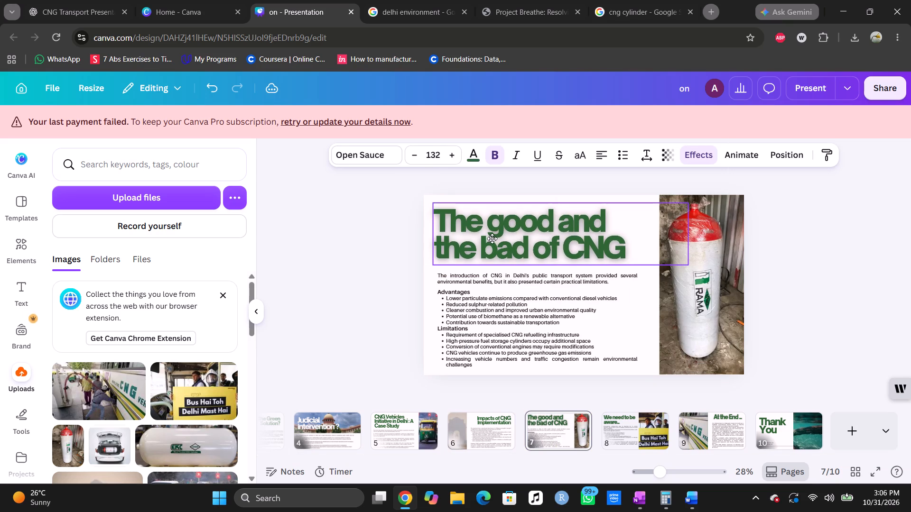
{"action": "left_click", "coordinate": [365, 259]}
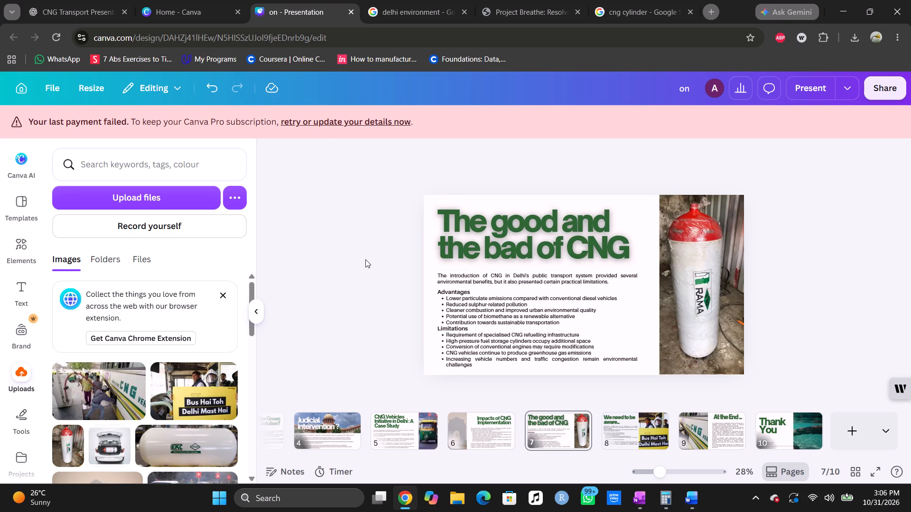
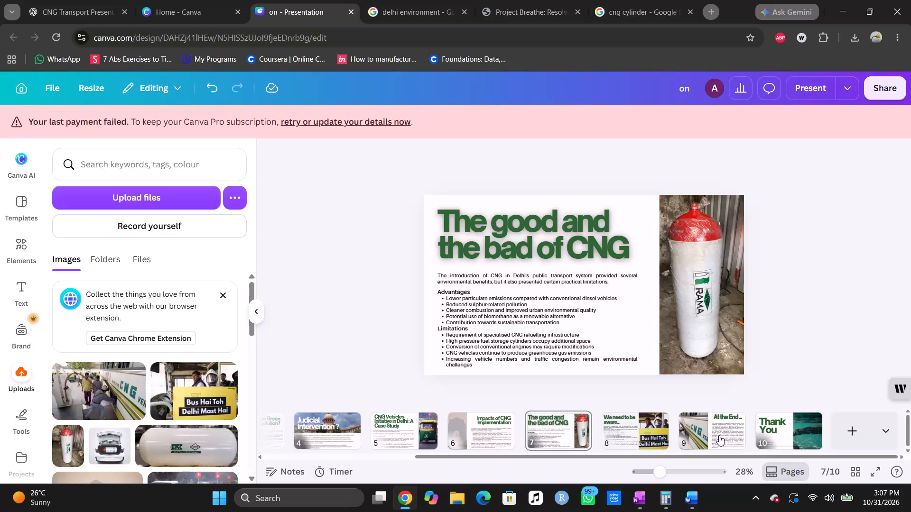
Delete the horizontal line and the placeholder phone, email and website texts below the heading on slide 10.
{"action": "left_click", "coordinate": [715, 435]}
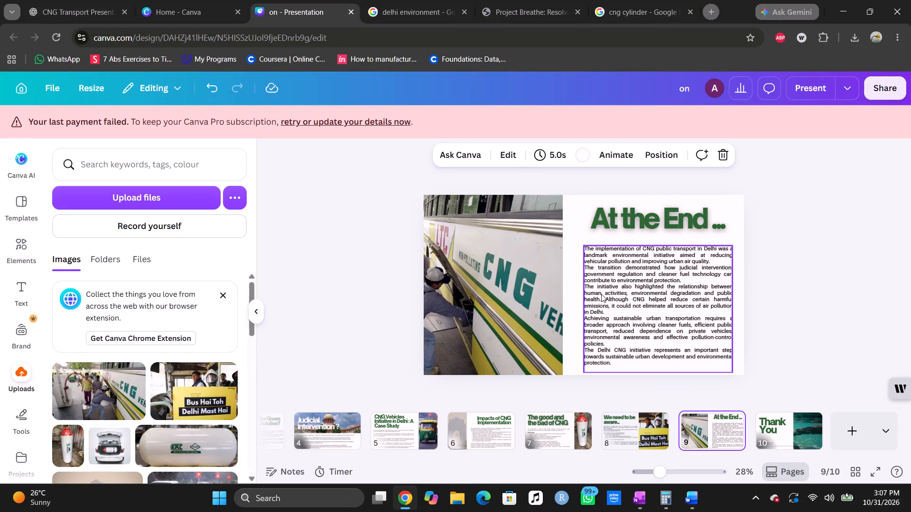
{"action": "left_click", "coordinate": [782, 432]}
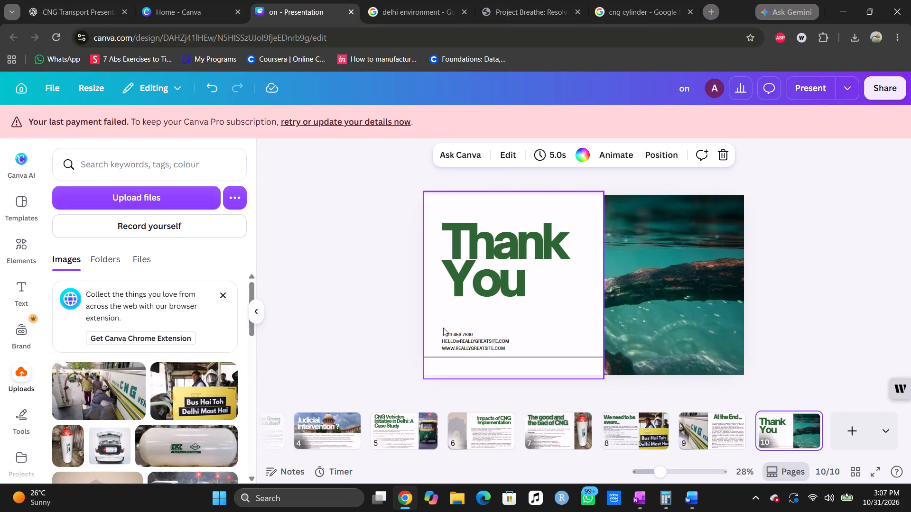
{"action": "left_click", "coordinate": [443, 328]}
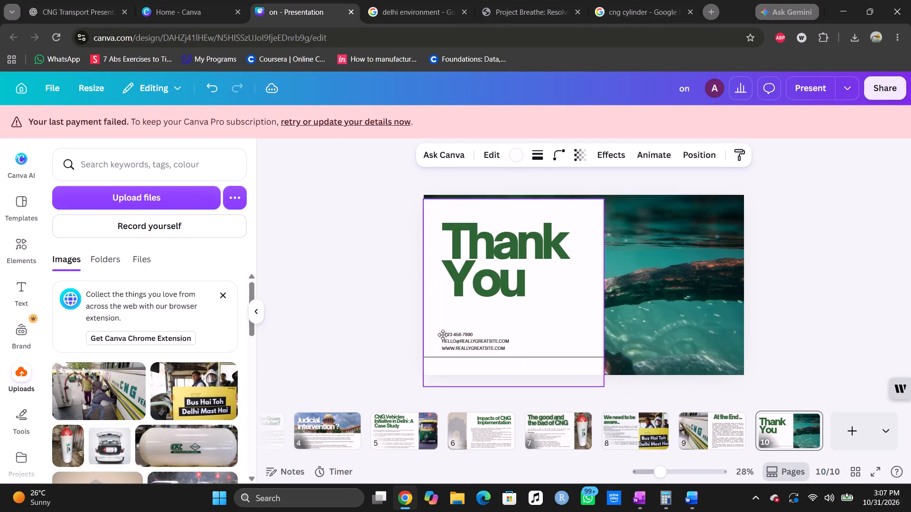
{"action": "left_click", "coordinate": [484, 356]}
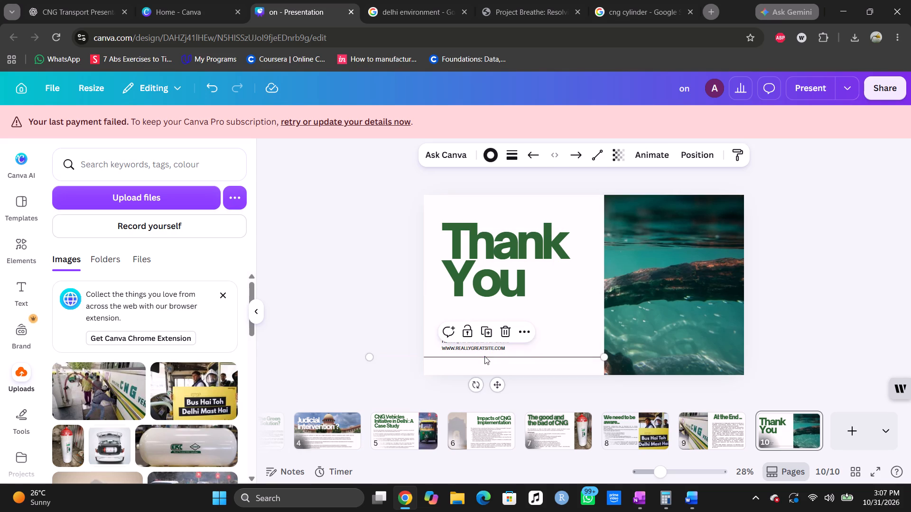
{"action": "key", "text": "Delete"}
{"action": "left_click", "coordinate": [483, 348]}
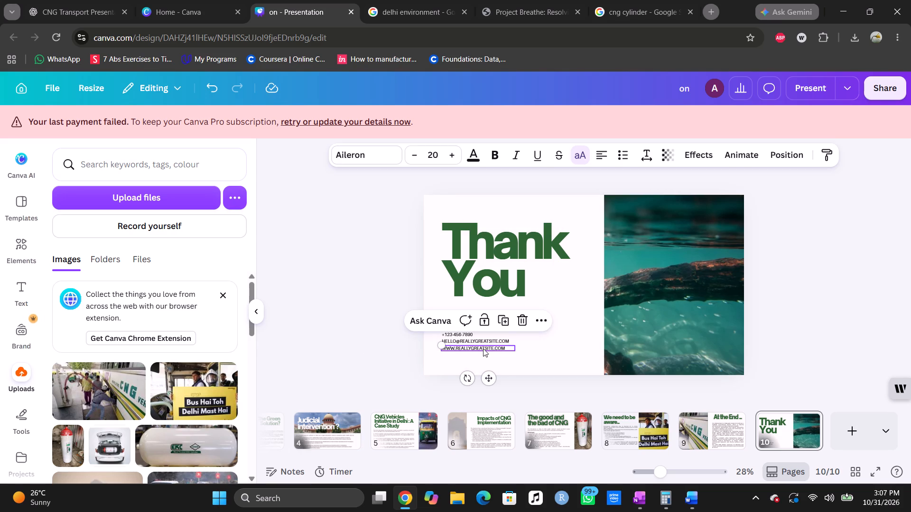
{"action": "key", "text": "Delete"}
{"action": "left_click", "coordinate": [475, 341]}
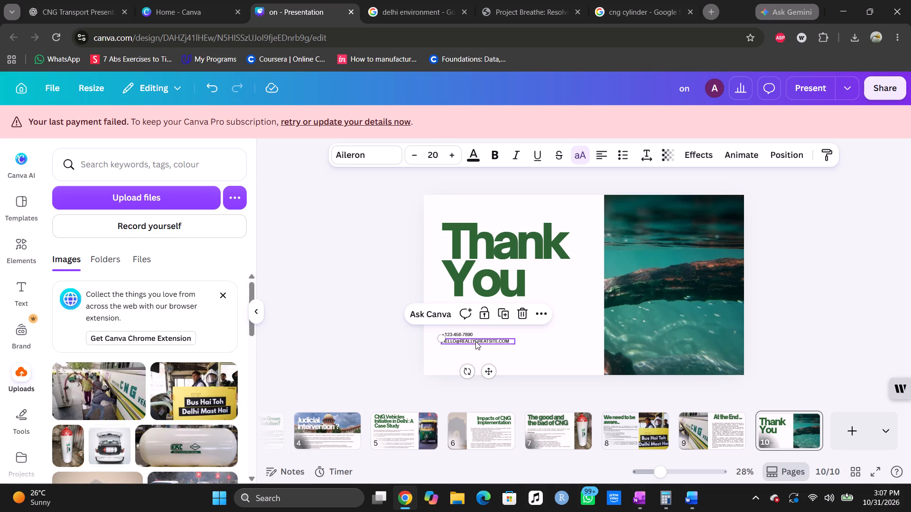
{"action": "key", "text": "Delete"}
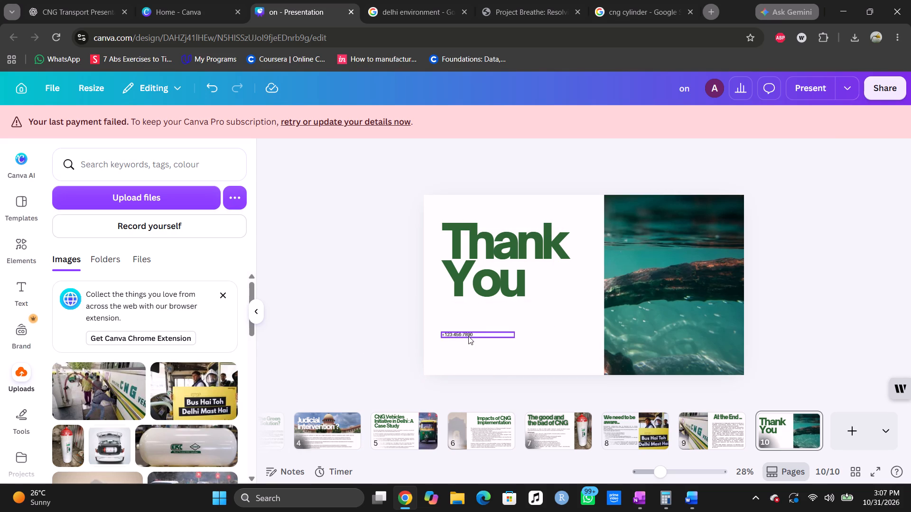
{"action": "left_click", "coordinate": [468, 336]}
{"action": "key", "text": "Delete"}
Apply the Glow effect with intensity 55 to slide 10's "Thank You" heading.
{"action": "left_click", "coordinate": [459, 272]}
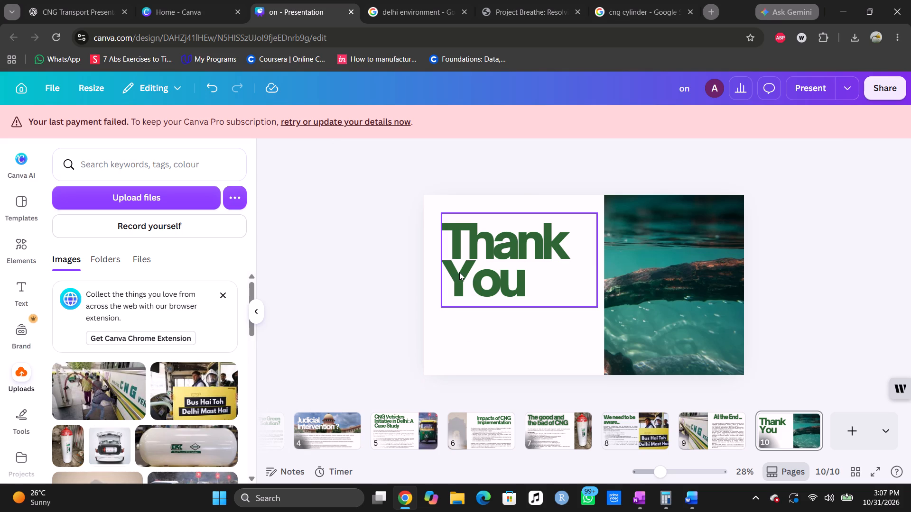
{"action": "left_click", "coordinate": [708, 160]}
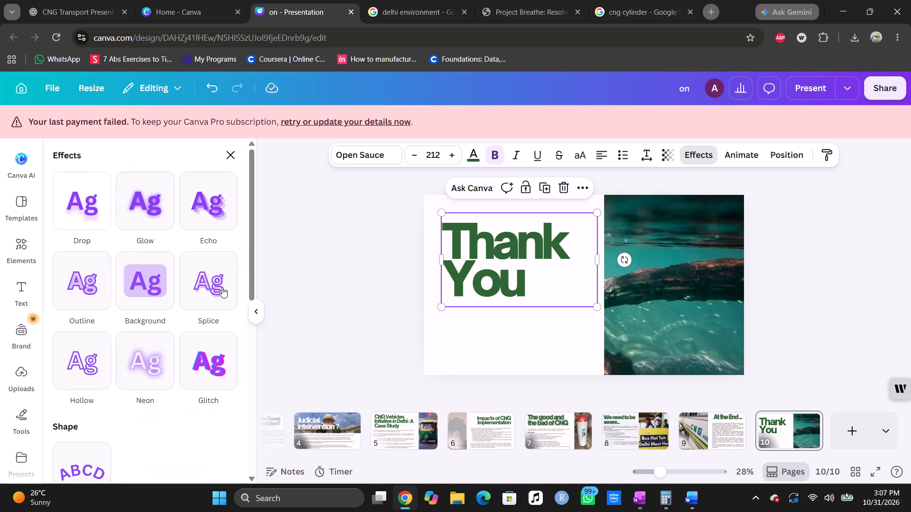
{"action": "left_click", "coordinate": [150, 209]}
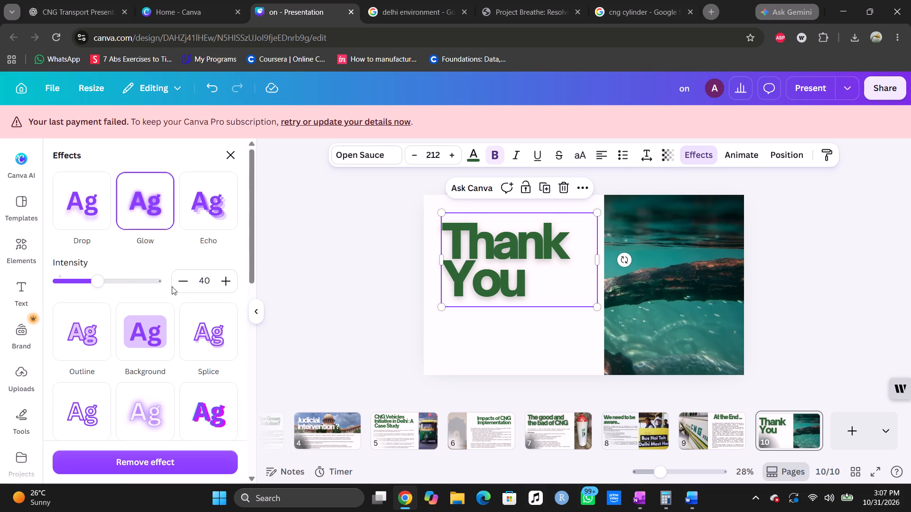
{"action": "left_click", "coordinate": [112, 281]}
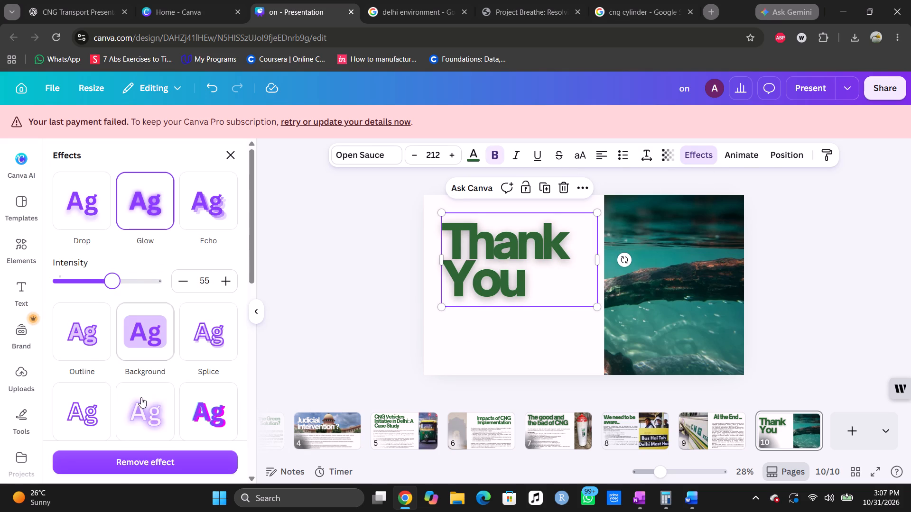
Add a space and an exclamation mark to the end of slide 10's heading so it reads "Thank You !".
{"action": "double_click", "coordinate": [545, 280]}
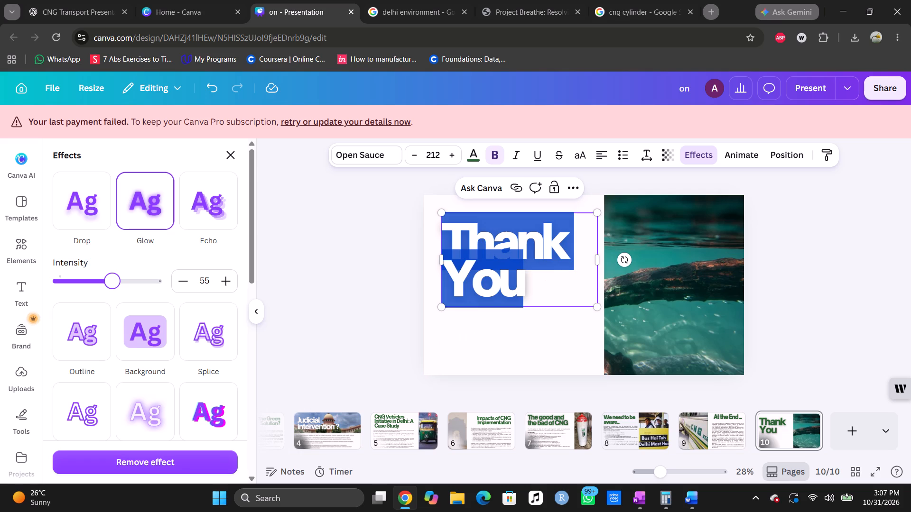
{"action": "left_click", "coordinate": [545, 280]}
{"action": "key", "text": "space"}
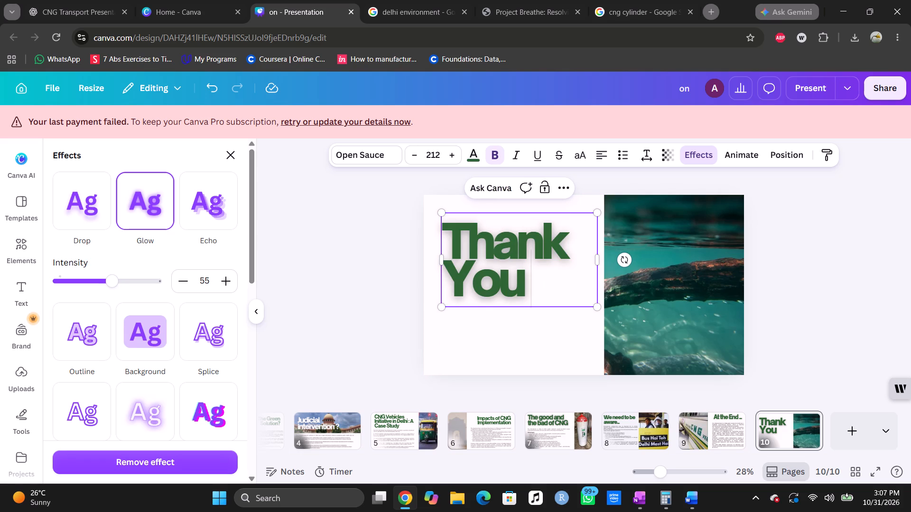
{"action": "key", "text": "shift+exclam"}
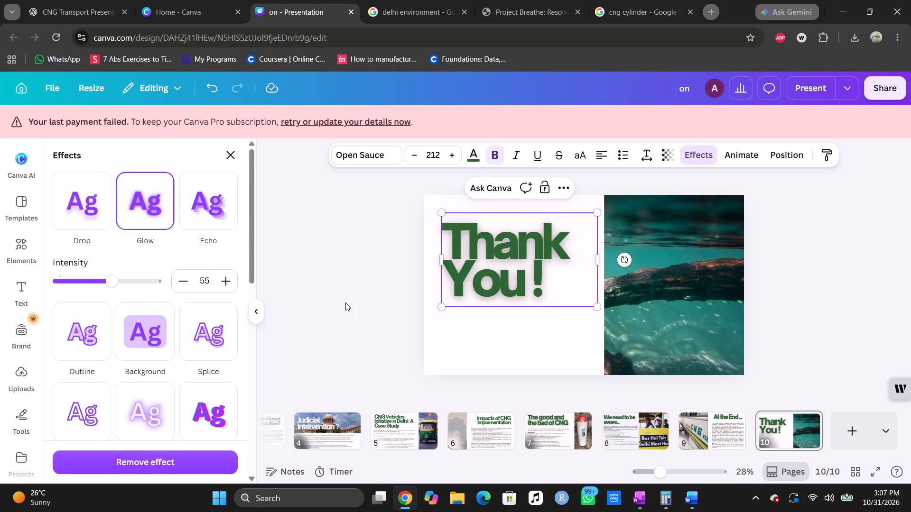
{"action": "left_click", "coordinate": [318, 320]}
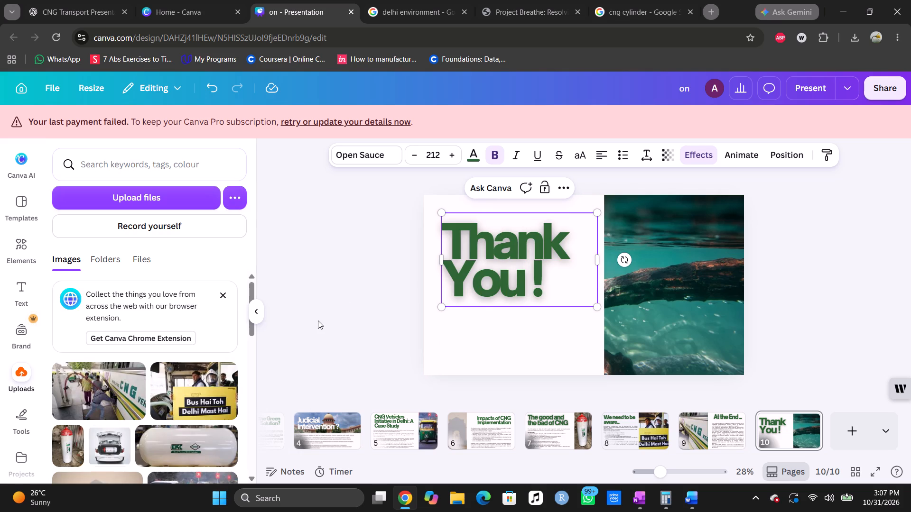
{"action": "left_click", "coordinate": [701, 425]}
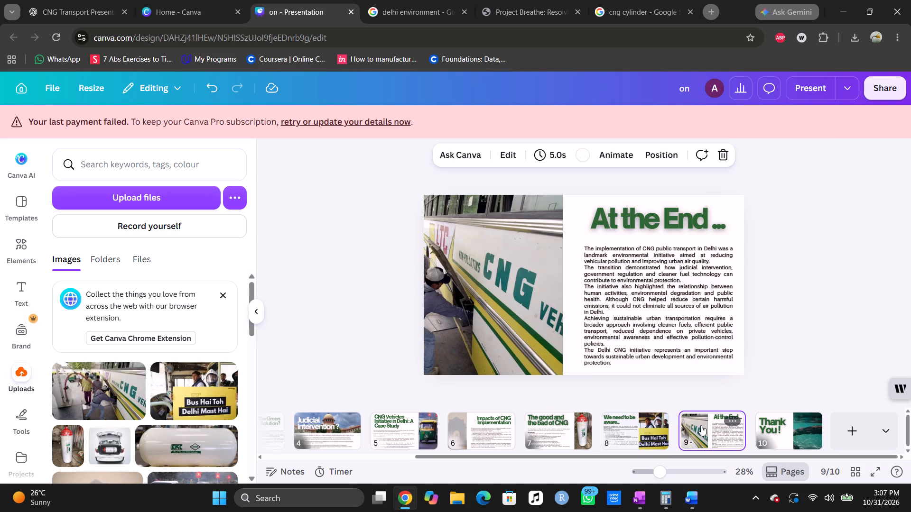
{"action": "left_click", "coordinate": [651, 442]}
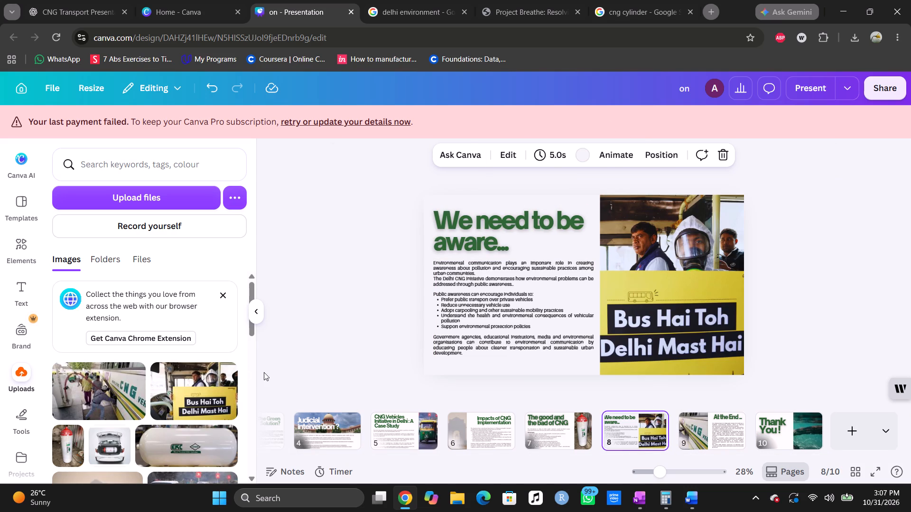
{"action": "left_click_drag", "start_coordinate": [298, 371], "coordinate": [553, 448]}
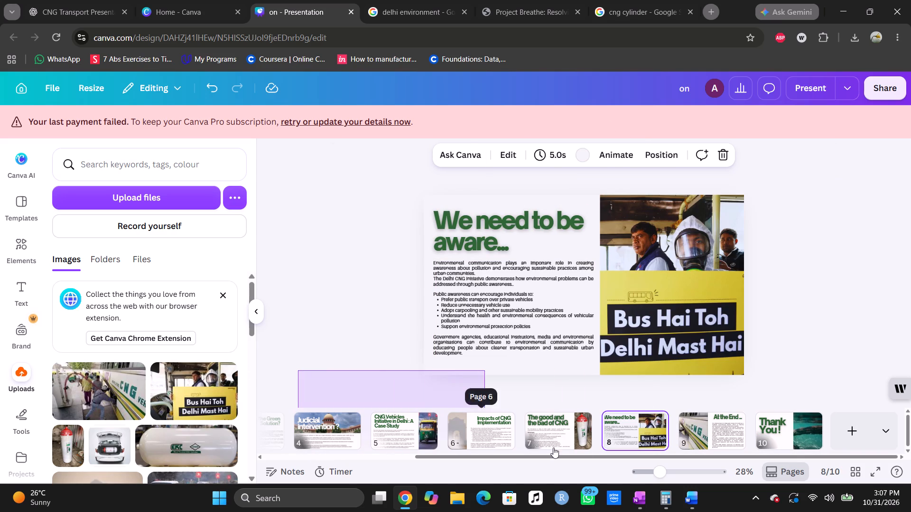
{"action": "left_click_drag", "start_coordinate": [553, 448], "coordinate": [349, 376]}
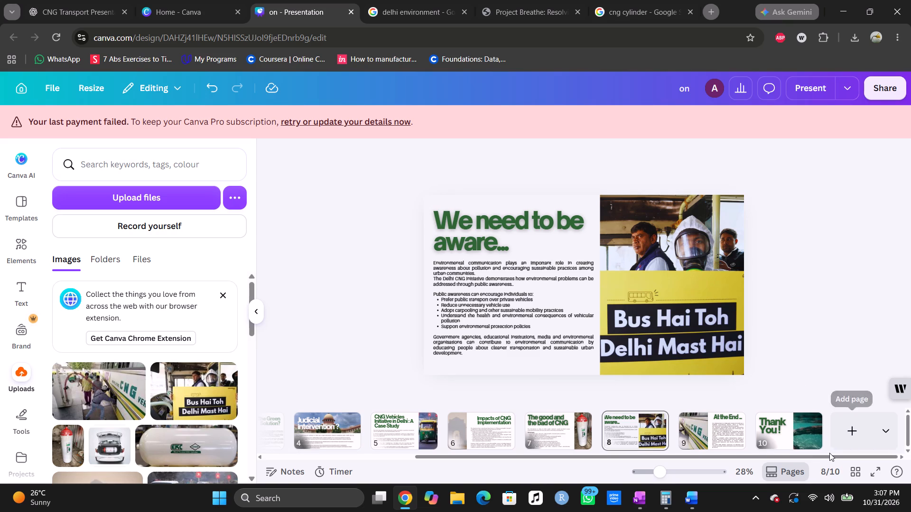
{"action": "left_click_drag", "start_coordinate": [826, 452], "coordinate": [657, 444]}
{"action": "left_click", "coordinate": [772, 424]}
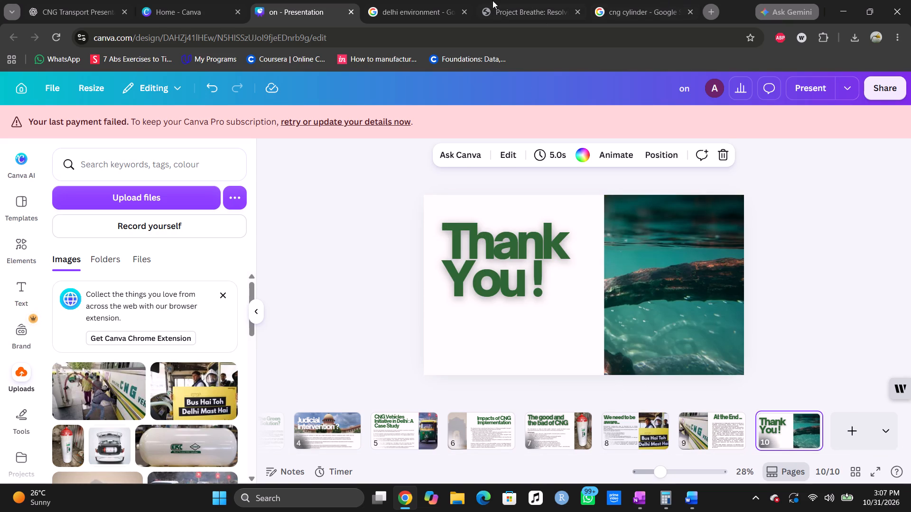
Search Google Images for "new delhi banner" and look through the results for a closing-slide picture.
{"action": "left_click", "coordinate": [493, 0]}
{"action": "left_click", "coordinate": [479, 38]}
{"action": "type", "text": "new delhi banner"}
{"action": "key", "text": "Return"}
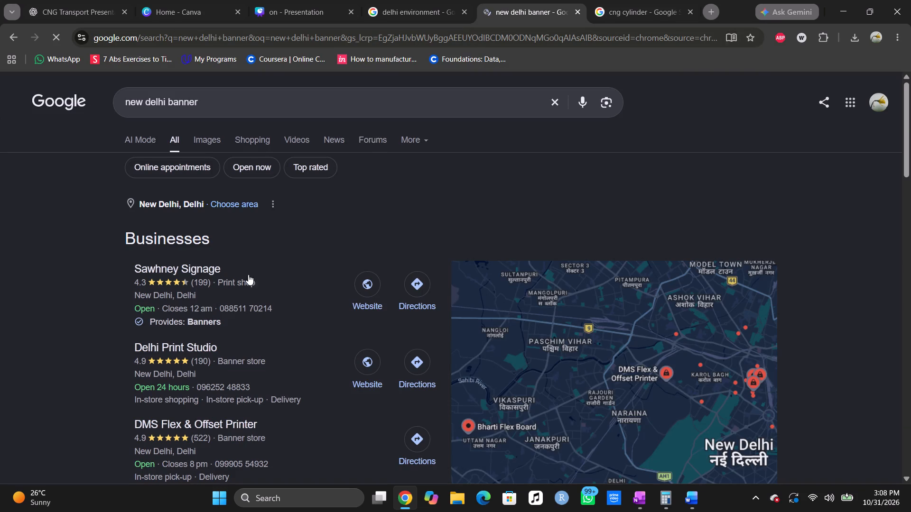
{"action": "left_click", "coordinate": [219, 134]}
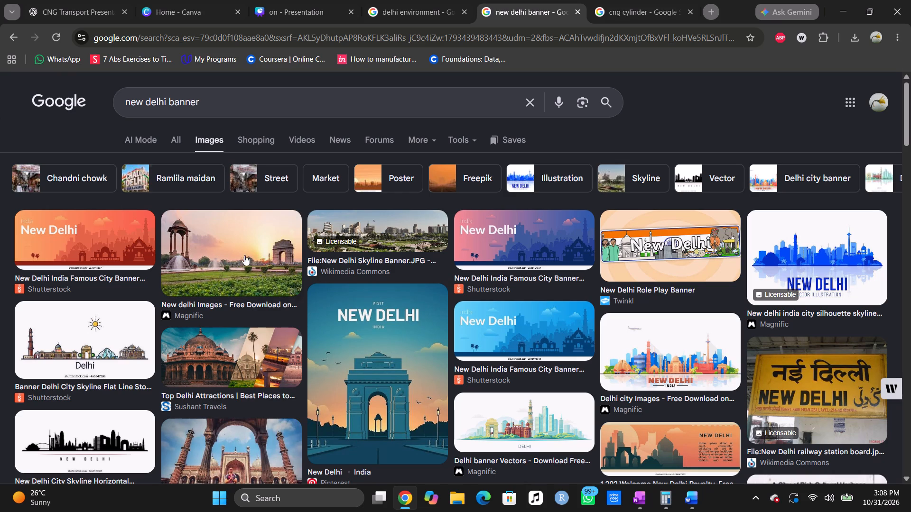
{"action": "scroll", "coordinate": [394, 386], "scroll_direction": "down", "scroll_amount": 1}
{"action": "right_click", "coordinate": [394, 386]}
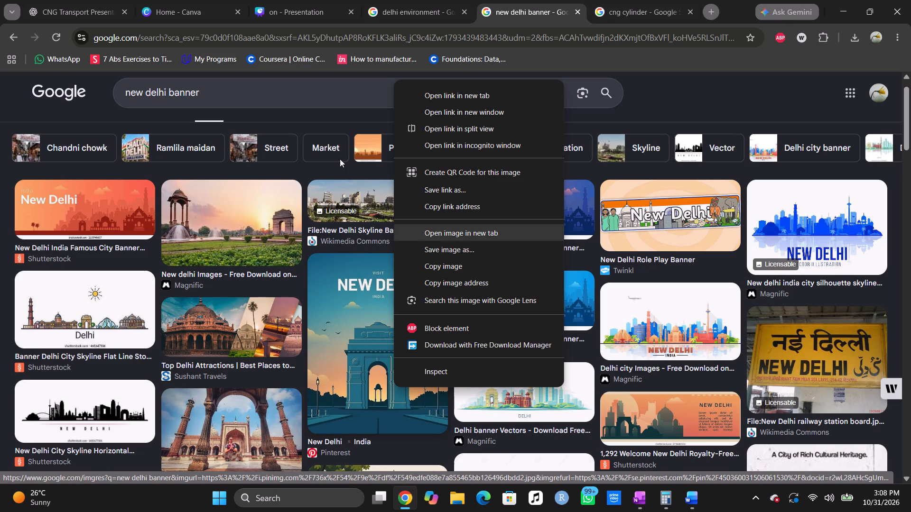
{"action": "left_click", "coordinate": [233, 94]}
Replace the image search query with "cng positive poster" and run the search.
{"action": "left_click_drag", "start_coordinate": [233, 94], "coordinate": [0, 102]}
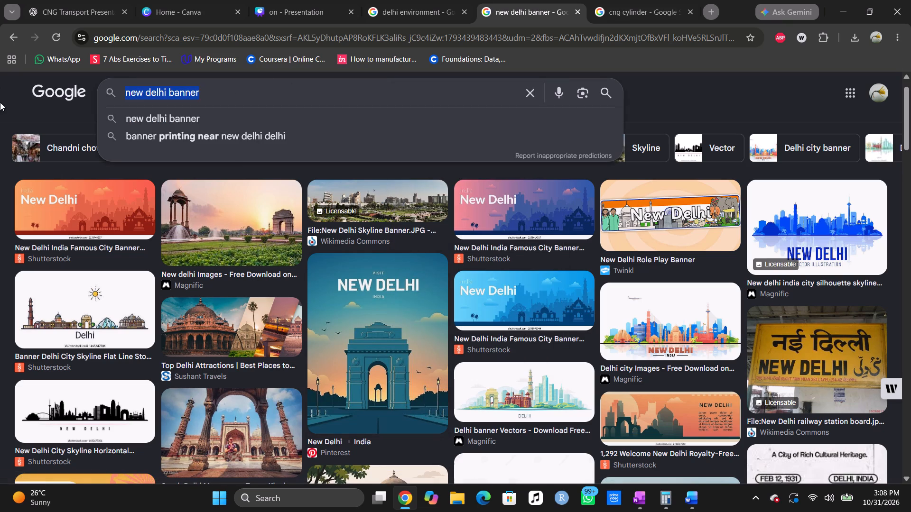
{"action": "left_click_drag", "start_coordinate": [0, 102], "coordinate": [0, 124]}
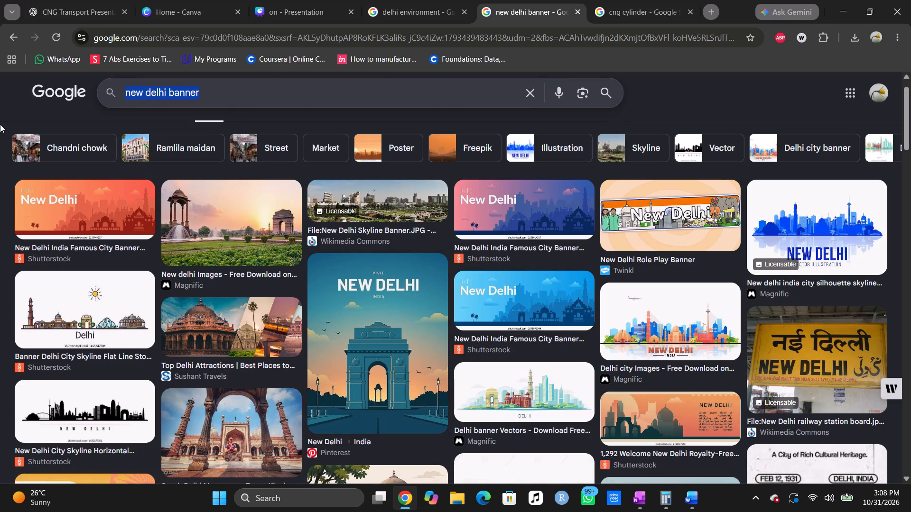
{"action": "type", "text": "cng positive skit"}
{"action": "key", "text": "BackSpace"}
{"action": "key", "text": "BackSpace"}
{"action": "type", "text": "ti"}
{"action": "key", "text": "BackSpace"}
{"action": "key", "text": "BackSpace"}
{"action": "key", "text": "BackSpace"}
{"action": "key", "text": "BackSpace"}
{"action": "type", "text": "poster"}
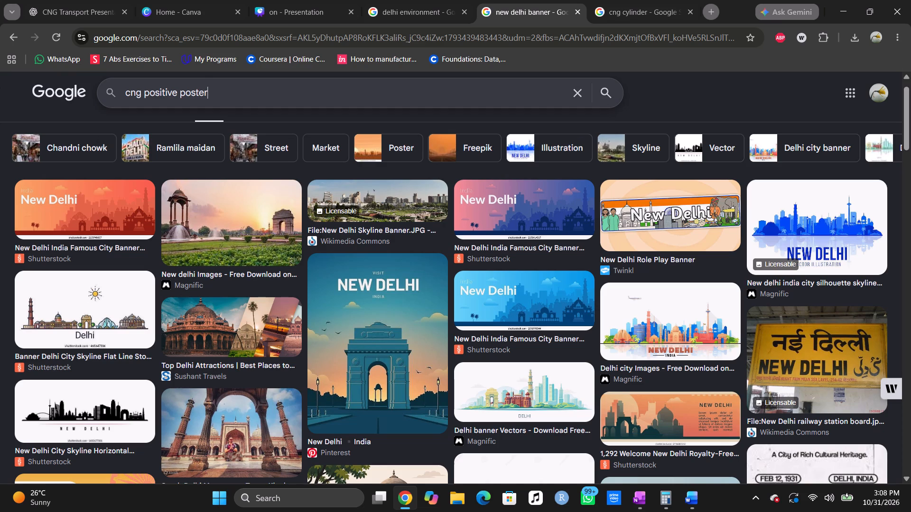
{"action": "key", "text": "Return"}
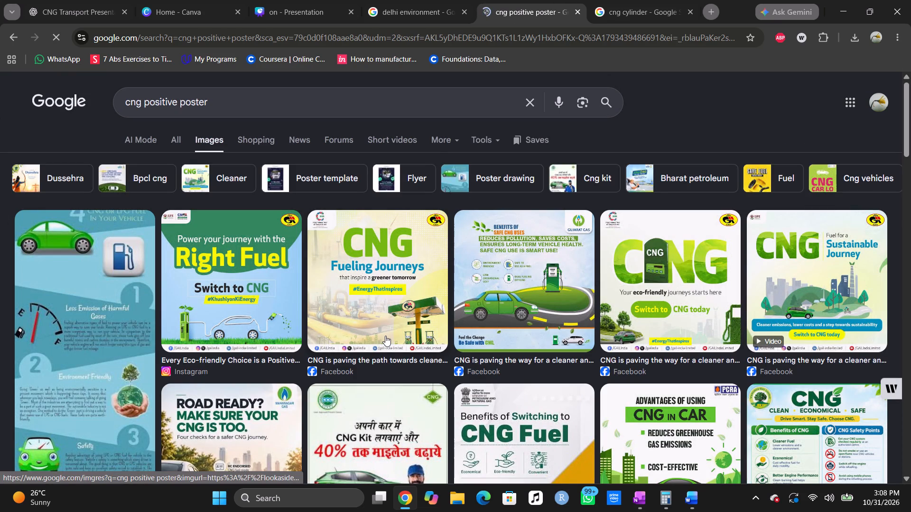
Save the "CNG Fuel the Difference" poster from the IOAGPL result as a JPEG in the Downloads folder.
{"action": "scroll", "coordinate": [385, 336], "scroll_direction": "down", "scroll_amount": 2}
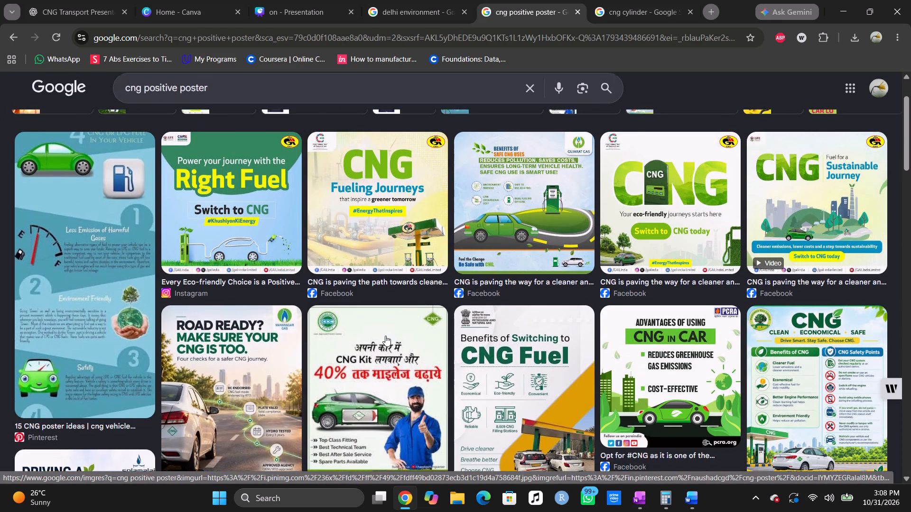
{"action": "scroll", "coordinate": [385, 336], "scroll_direction": "down", "scroll_amount": 2}
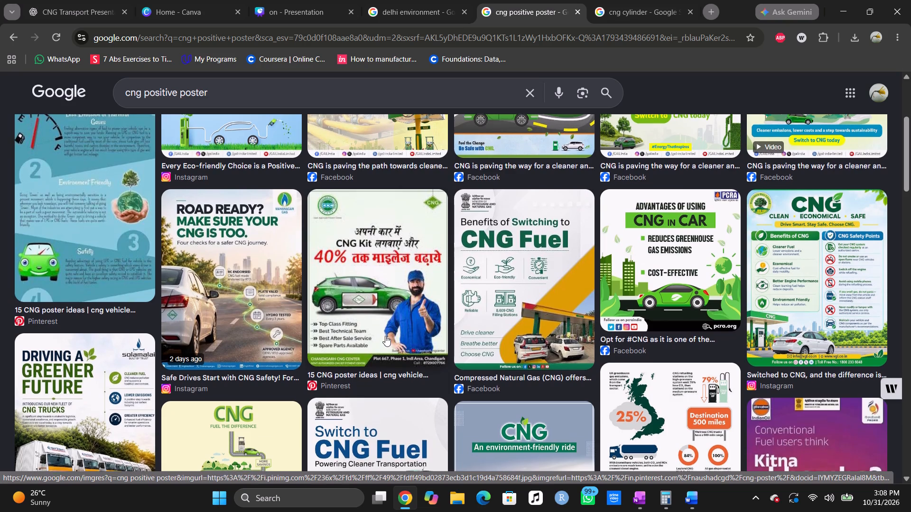
{"action": "scroll", "coordinate": [385, 336], "scroll_direction": "down", "scroll_amount": 2}
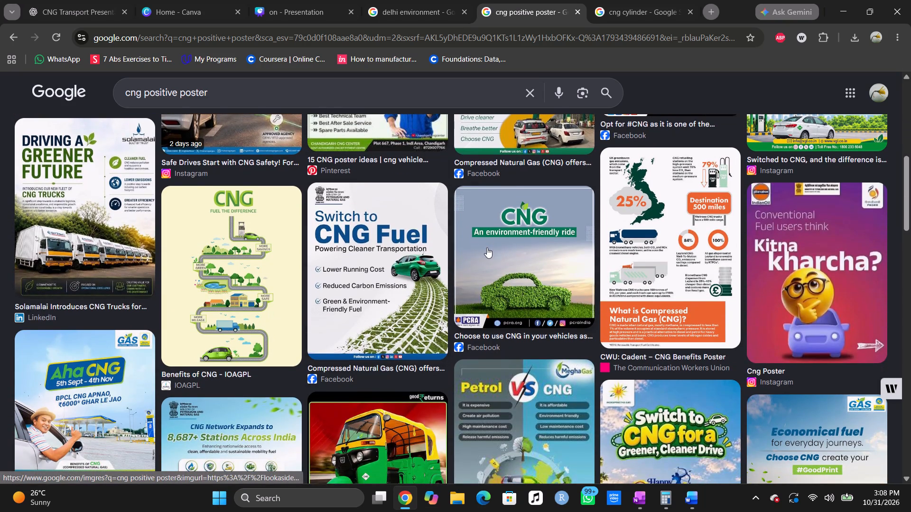
{"action": "scroll", "coordinate": [486, 247], "scroll_direction": "down", "scroll_amount": 2}
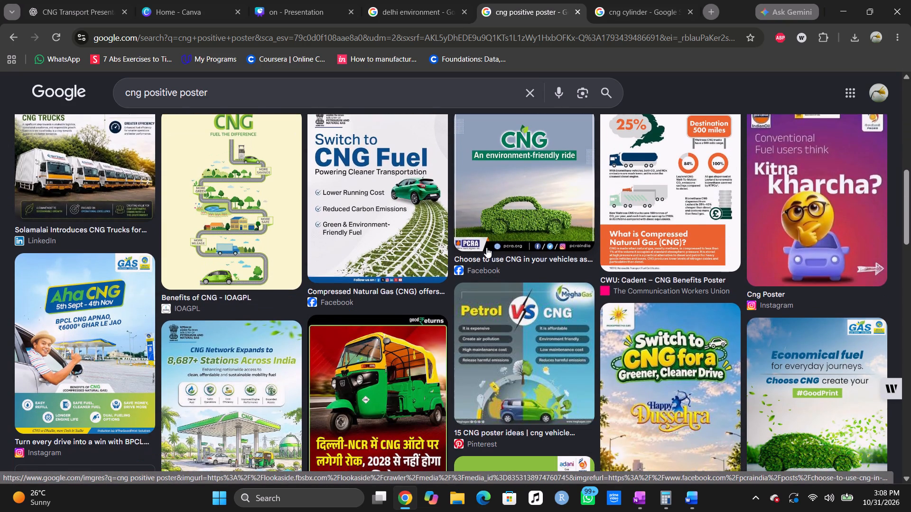
{"action": "right_click", "coordinate": [223, 185]}
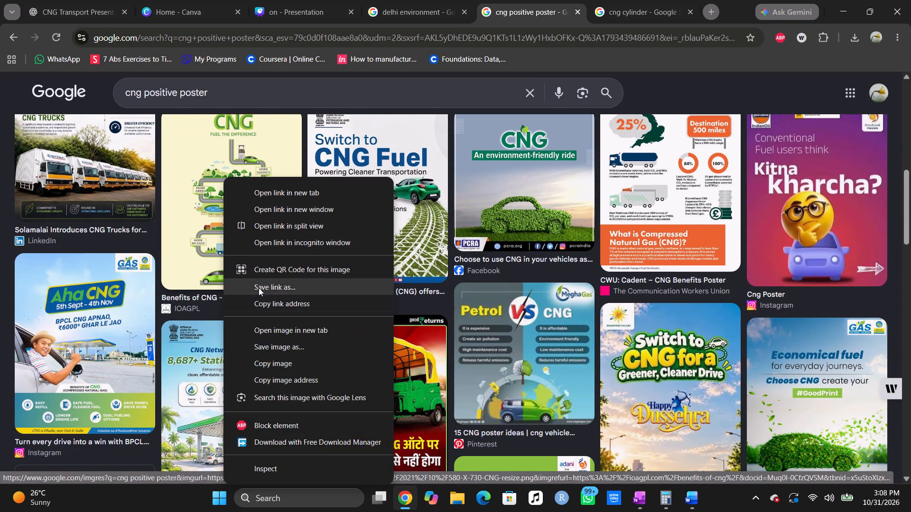
{"action": "left_click", "coordinate": [273, 348]}
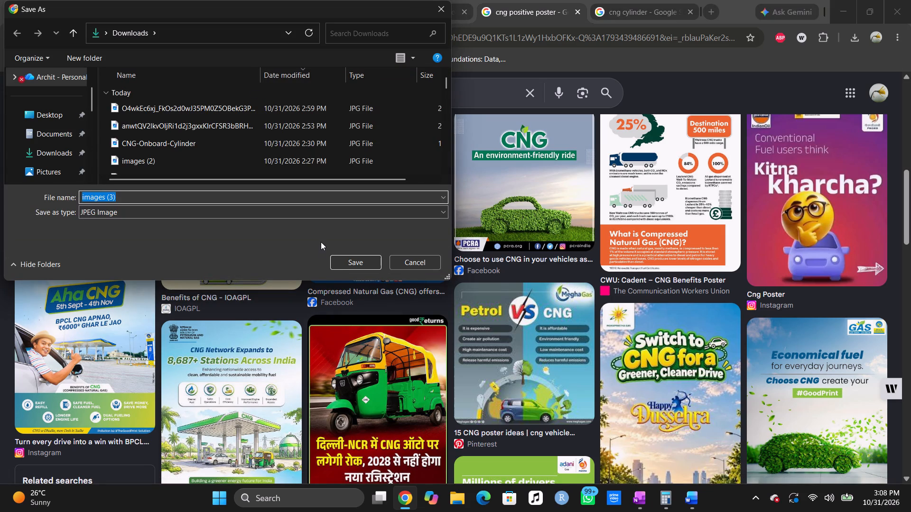
{"action": "left_click", "coordinate": [352, 260]}
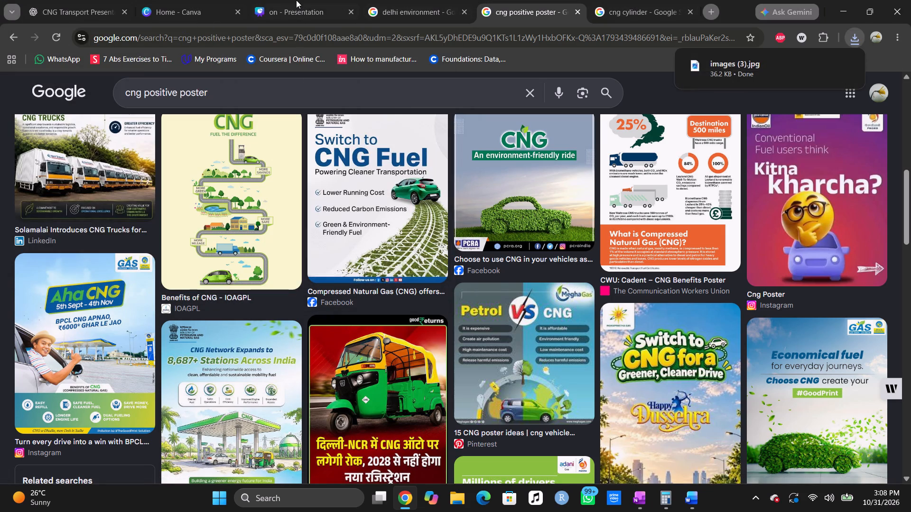
Upload the downloaded poster images (3).jpg to the Canva presentation and place it over the underwater picture on slide 10.
{"action": "left_click", "coordinate": [296, 0]}
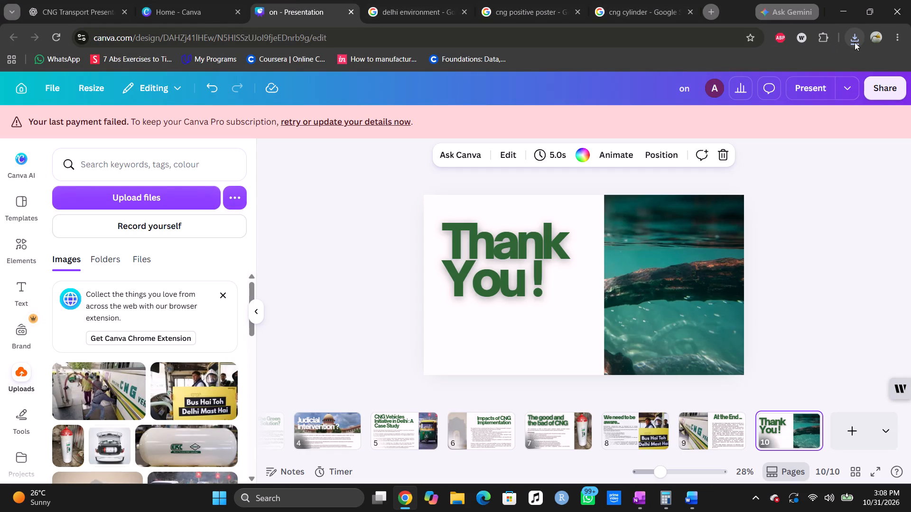
{"action": "left_click", "coordinate": [855, 42]}
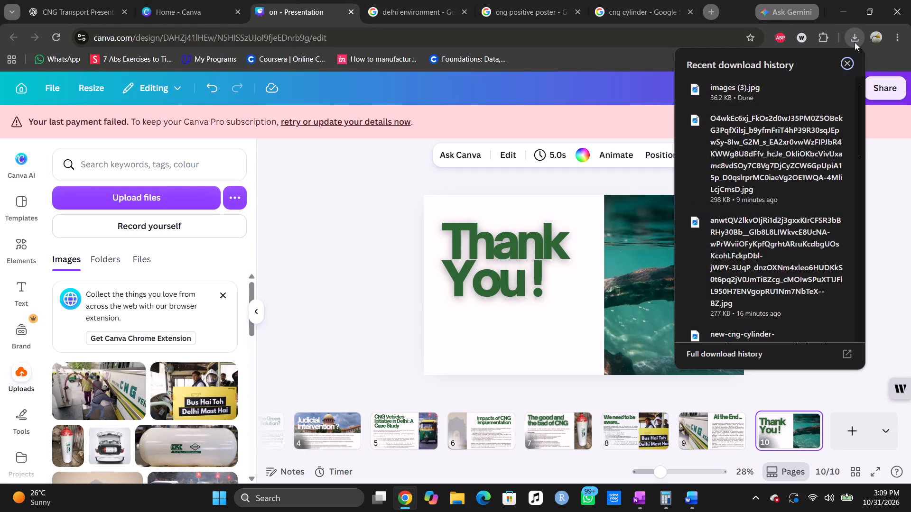
{"action": "left_click_drag", "start_coordinate": [729, 87], "coordinate": [153, 307]}
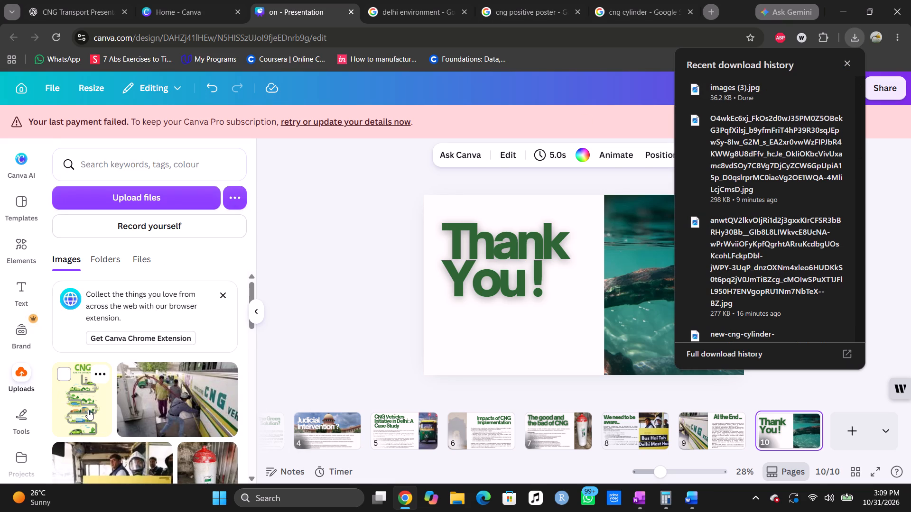
{"action": "left_click_drag", "start_coordinate": [95, 413], "coordinate": [664, 315]}
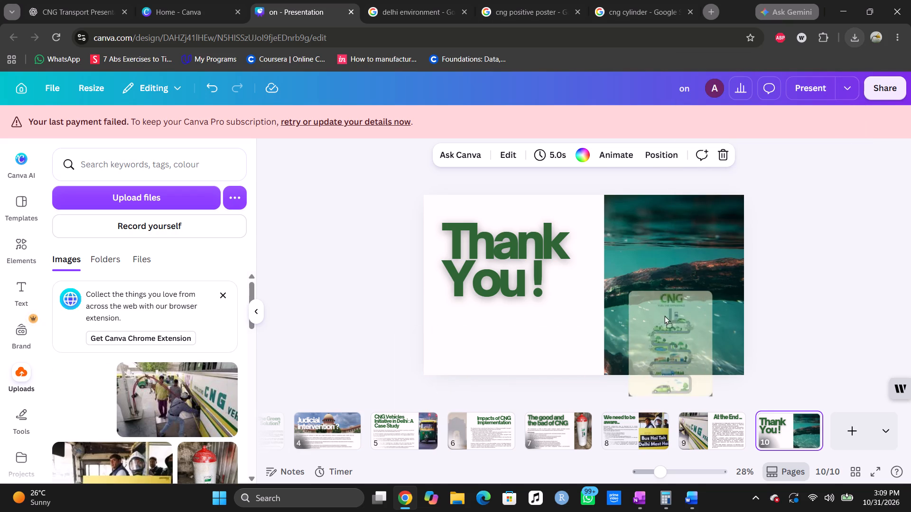
{"action": "left_click_drag", "start_coordinate": [664, 315], "coordinate": [674, 300]}
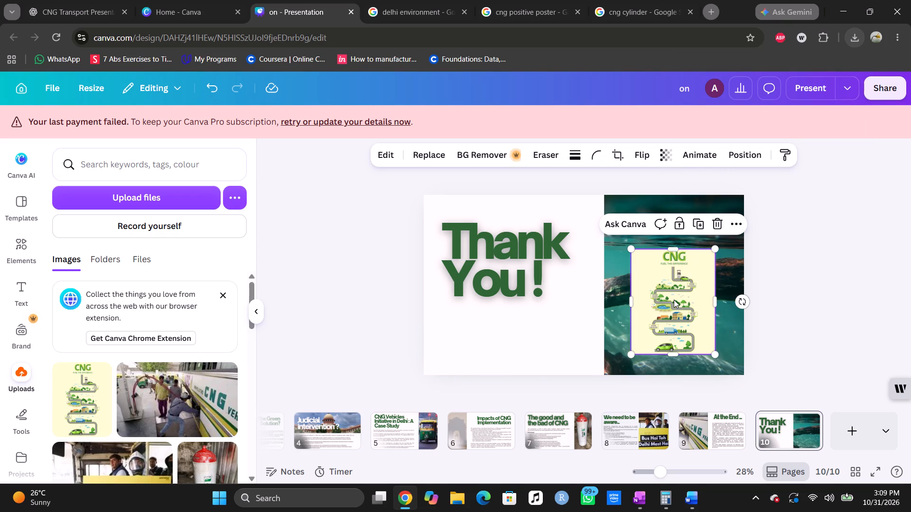
Enlarge the CNG poster and extend its edges to cover the whole underwater picture on slide 10.
{"action": "left_click_drag", "start_coordinate": [715, 249], "coordinate": [732, 210]}
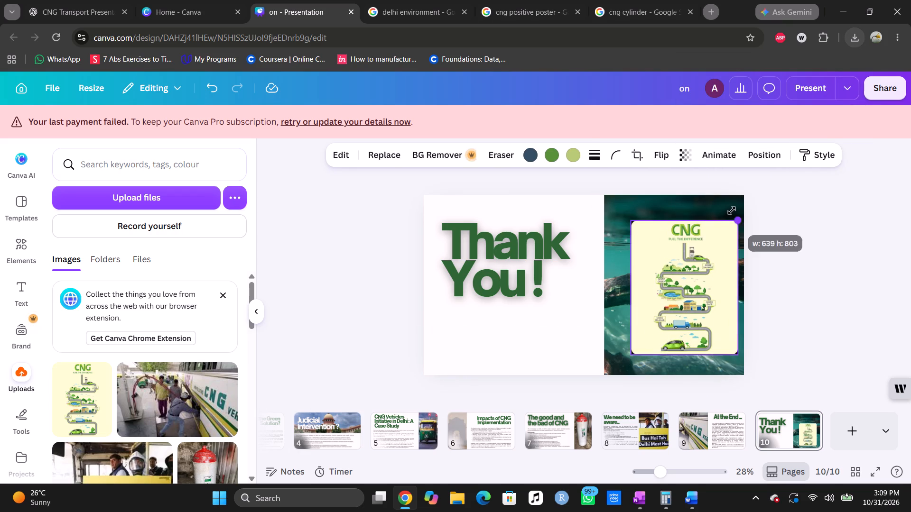
{"action": "left_click_drag", "start_coordinate": [732, 210], "coordinate": [734, 204]}
{"action": "left_click_drag", "start_coordinate": [632, 210], "coordinate": [606, 198]}
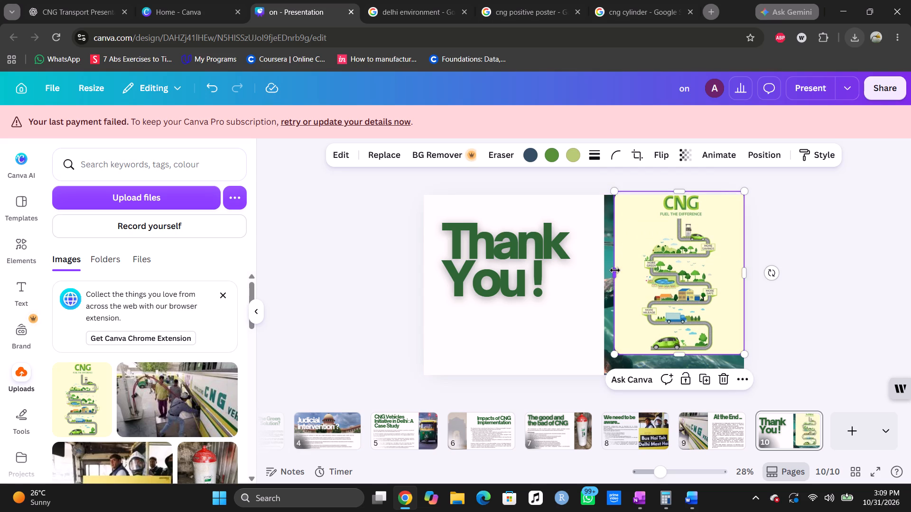
{"action": "left_click_drag", "start_coordinate": [614, 281], "coordinate": [601, 283]}
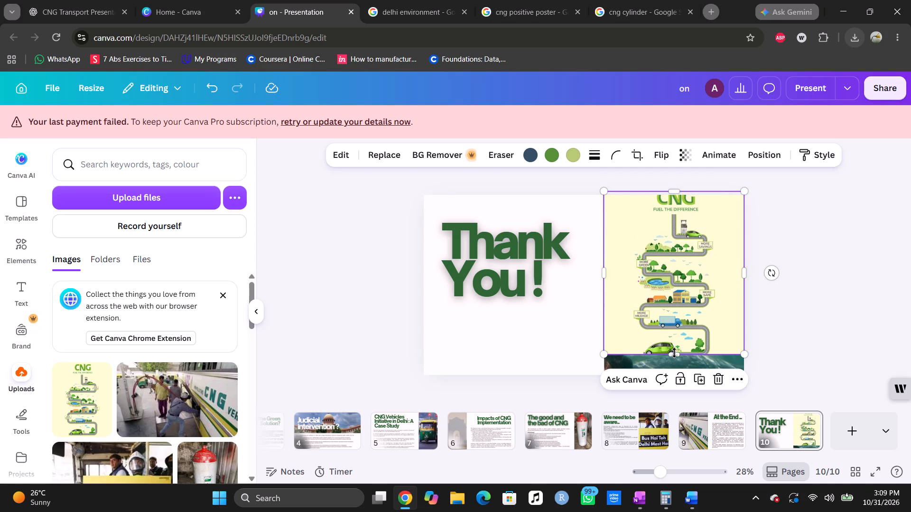
{"action": "left_click_drag", "start_coordinate": [676, 354], "coordinate": [678, 371]}
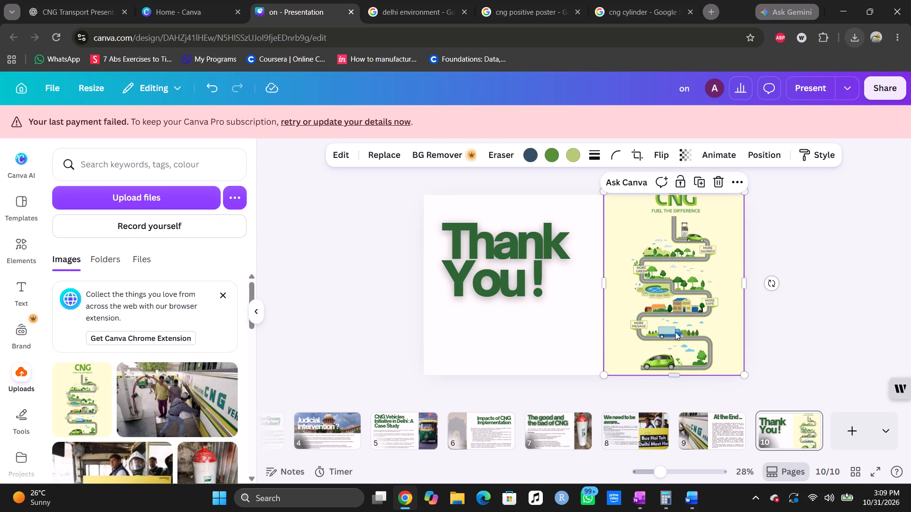
Shift the poster image downward inside its crop frame to show the full CNG title, and apply the crop.
{"action": "double_click", "coordinate": [675, 330]}
{"action": "scroll", "coordinate": [675, 330], "scroll_direction": "up", "scroll_amount": 1}
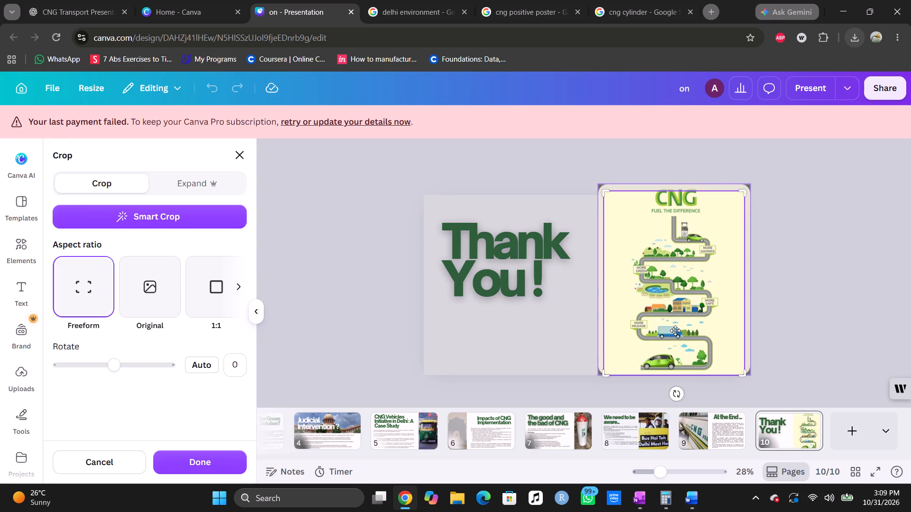
{"action": "scroll", "coordinate": [675, 330], "scroll_direction": "up", "scroll_amount": 1}
{"action": "left_click_drag", "start_coordinate": [675, 303], "coordinate": [675, 318]}
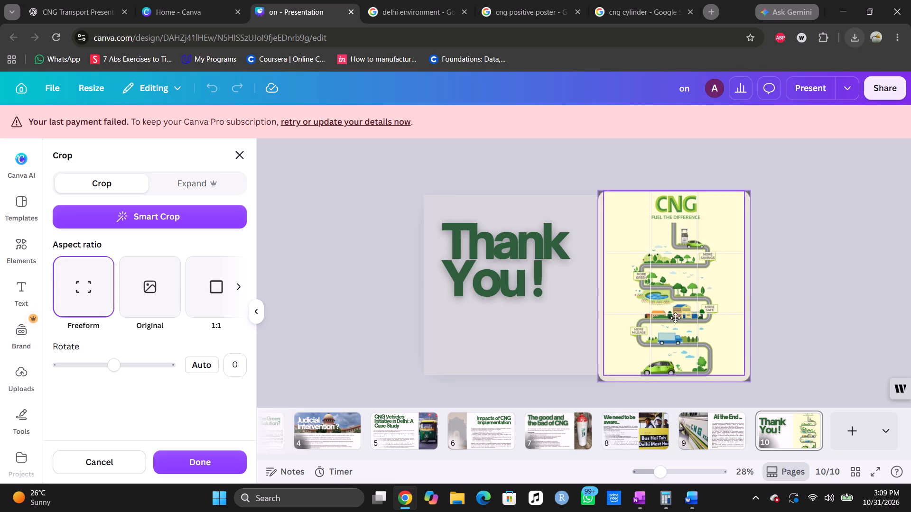
{"action": "left_click_drag", "start_coordinate": [675, 318], "coordinate": [675, 320]}
{"action": "key", "text": "Return"}
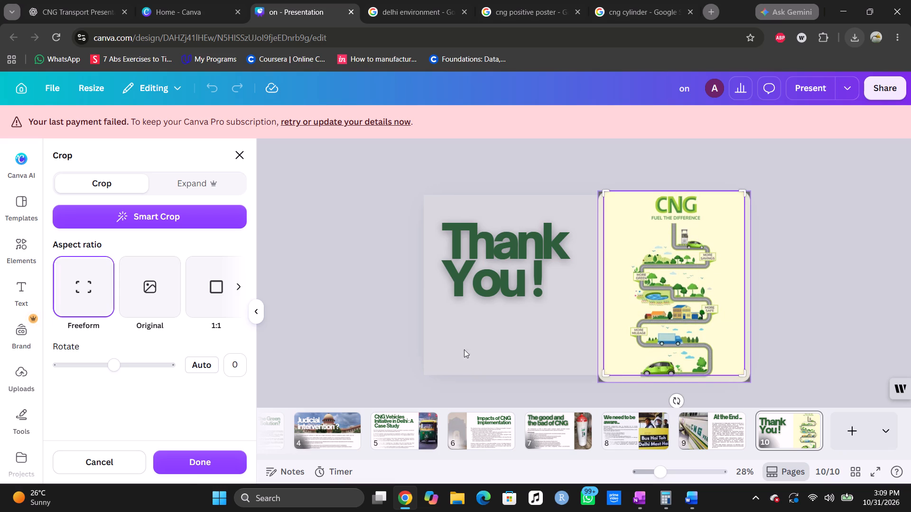
{"action": "left_click", "coordinate": [185, 466]}
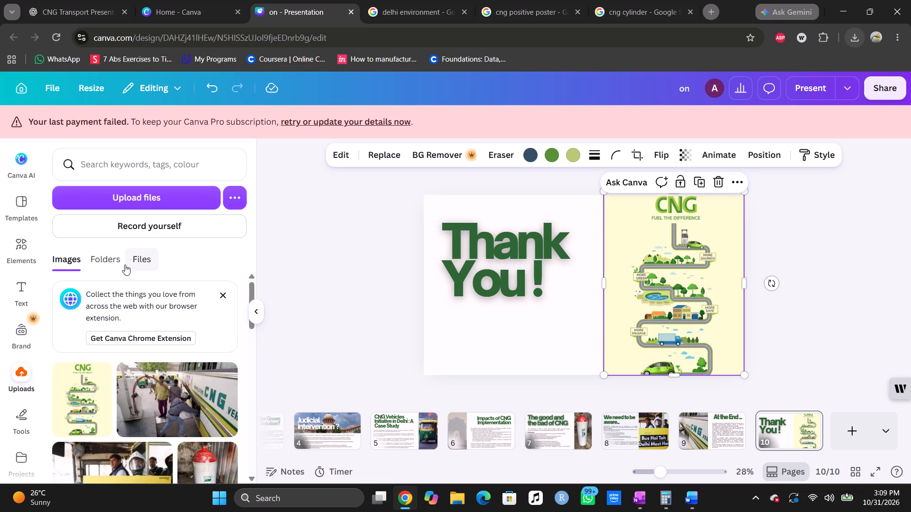
Change slide 2's white background to the off-white background swatch and apply the change to all pages.
{"action": "left_click", "coordinate": [100, 263]}
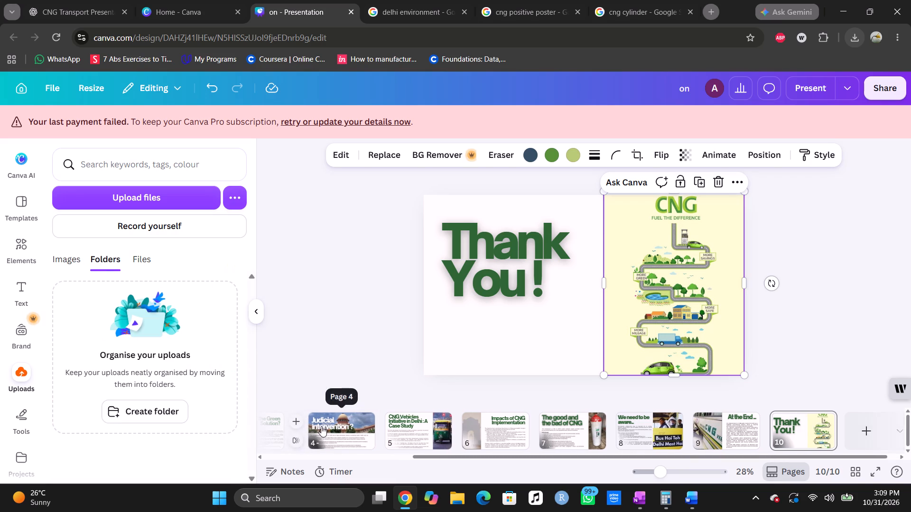
{"action": "scroll", "coordinate": [321, 426], "scroll_direction": "right", "scroll_amount": 5}
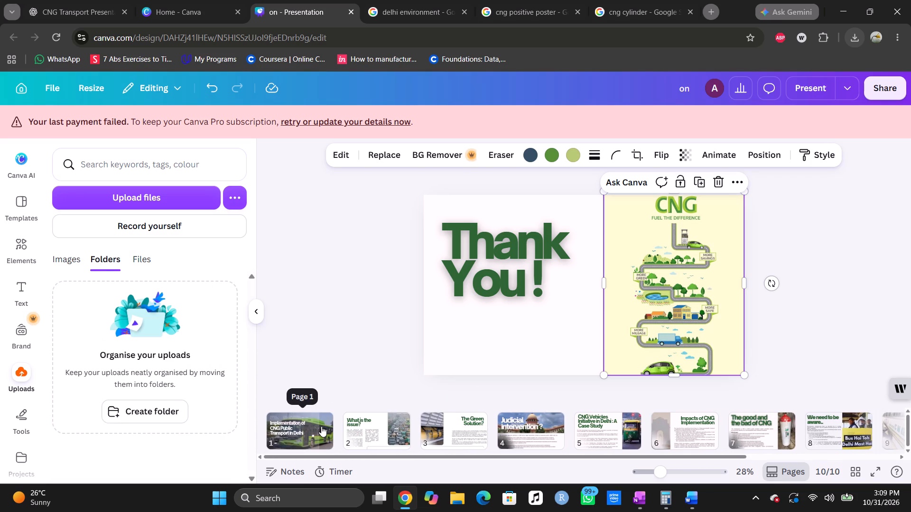
{"action": "left_click", "coordinate": [388, 422]}
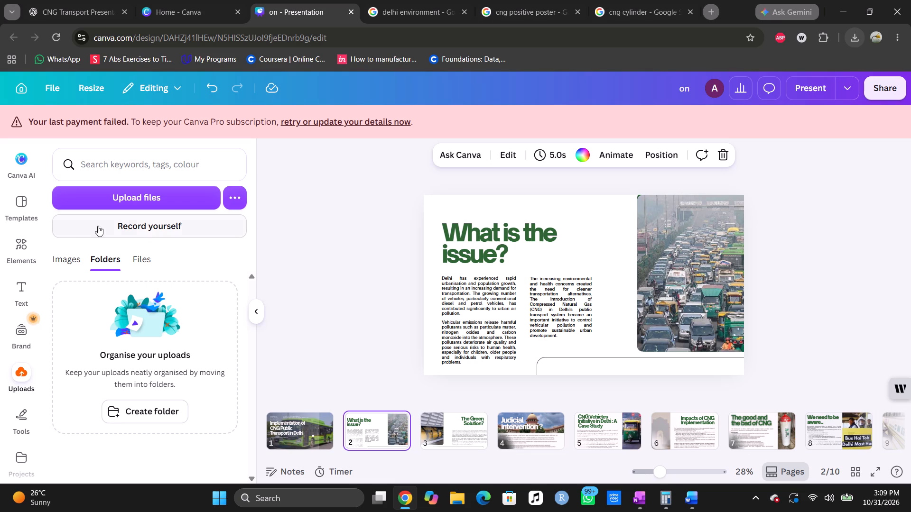
{"action": "left_click", "coordinate": [87, 266]}
{"action": "left_click", "coordinate": [494, 203]}
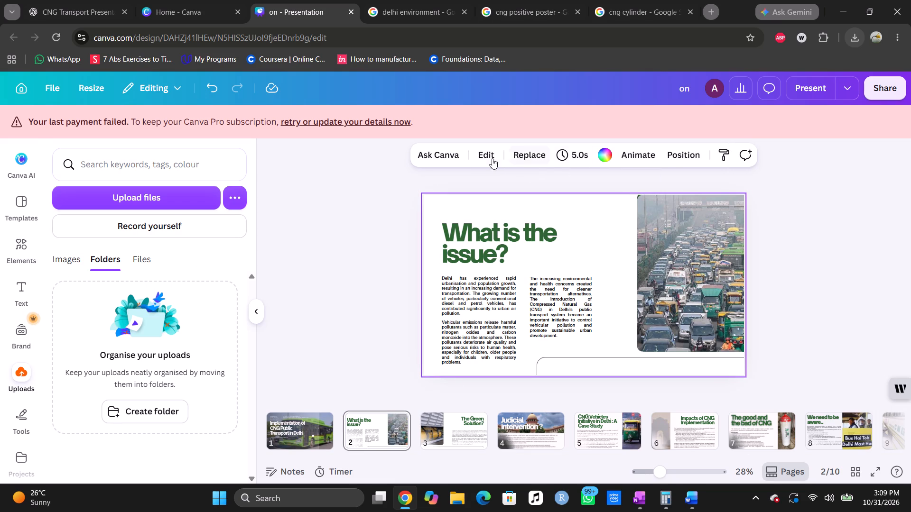
{"action": "left_click", "coordinate": [602, 152]}
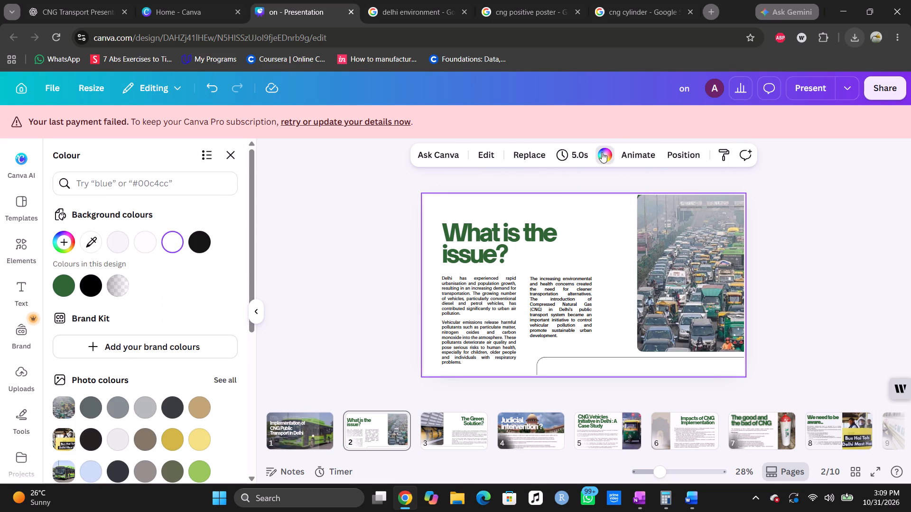
{"action": "scroll", "coordinate": [191, 248], "scroll_direction": "down", "scroll_amount": 2}
{"action": "scroll", "coordinate": [191, 248], "scroll_direction": "up", "scroll_amount": 2}
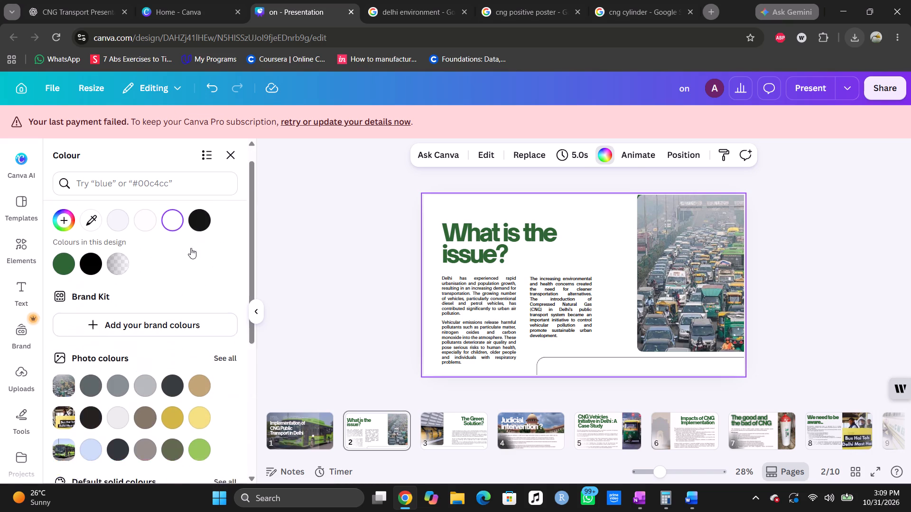
{"action": "left_click", "coordinate": [150, 241]}
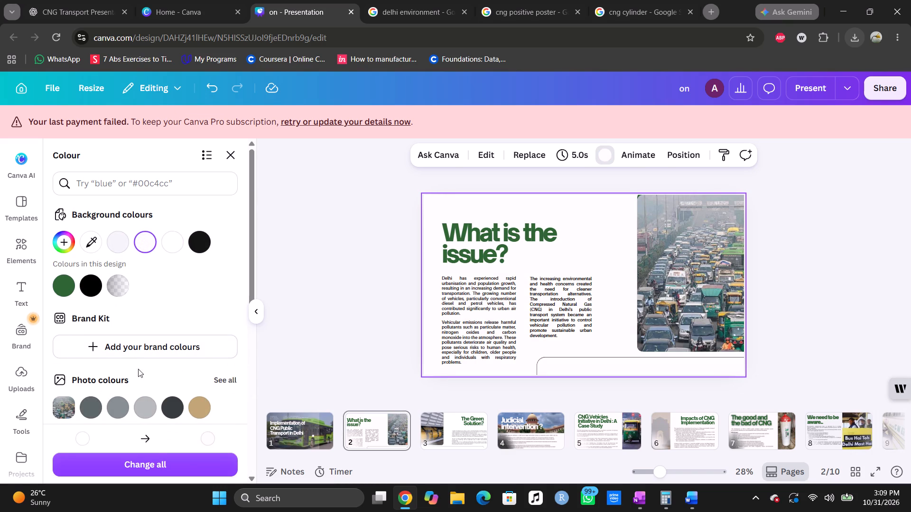
{"action": "left_click", "coordinate": [149, 465]}
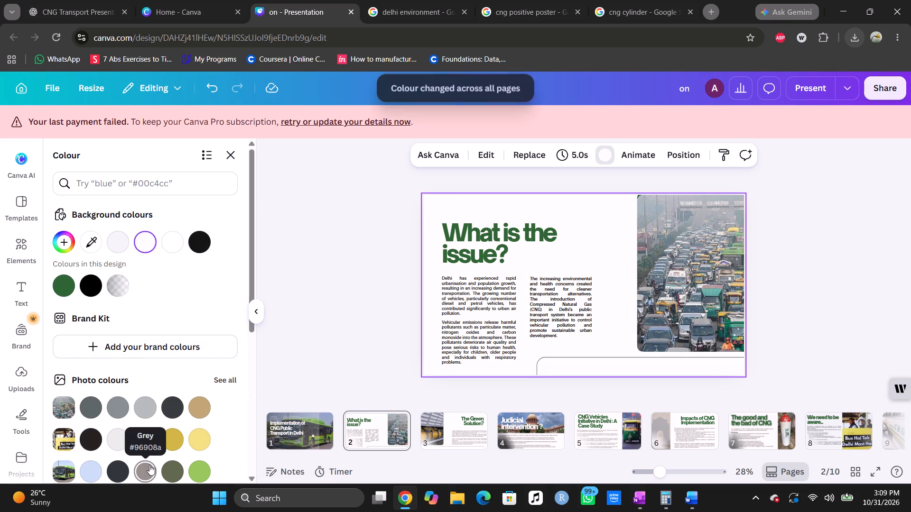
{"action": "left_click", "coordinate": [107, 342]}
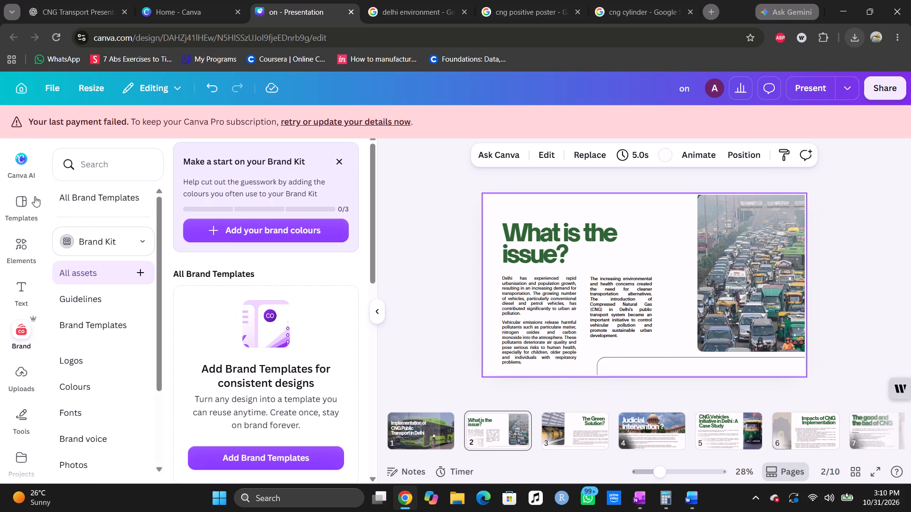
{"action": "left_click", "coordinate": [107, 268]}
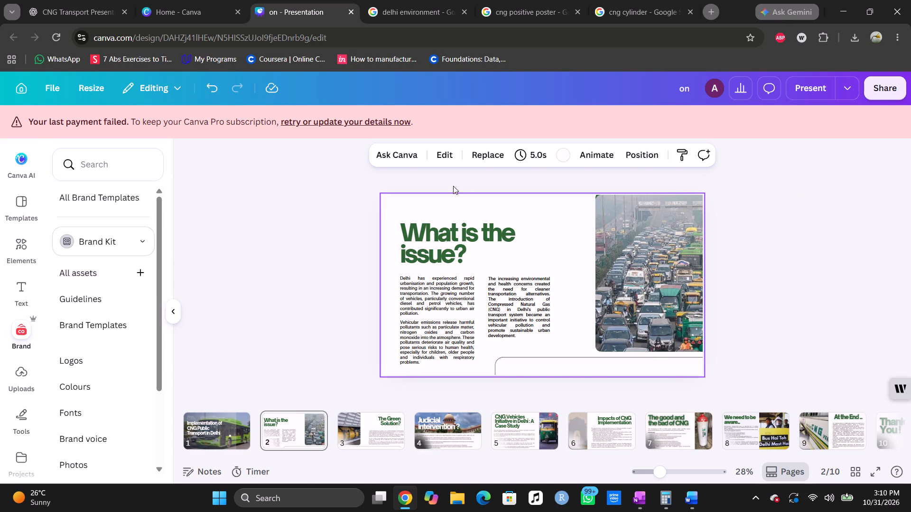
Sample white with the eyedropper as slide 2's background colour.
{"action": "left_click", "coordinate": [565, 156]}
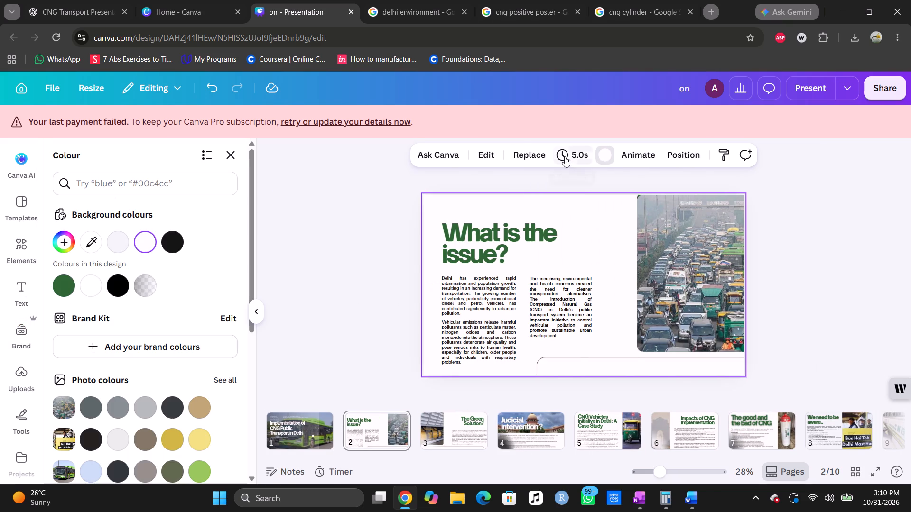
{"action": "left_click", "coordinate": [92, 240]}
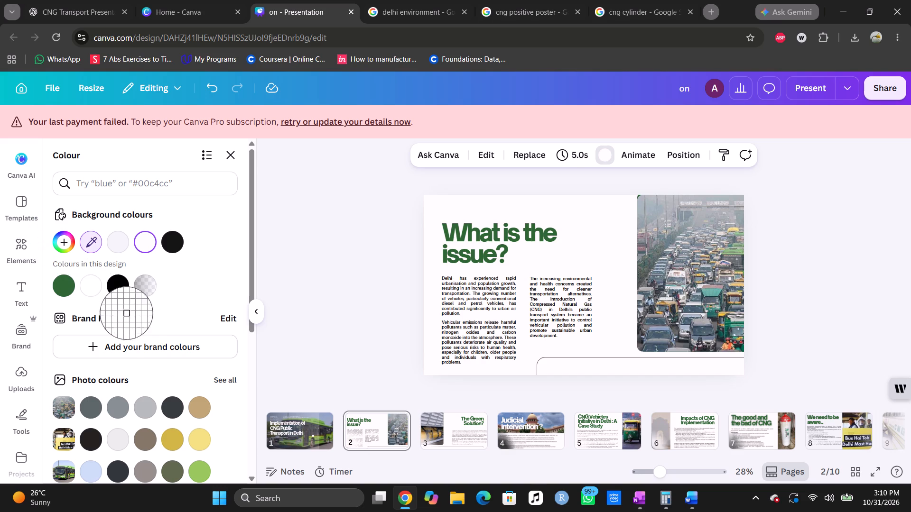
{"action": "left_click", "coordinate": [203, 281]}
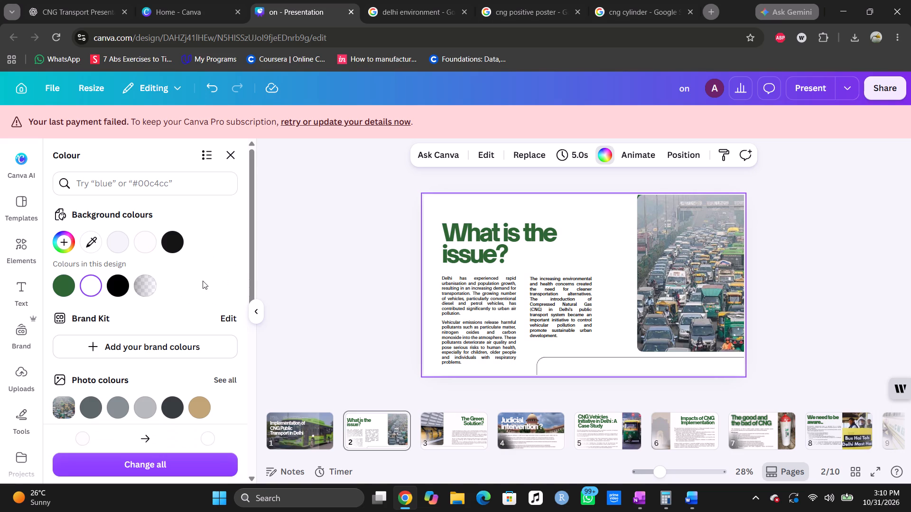
Set slide 2's background to the custom light green #CBFECE and apply it to all pages.
{"action": "left_click", "coordinate": [71, 242]}
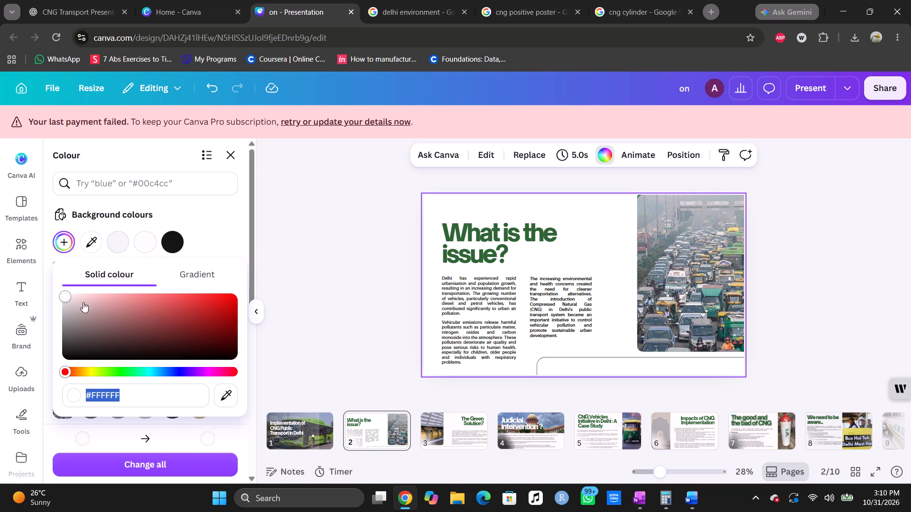
{"action": "left_click", "coordinate": [123, 373]}
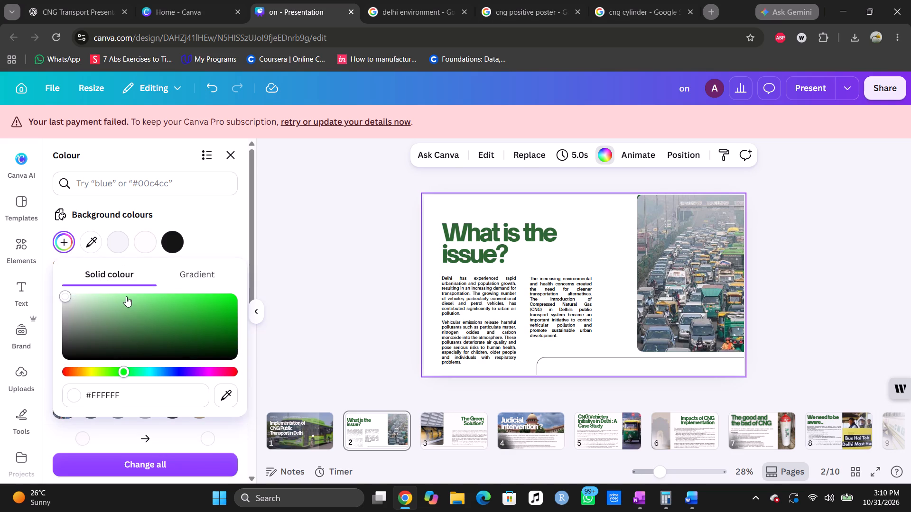
{"action": "left_click", "coordinate": [126, 296]}
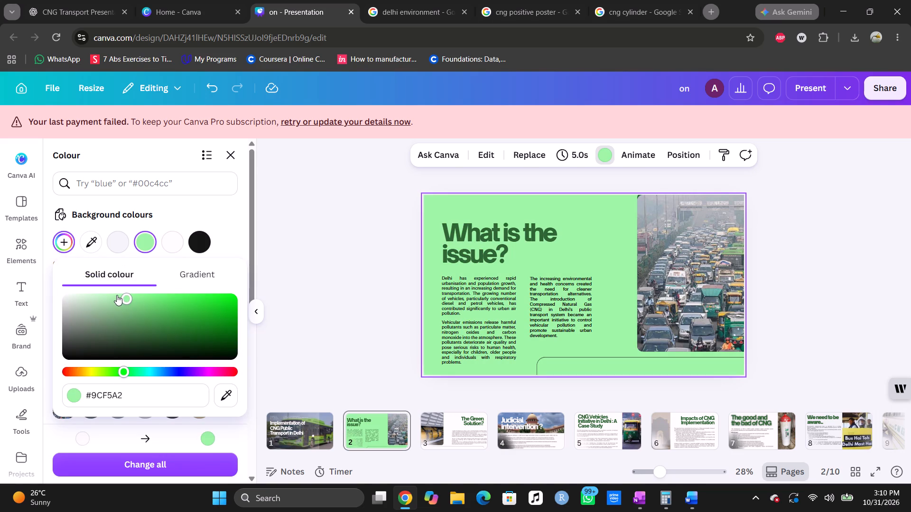
{"action": "left_click", "coordinate": [117, 295]}
{"action": "left_click", "coordinate": [108, 295]}
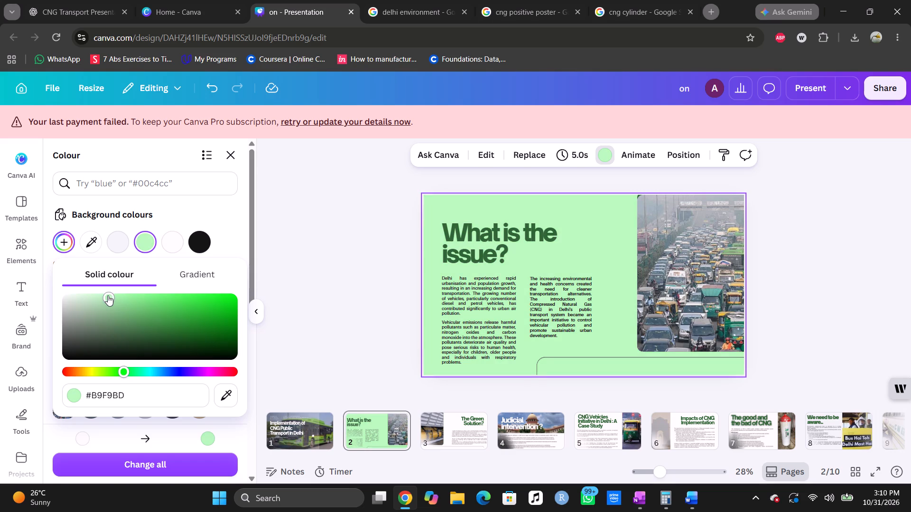
{"action": "left_click", "coordinate": [103, 302]}
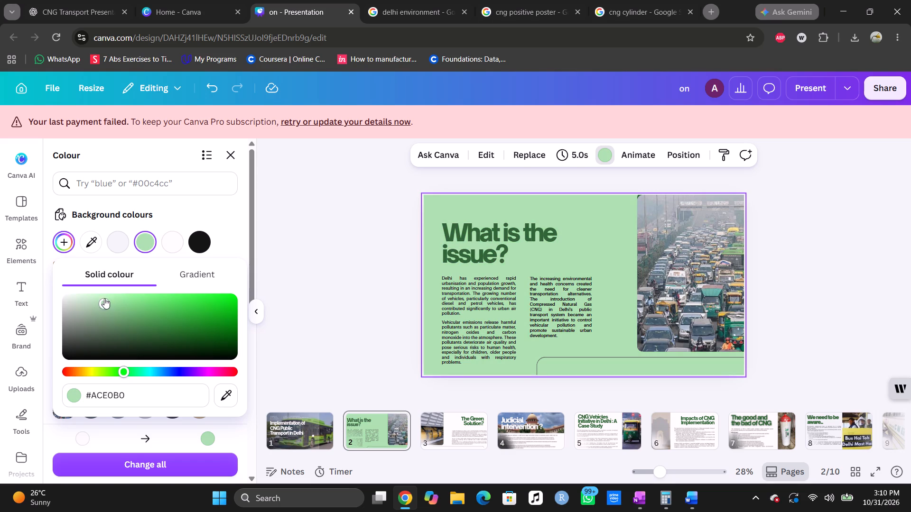
{"action": "left_click", "coordinate": [97, 294]}
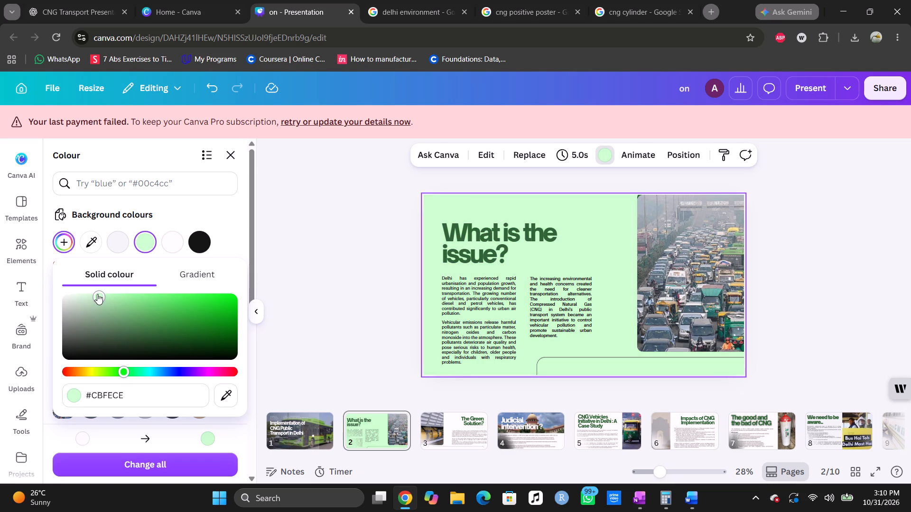
{"action": "left_click", "coordinate": [167, 466]}
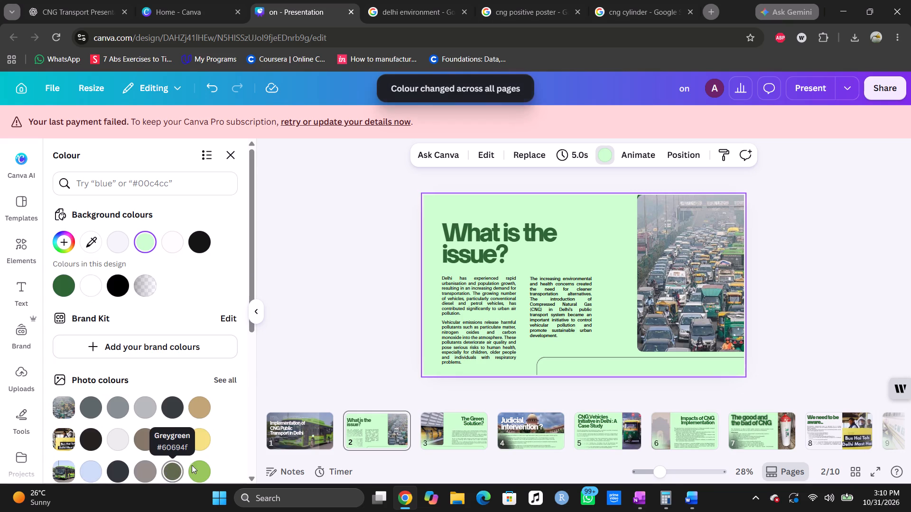
{"action": "scroll", "coordinate": [352, 440], "scroll_direction": "left", "scroll_amount": 1}
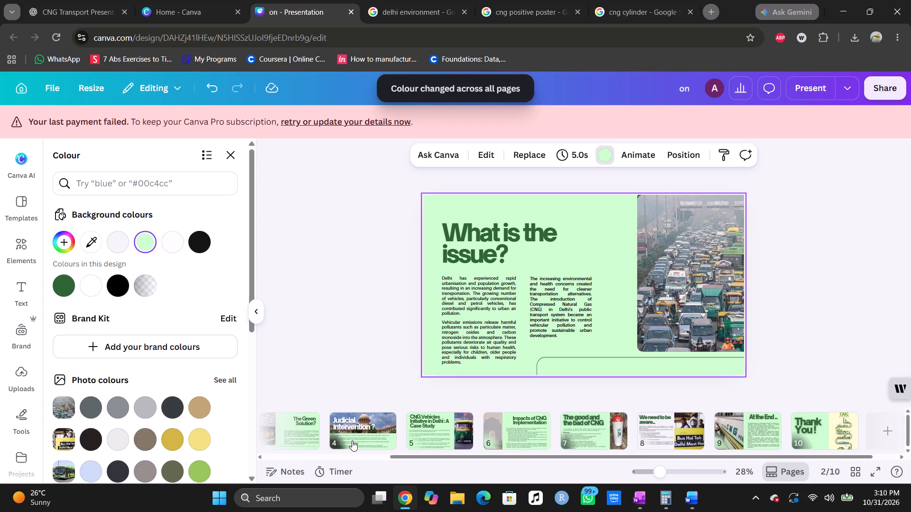
Look through slides 1 to 5 to check how the green background appears on each.
{"action": "scroll", "coordinate": [352, 440], "scroll_direction": "left", "scroll_amount": 2}
{"action": "left_click", "coordinate": [320, 433]}
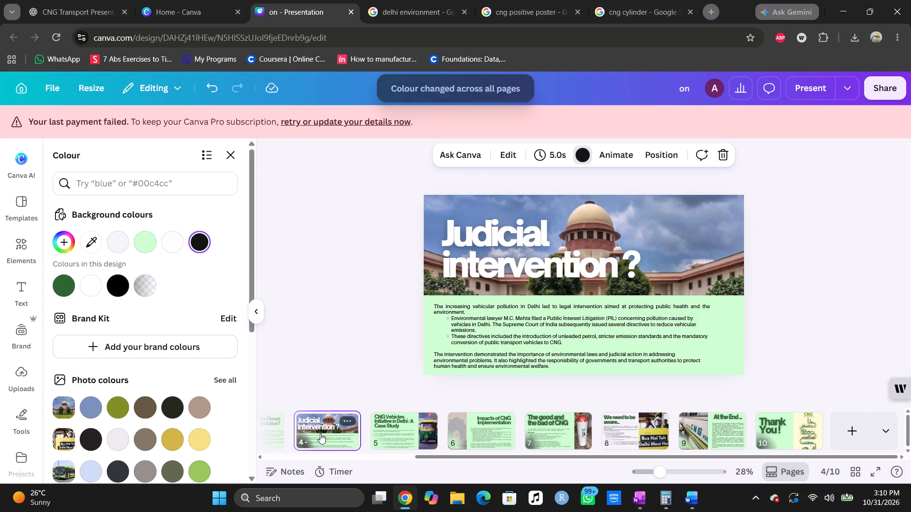
{"action": "key", "text": "Left"}
{"action": "key", "text": "Left"}
{"action": "key", "text": "Left"}
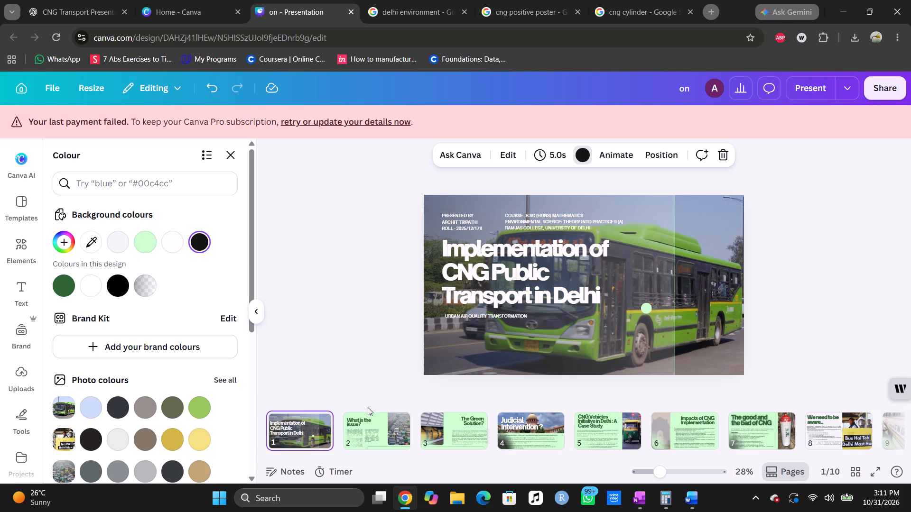
{"action": "key", "text": "Right"}
{"action": "key", "text": "Right"}
{"action": "key", "text": "Right"}
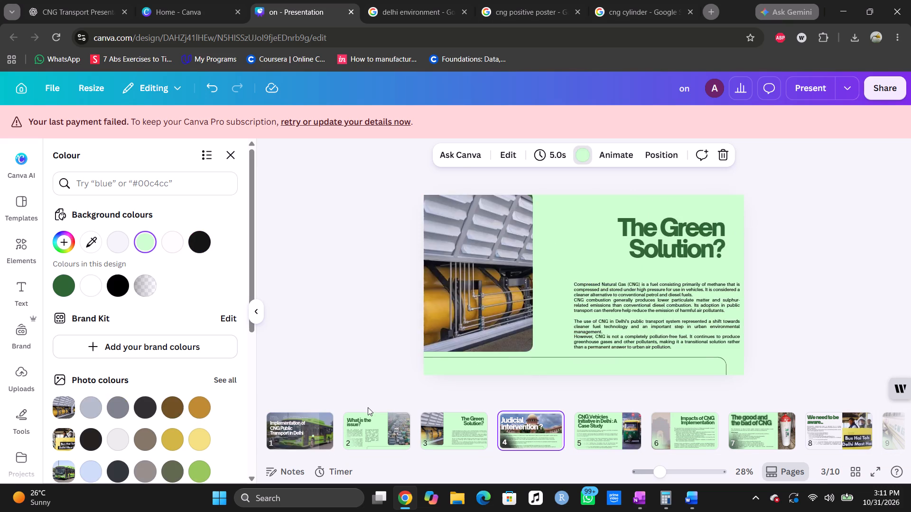
{"action": "key", "text": "Right"}
Set the font size of the "Urban Air Quality Transformation" subtitle on slide 1 to 40.
{"action": "left_click", "coordinate": [275, 436]}
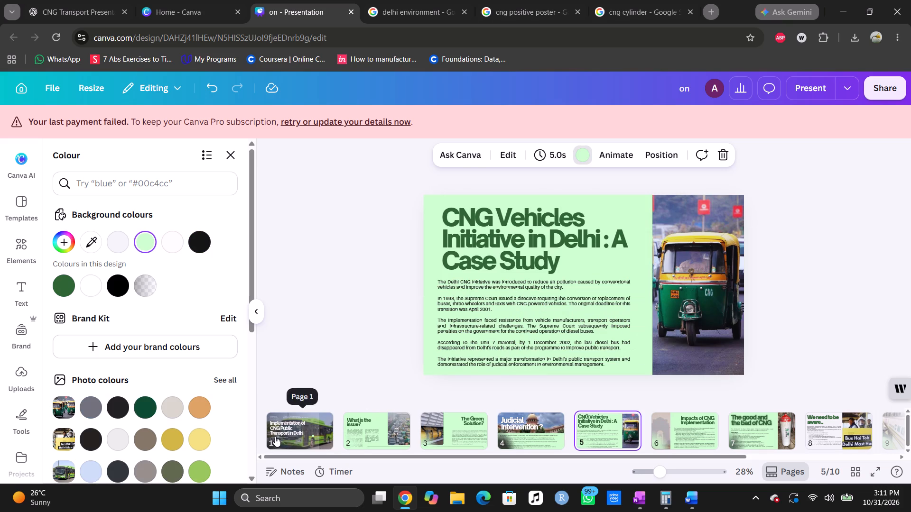
{"action": "left_click", "coordinate": [459, 319]}
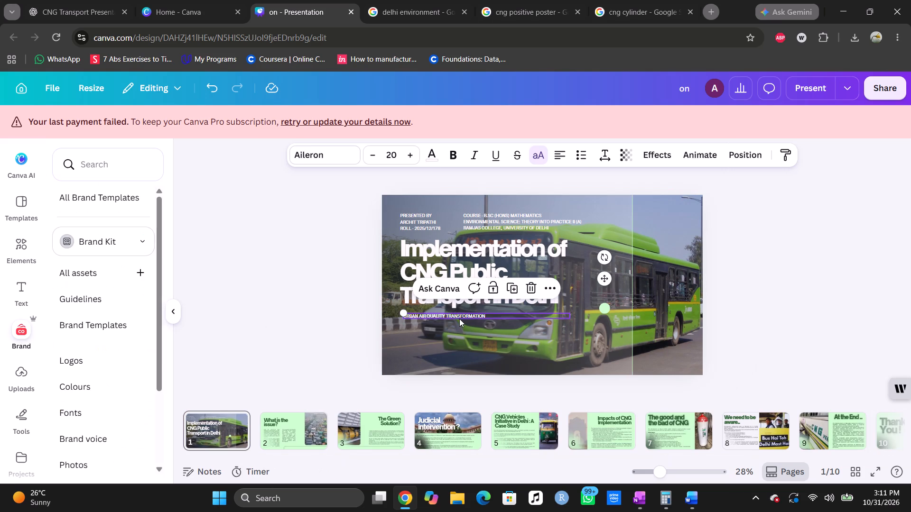
{"action": "left_click", "coordinate": [444, 157]}
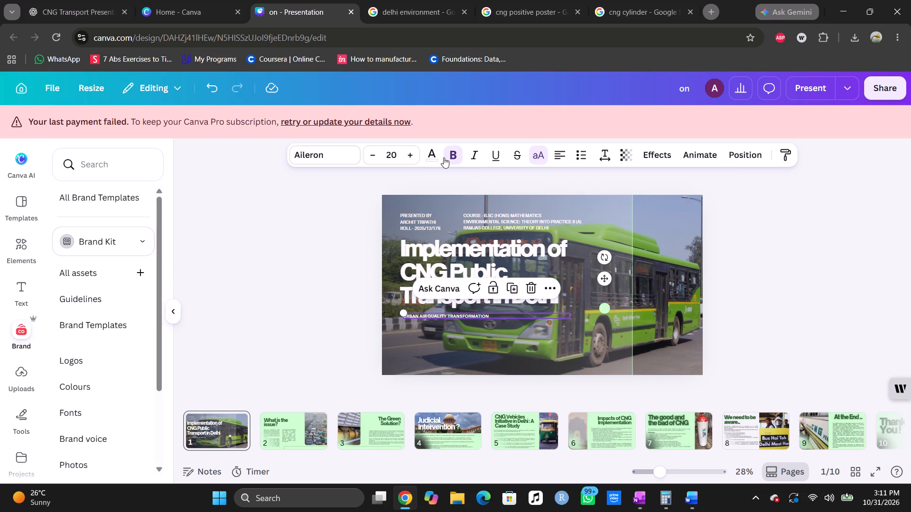
{"action": "left_click", "coordinate": [444, 157]}
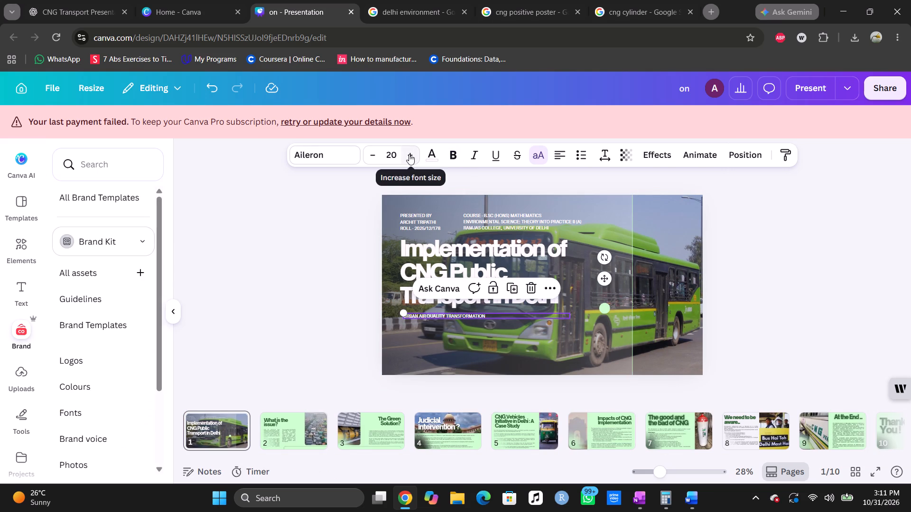
{"action": "left_click", "coordinate": [391, 155]}
{"action": "type", "text": "40"}
{"action": "key", "text": "Return"}
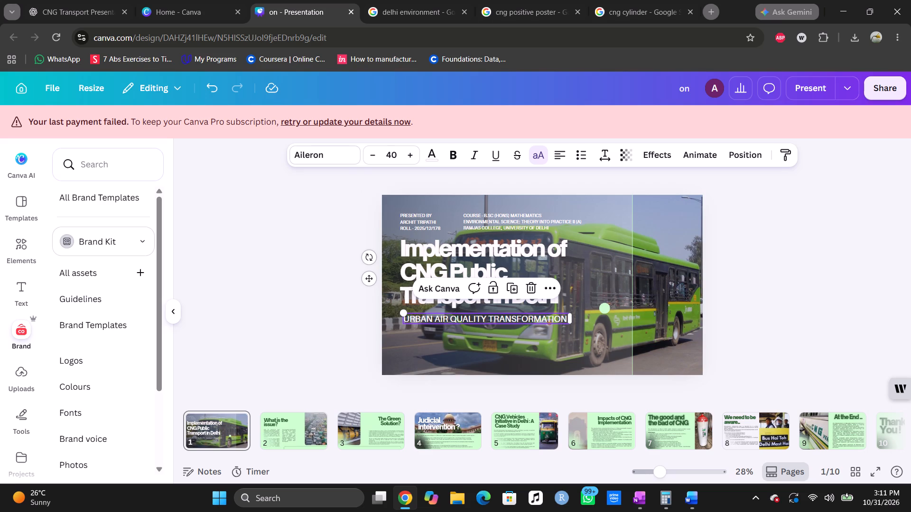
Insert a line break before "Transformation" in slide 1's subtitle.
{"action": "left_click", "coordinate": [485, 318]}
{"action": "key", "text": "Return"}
Make the whole "Urban Air Quality Transformation" subtitle on slide 1 bold.
{"action": "key", "text": "ctrl+a"}
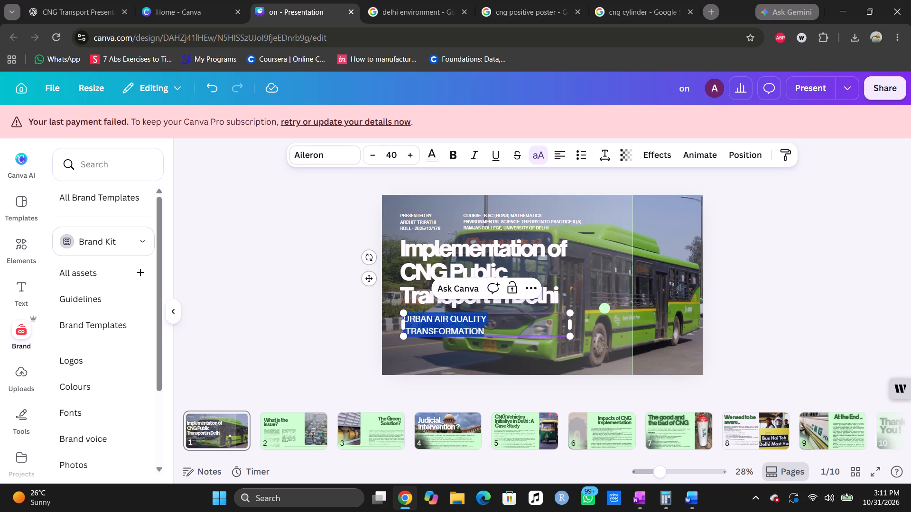
{"action": "key", "text": "ctrl+v"}
{"action": "key", "text": "ctrl+z"}
{"action": "key", "text": "ctrl+b"}
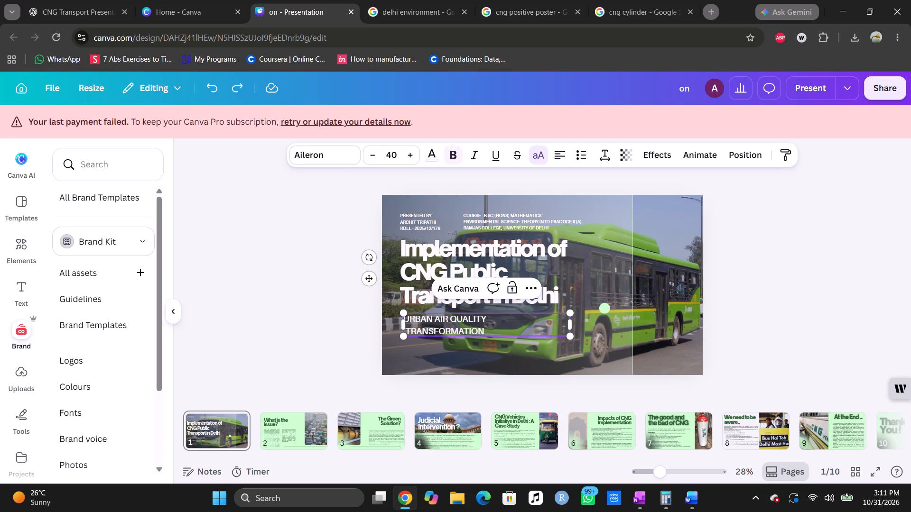
{"action": "key", "text": "ctrl+a"}
{"action": "key", "text": "ctrl+b"}
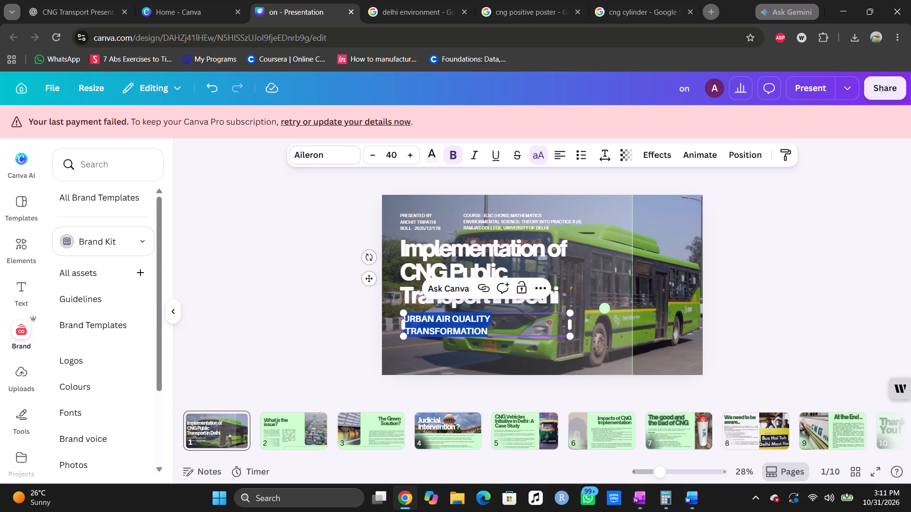
{"action": "left_click", "coordinate": [314, 317]}
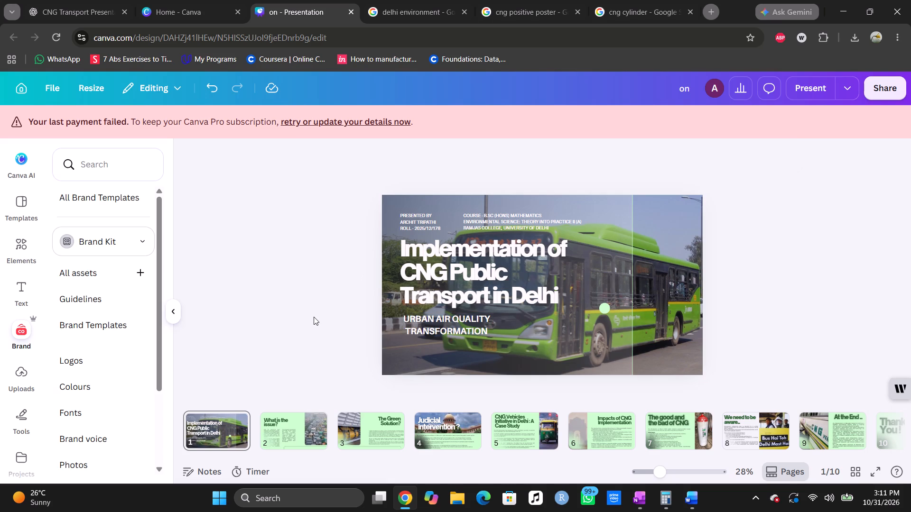
Replace the subtitle's line break with a single space and widen its text box slightly so the text fits on one line.
{"action": "left_click", "coordinate": [422, 330]}
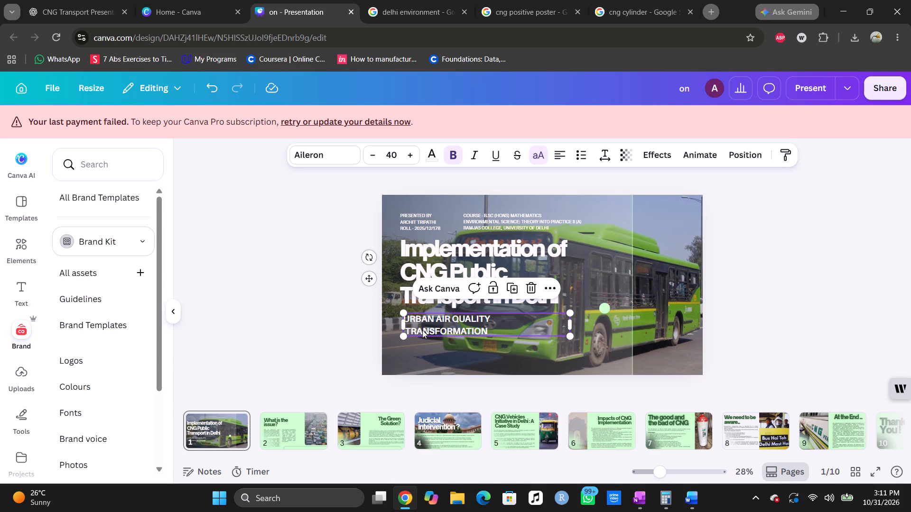
{"action": "key", "text": "Left"}
{"action": "double_click", "coordinate": [406, 330]}
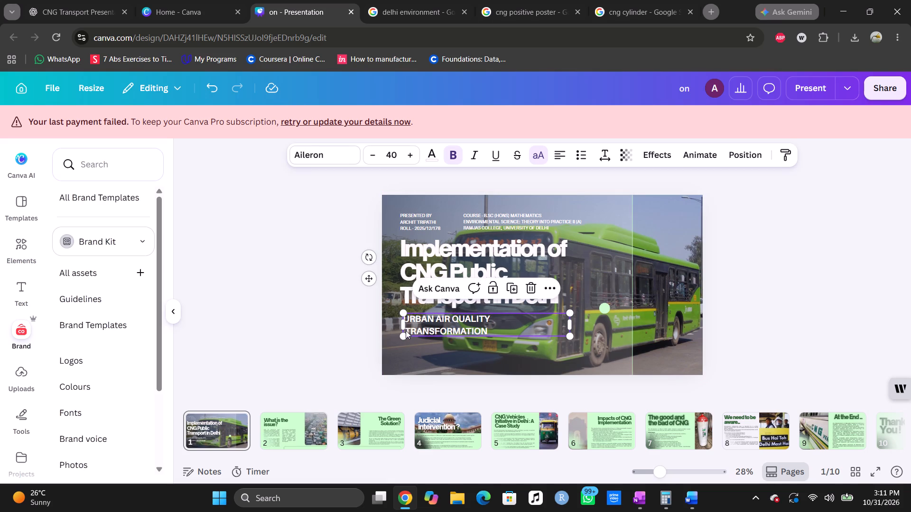
{"action": "left_click", "coordinate": [406, 330]}
{"action": "key", "text": "BackSpace"}
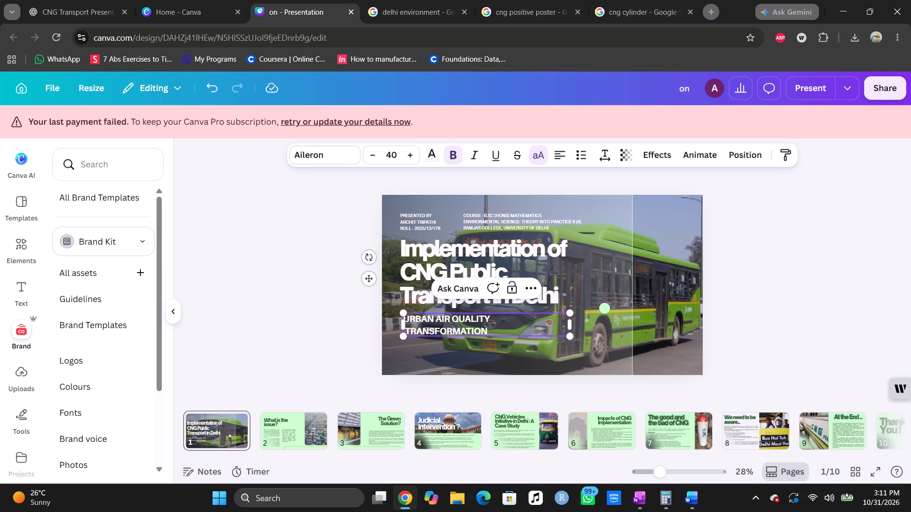
{"action": "key", "text": "BackSpace"}
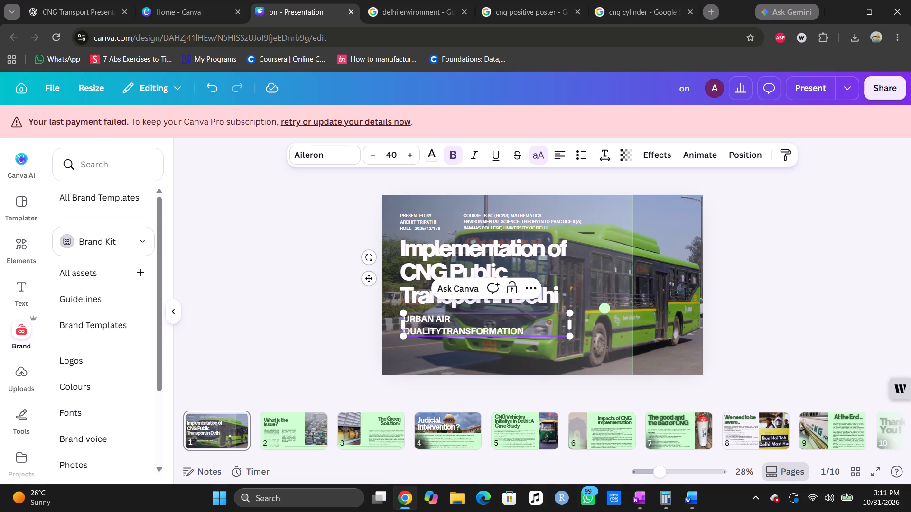
{"action": "key", "text": "space"}
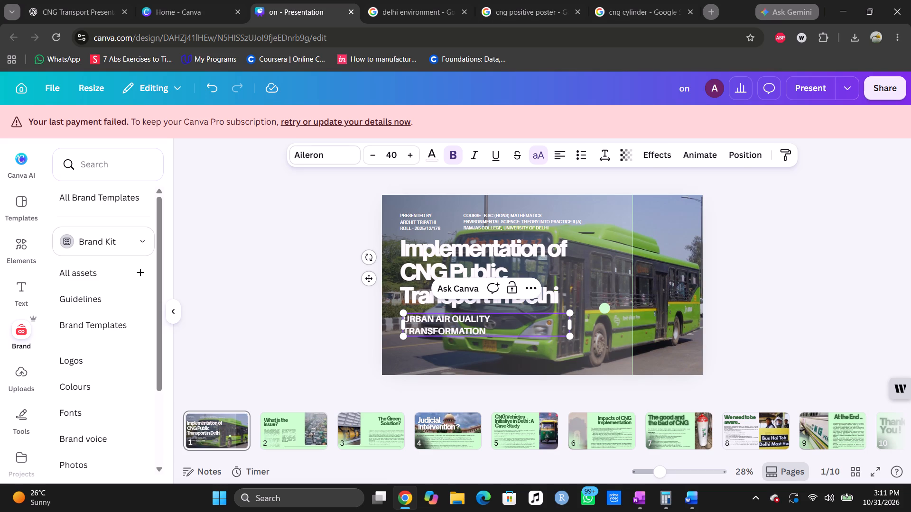
{"action": "left_click_drag", "start_coordinate": [572, 326], "coordinate": [581, 326]}
{"action": "left_click", "coordinate": [285, 306]}
Change the background of slide 8, "We need to be aware...", to the deck's light green.
{"action": "key", "text": "Right"}
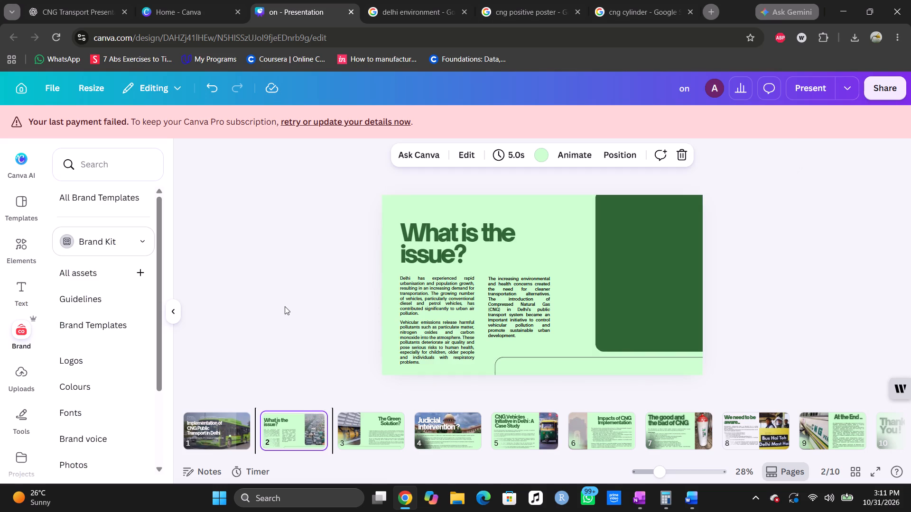
{"action": "key", "text": "Right"}
{"action": "key", "text": "Right"}
{"action": "key", "text": "Right"}
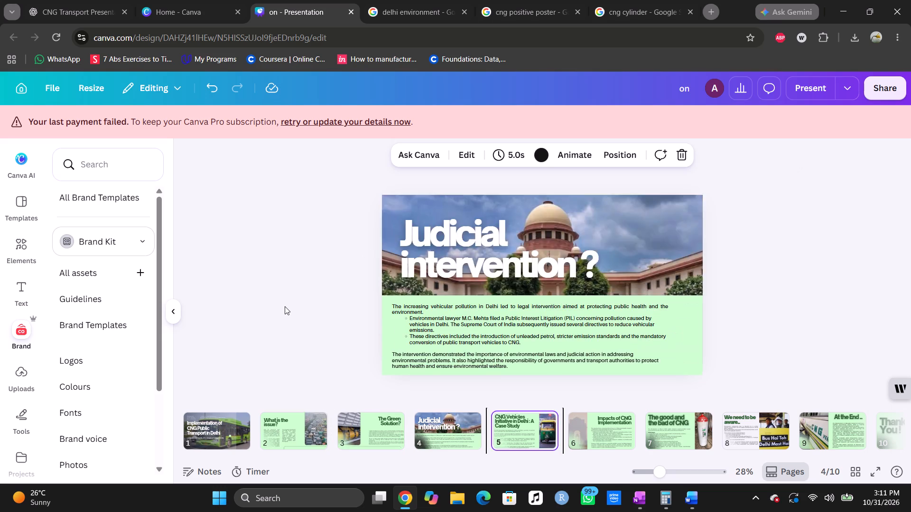
{"action": "key", "text": "Right"}
{"action": "key", "text": "Right"}
{"action": "key", "text": "Right"}
{"action": "key", "text": "Right"}
{"action": "key", "text": "Left"}
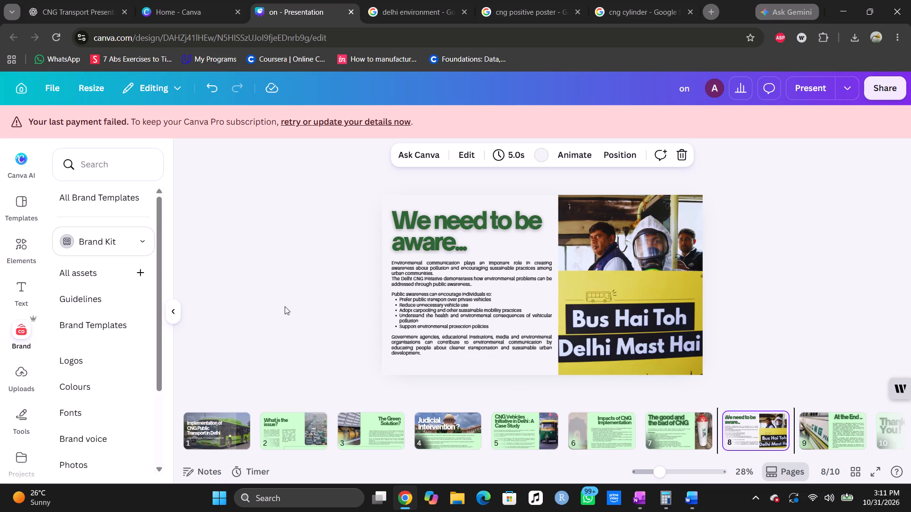
{"action": "scroll", "coordinate": [488, 475], "scroll_direction": "left", "scroll_amount": 3}
{"action": "left_click", "coordinate": [545, 153]}
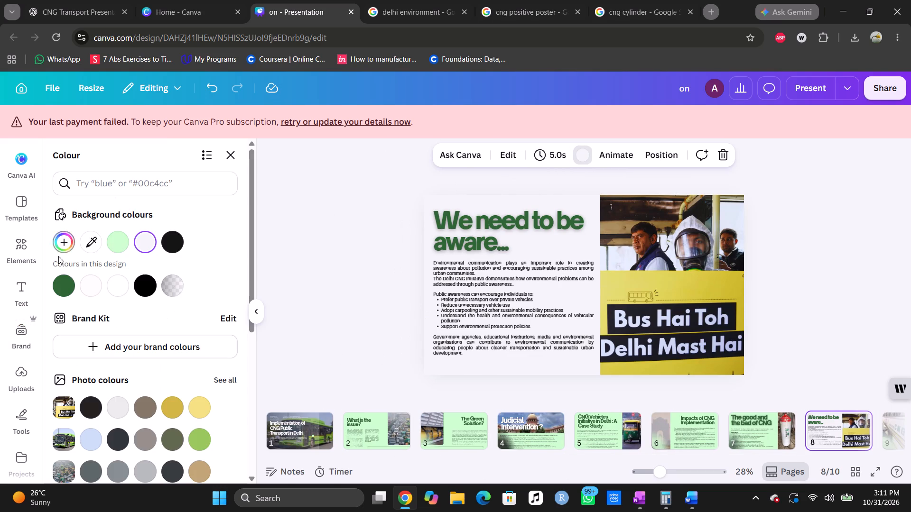
{"action": "left_click", "coordinate": [127, 244]}
View slides 9 and 10 to check their backgrounds and layout.
{"action": "scroll", "coordinate": [467, 429], "scroll_direction": "left", "scroll_amount": 1}
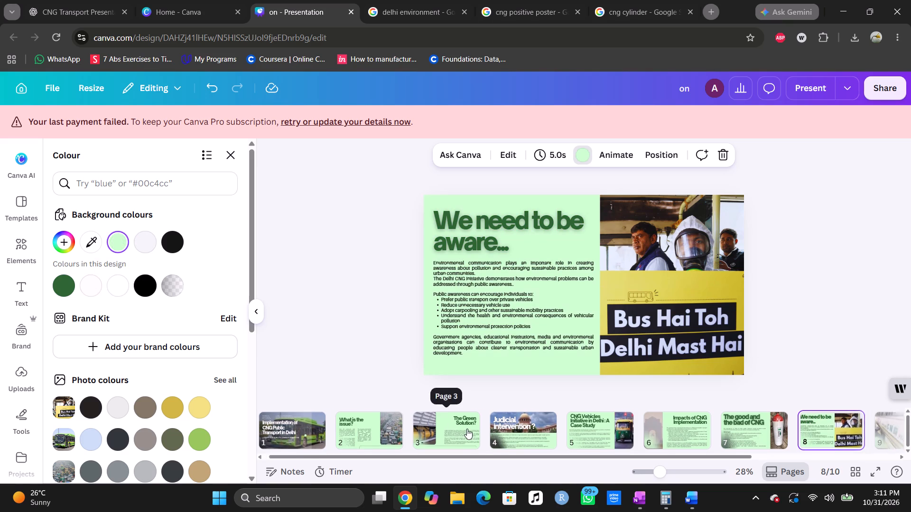
{"action": "scroll", "coordinate": [467, 429], "scroll_direction": "left", "scroll_amount": 3}
{"action": "left_click", "coordinate": [698, 435]}
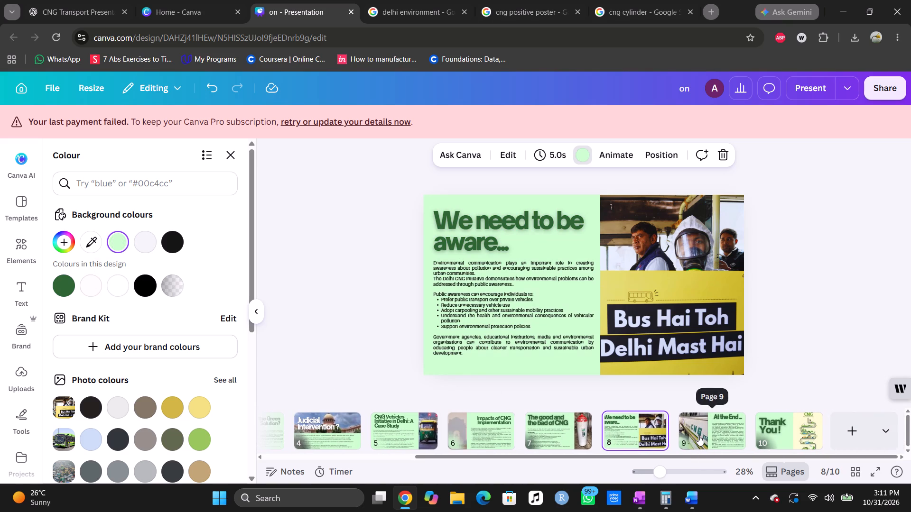
{"action": "scroll", "coordinate": [698, 435], "scroll_direction": "left", "scroll_amount": 3}
{"action": "left_click", "coordinate": [776, 422]}
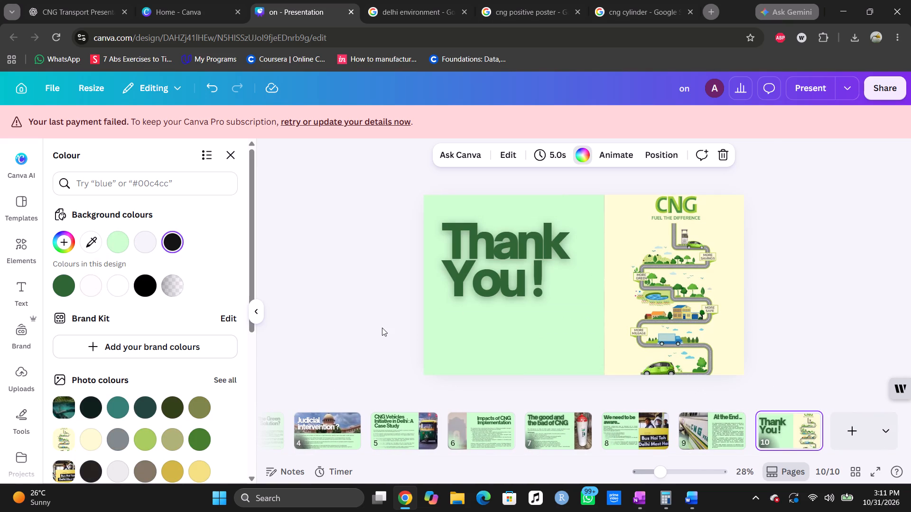
Download all pages of the presentation as a PDF with the Digital preset.
{"action": "left_click", "coordinate": [879, 98]}
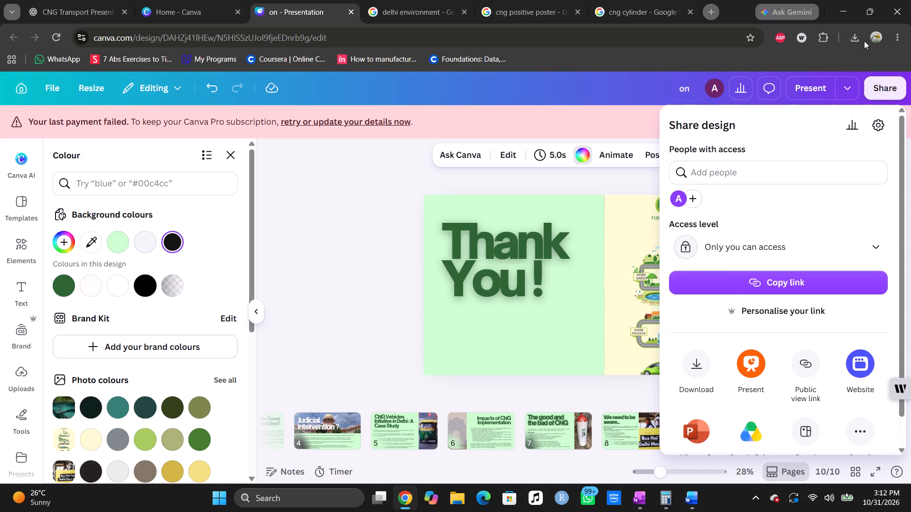
{"action": "left_click", "coordinate": [699, 374]}
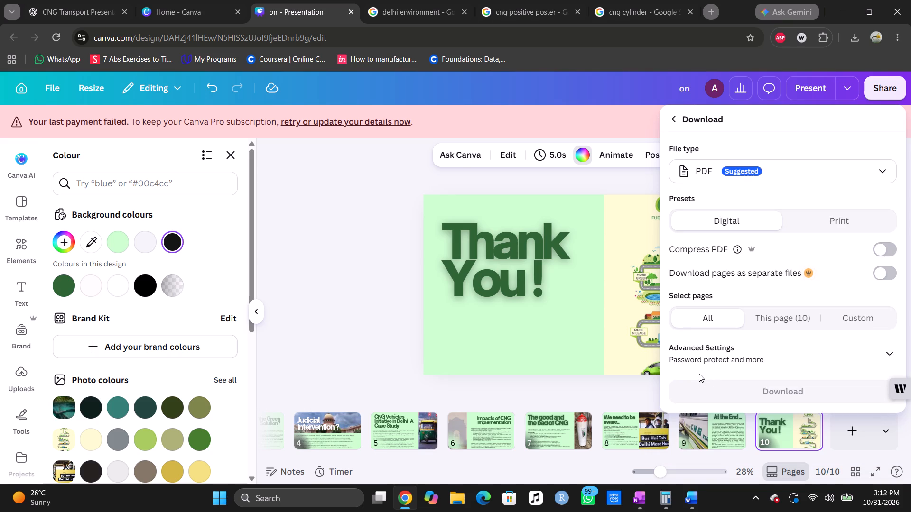
{"action": "scroll", "coordinate": [762, 318], "scroll_direction": "down", "scroll_amount": 1}
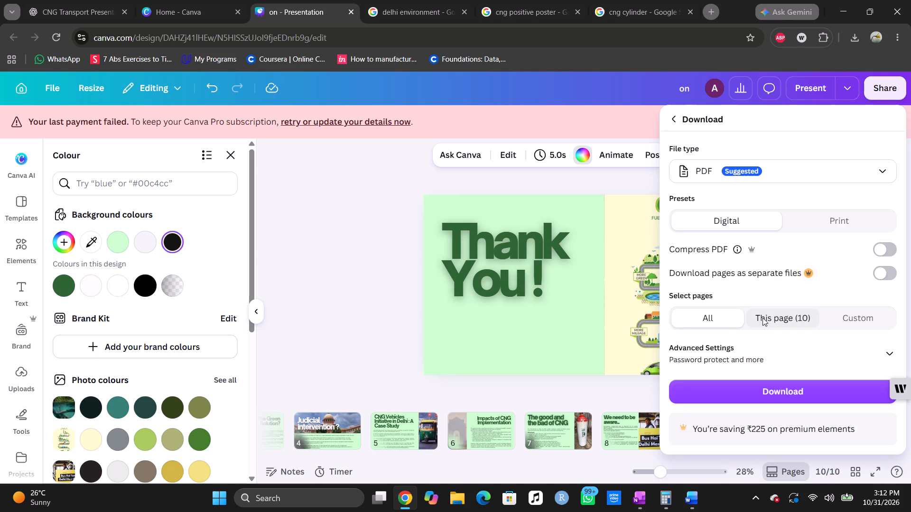
{"action": "left_click", "coordinate": [714, 396]}
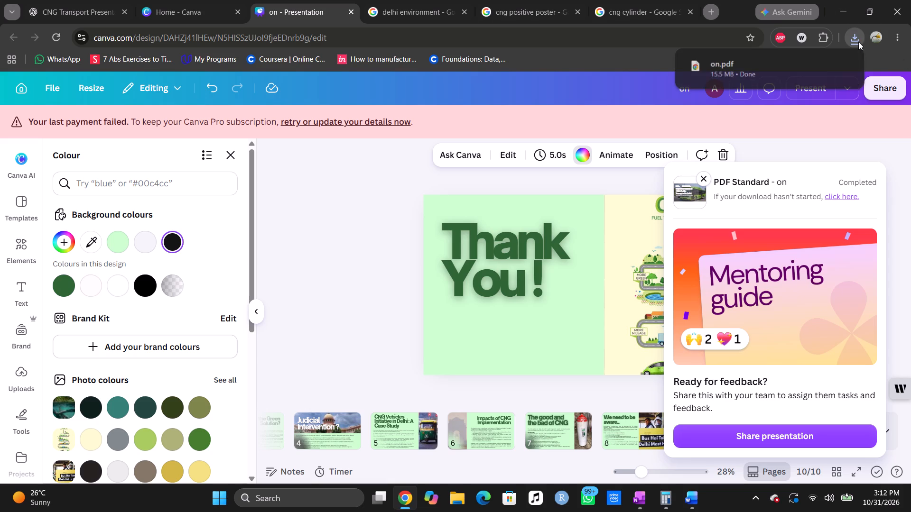
Open the downloaded on.pdf and look through all its pages to check the slide backgrounds, text and images.
{"action": "left_click", "coordinate": [847, 64]}
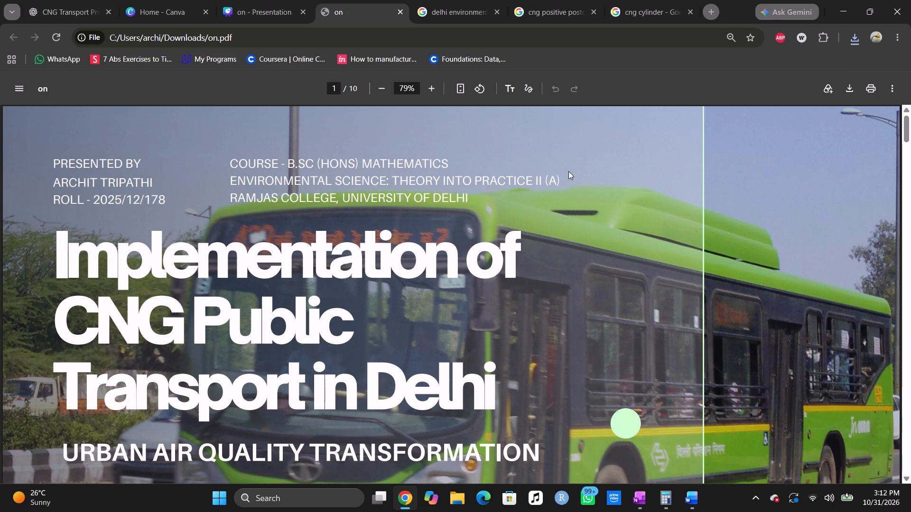
{"action": "scroll", "coordinate": [568, 171], "scroll_direction": "down", "scroll_amount": 11}
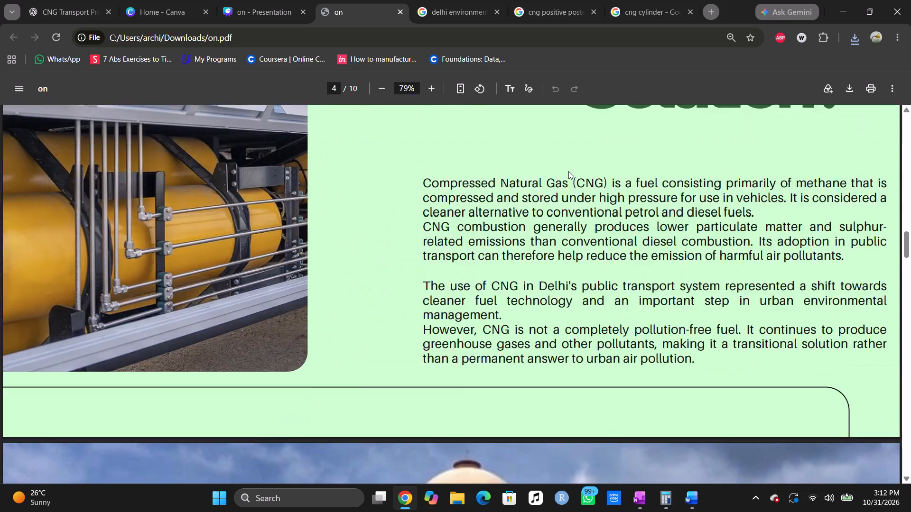
{"action": "scroll", "coordinate": [568, 171], "scroll_direction": "down", "scroll_amount": 2}
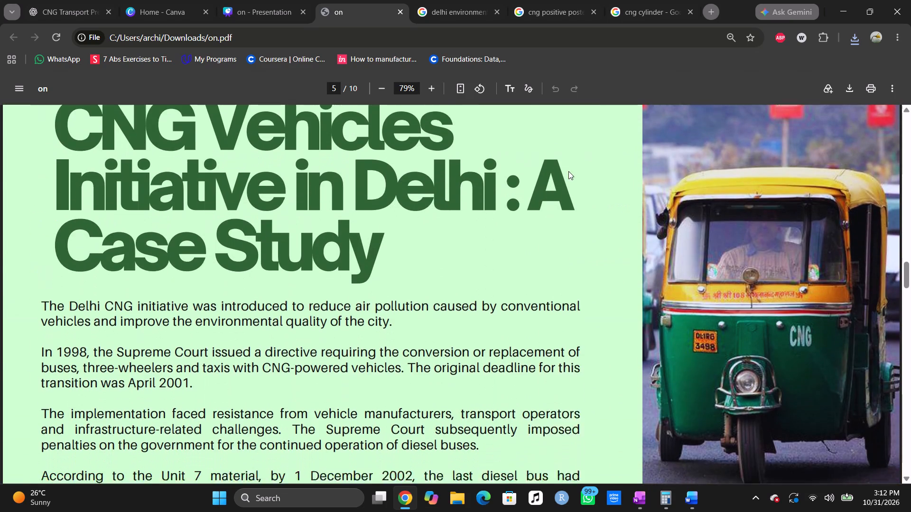
{"action": "scroll", "coordinate": [568, 171], "scroll_direction": "down", "scroll_amount": 5}
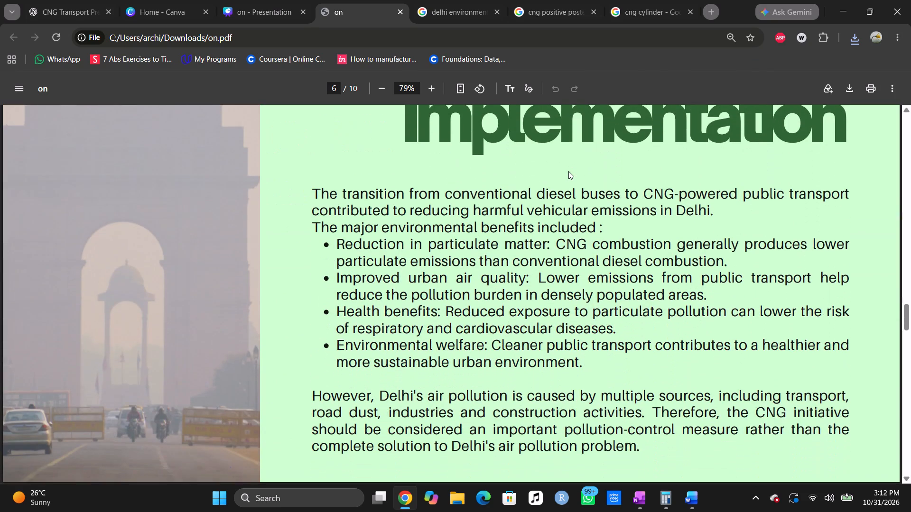
{"action": "scroll", "coordinate": [568, 171], "scroll_direction": "down", "scroll_amount": 3}
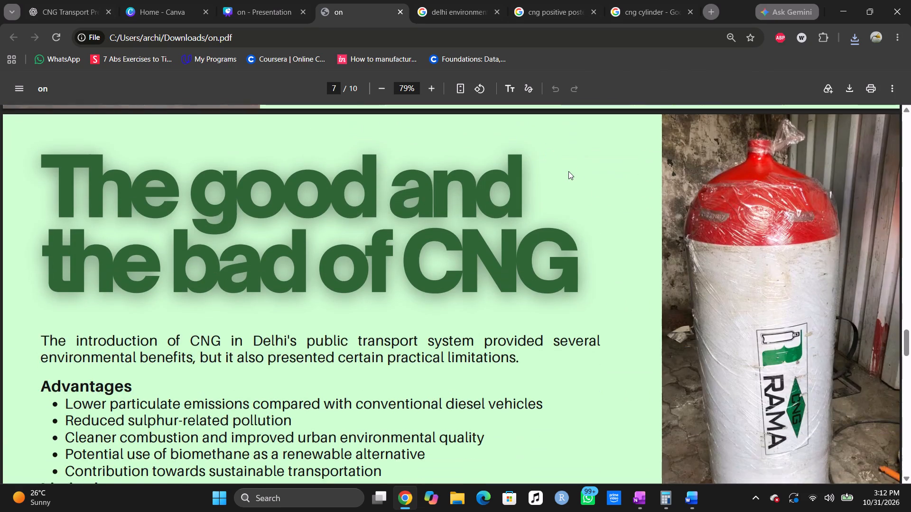
{"action": "scroll", "coordinate": [568, 171], "scroll_direction": "down", "scroll_amount": 3}
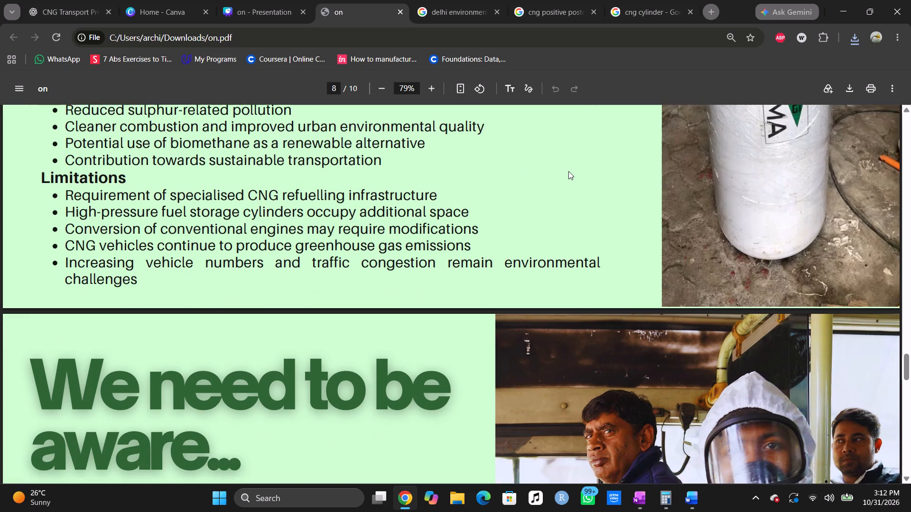
{"action": "scroll", "coordinate": [568, 171], "scroll_direction": "down", "scroll_amount": 2}
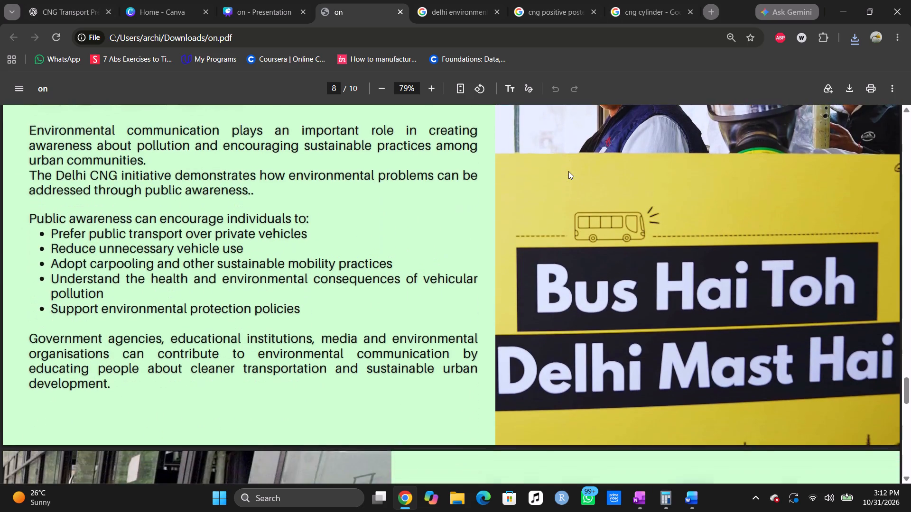
{"action": "scroll", "coordinate": [568, 171], "scroll_direction": "down", "scroll_amount": 4}
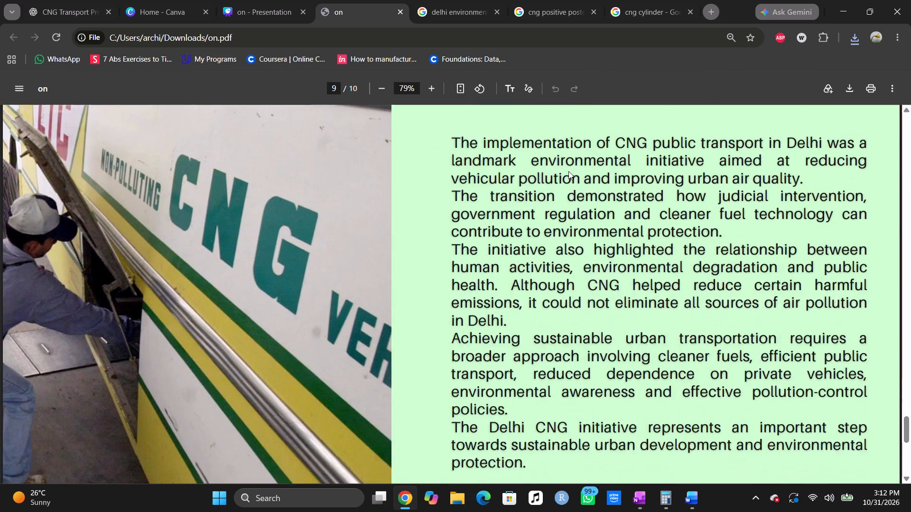
{"action": "scroll", "coordinate": [568, 171], "scroll_direction": "down", "scroll_amount": 3}
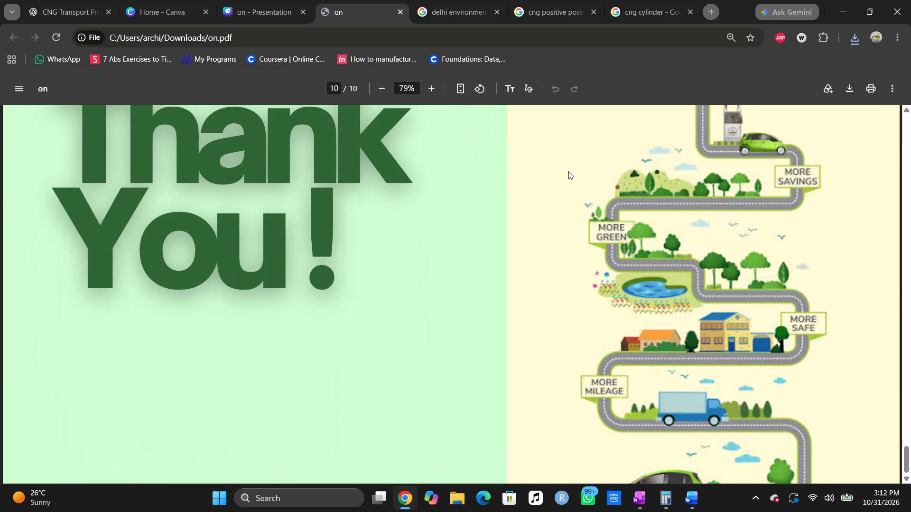
{"action": "scroll", "coordinate": [568, 171], "scroll_direction": "down", "scroll_amount": 1}
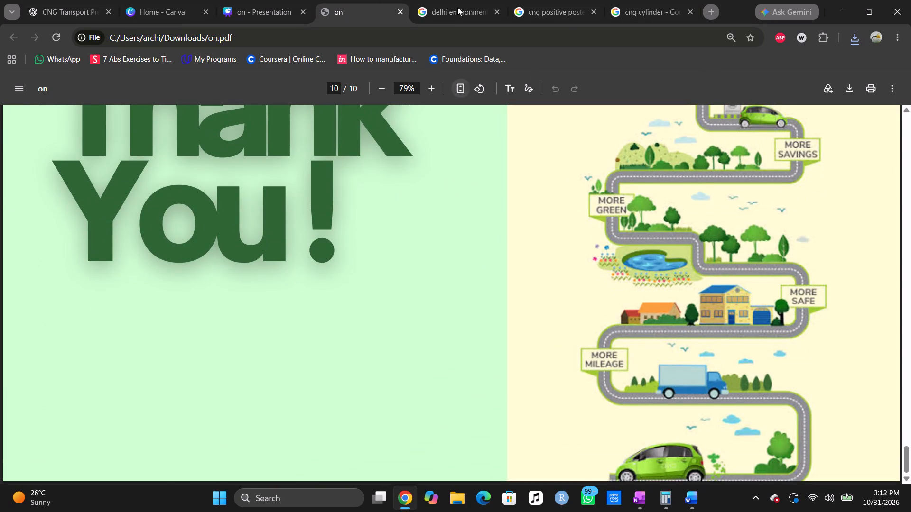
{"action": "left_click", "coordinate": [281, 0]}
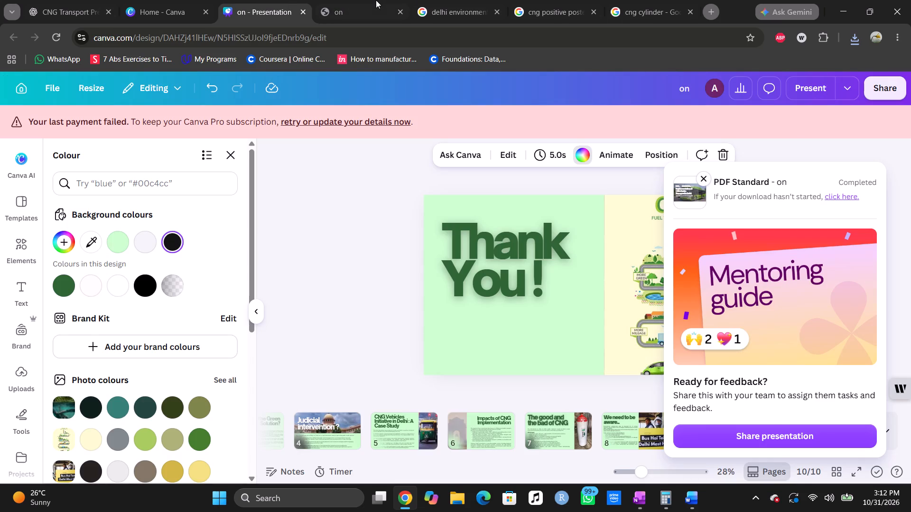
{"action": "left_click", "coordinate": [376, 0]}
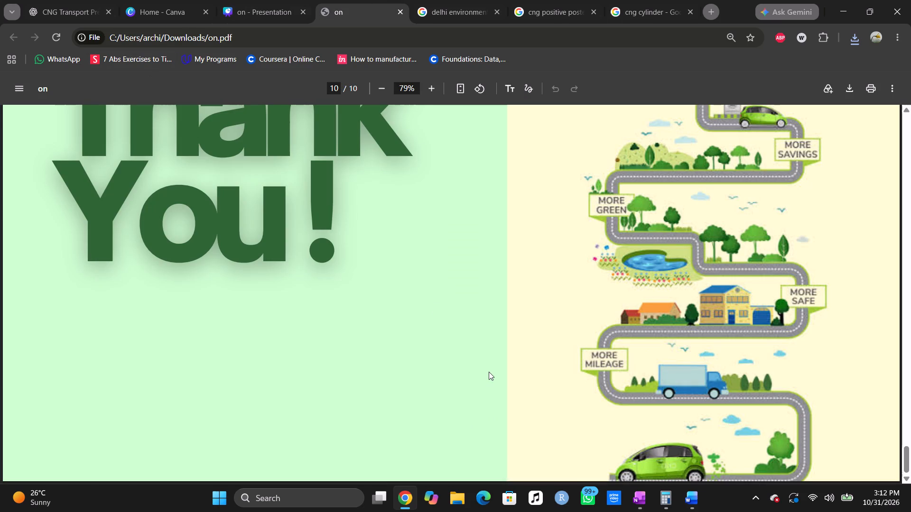
Switch to WhatsApp.
{"action": "left_click", "coordinate": [585, 507]}
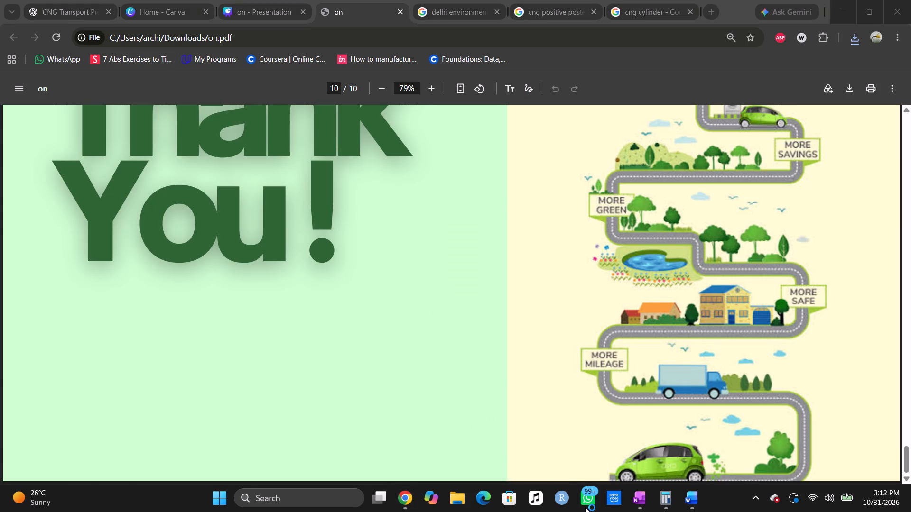
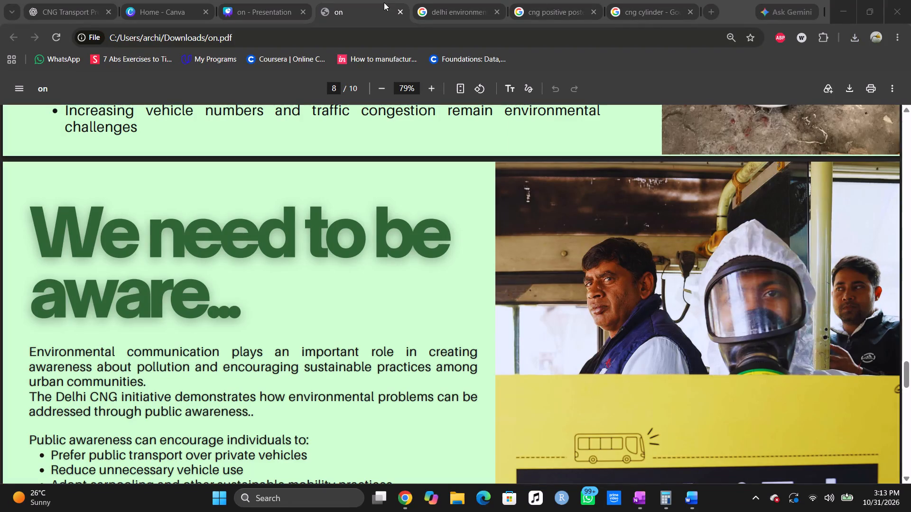
Close the on.pdf preview in the browser.
{"action": "left_click", "coordinate": [402, 9]}
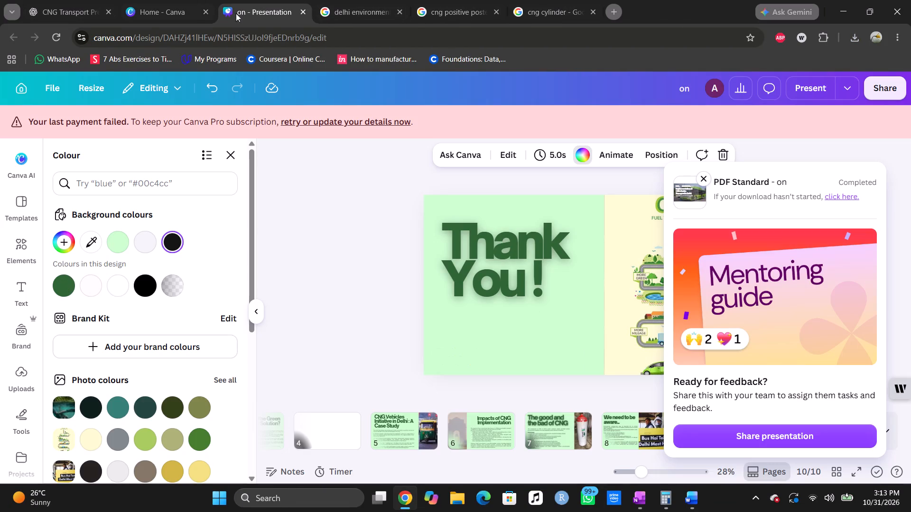